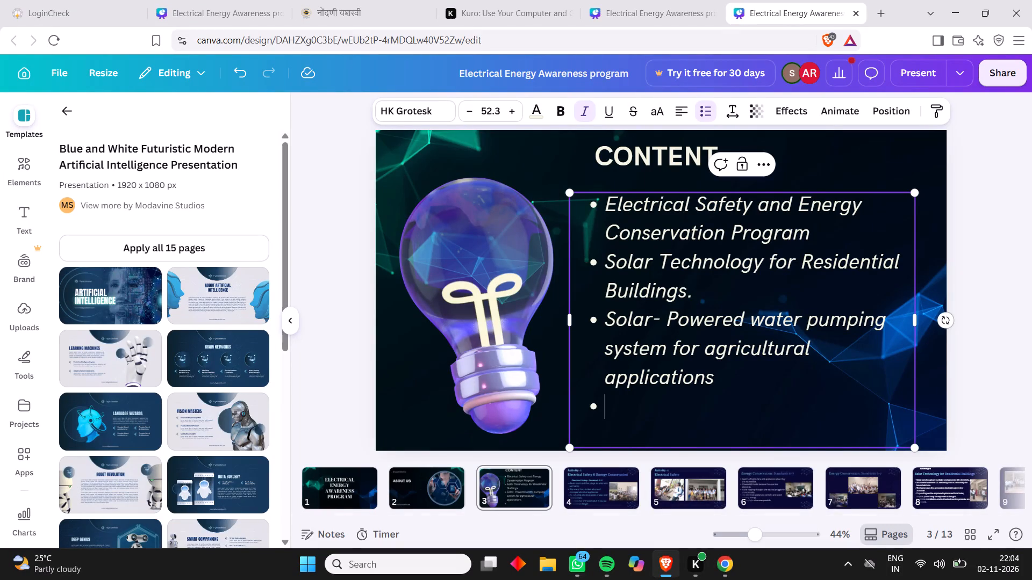
On slide 4, remove "& Energy Conservation" from the title, keeping "Electrical Safety" under "Activity -1".
left_click(589, 489)
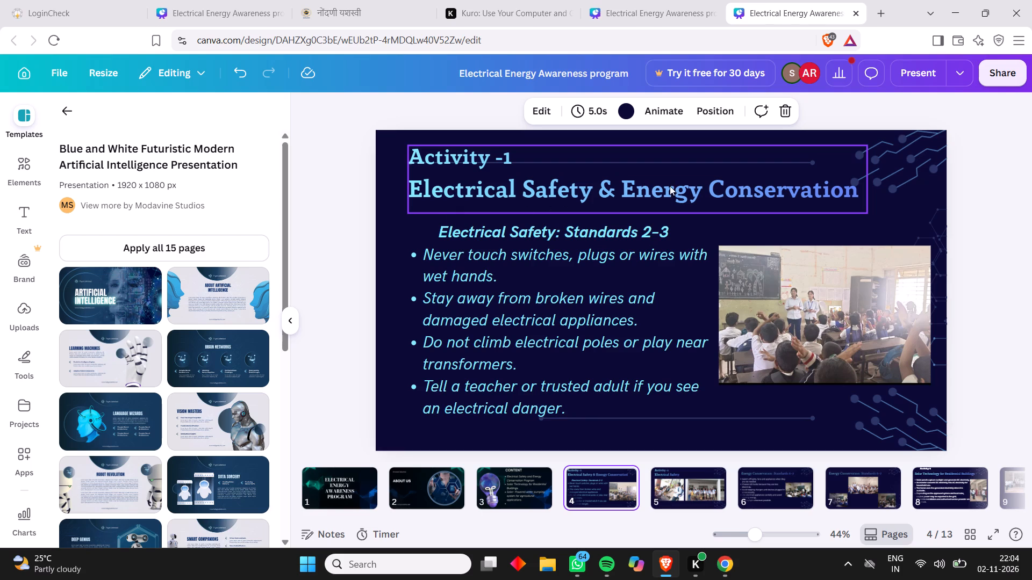
left_click(858, 189)
left_click(858, 189)
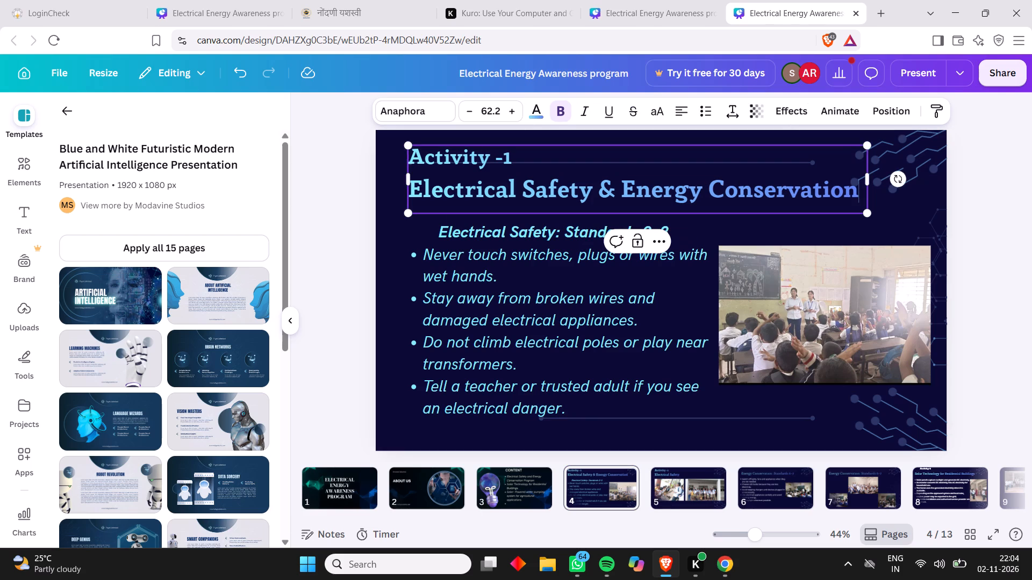
key("BackSpace")
key("BackSpace")
key("BackSpace")
key("BackSpace")
key("BackSpace")
key("BackSpace")
key("BackSpace")
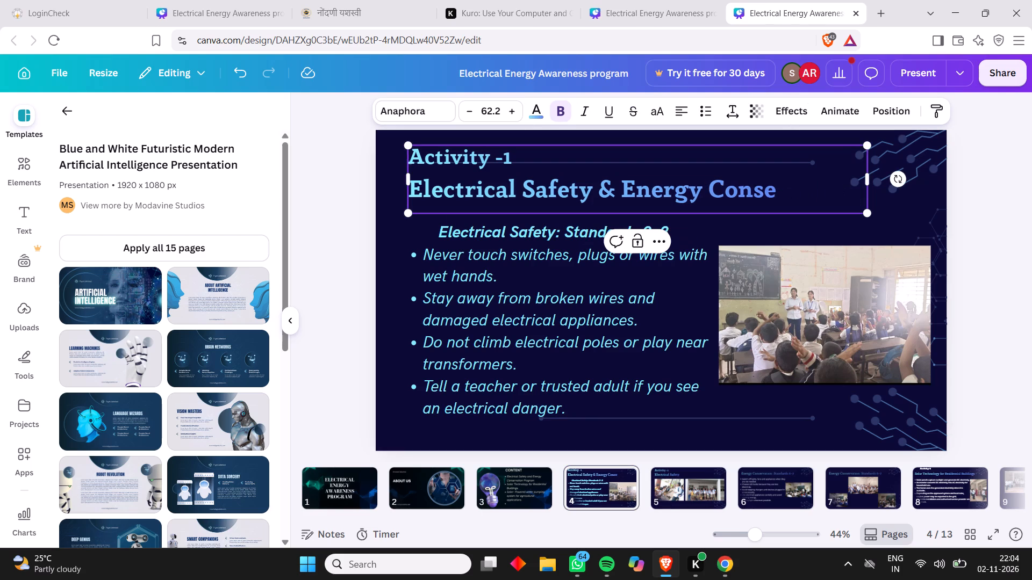
key("BackSpace")
key("BackSpace")
key("BackSpace")
key("BackSpace")
key("BackSpace")
key("BackSpace")
key("BackSpace")
key("BackSpace")
key("BackSpace")
key("BackSpace")
key("BackSpace")
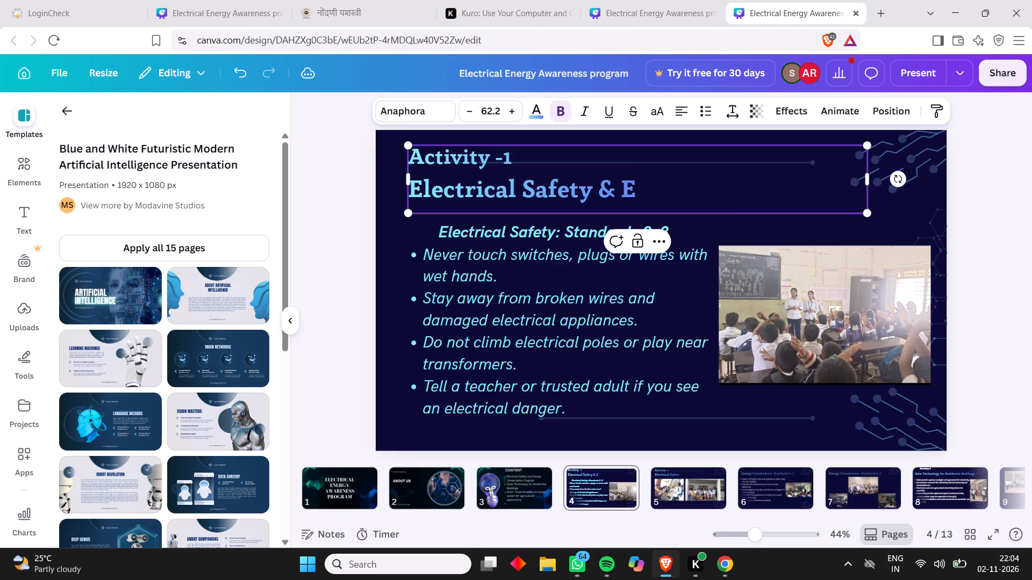
key("BackSpace")
key("BackSpace")
key("BackSpace")
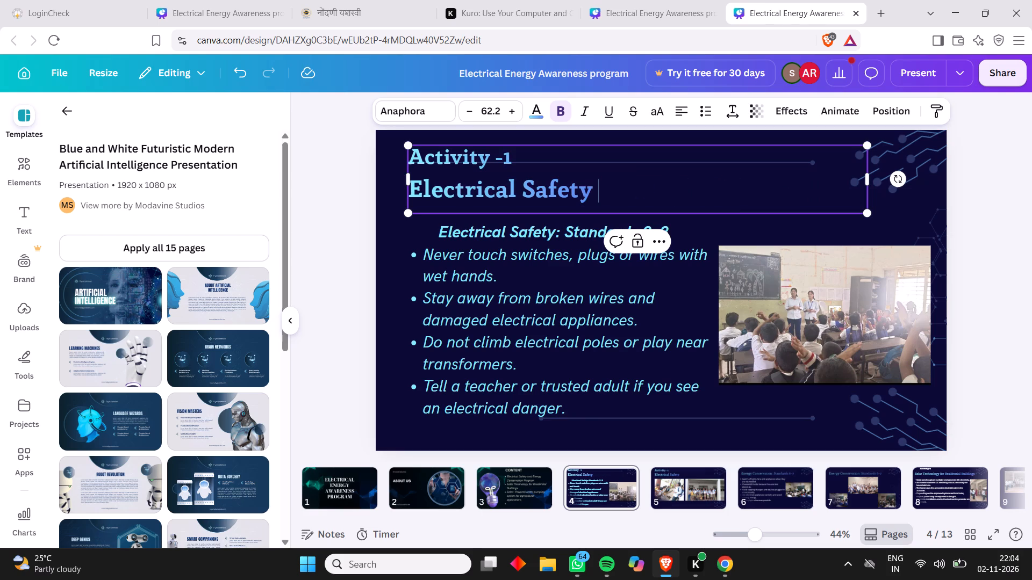
left_click(707, 197)
Enlarge slide 4's title text box slightly to a text size of 63.1.
left_click_drag(407, 147, 410, 149)
left_click_drag(410, 149, 399, 153)
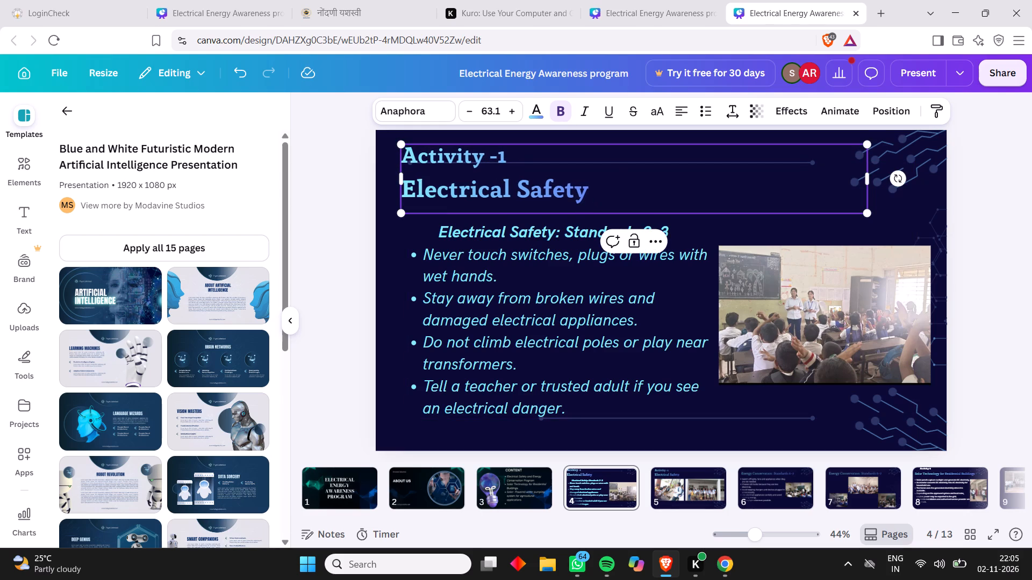
Delete the "Electrical Safety" line from slide 4's title so that it reads only "Activity -1".
left_click_drag(515, 189, 518, 194)
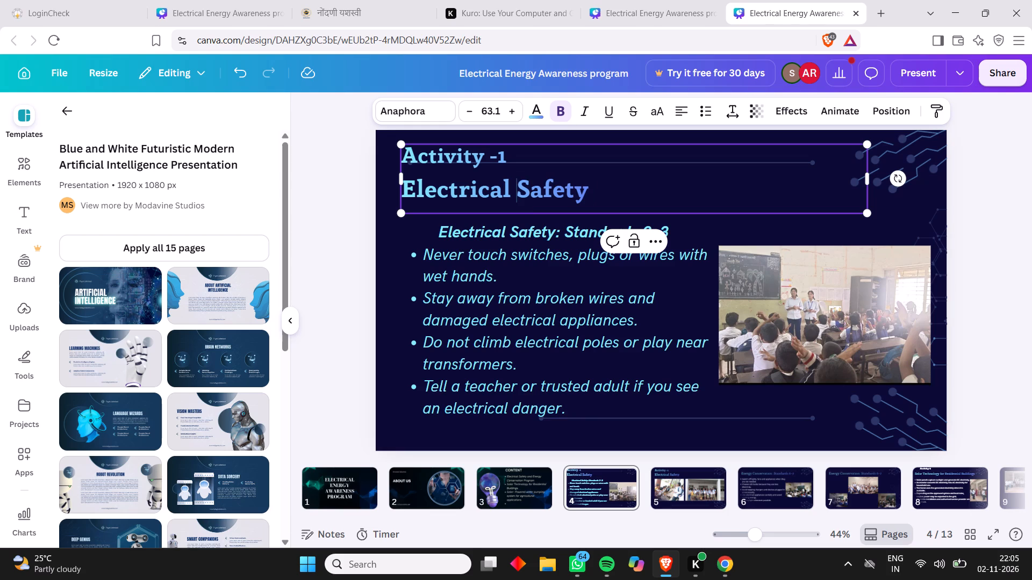
left_click(518, 194)
left_click(595, 195)
key("BackSpace")
key("BackSpace")
key("BackSpace")
key("BackSpace")
key("BackSpace")
key("BackSpace")
key("BackSpace")
key("BackSpace")
key("BackSpace")
key("BackSpace")
key("BackSpace")
key("BackSpace")
key("BackSpace")
key("BackSpace")
key("BackSpace")
key("BackSpace")
key("BackSpace")
key("BackSpace")
key("BackSpace")
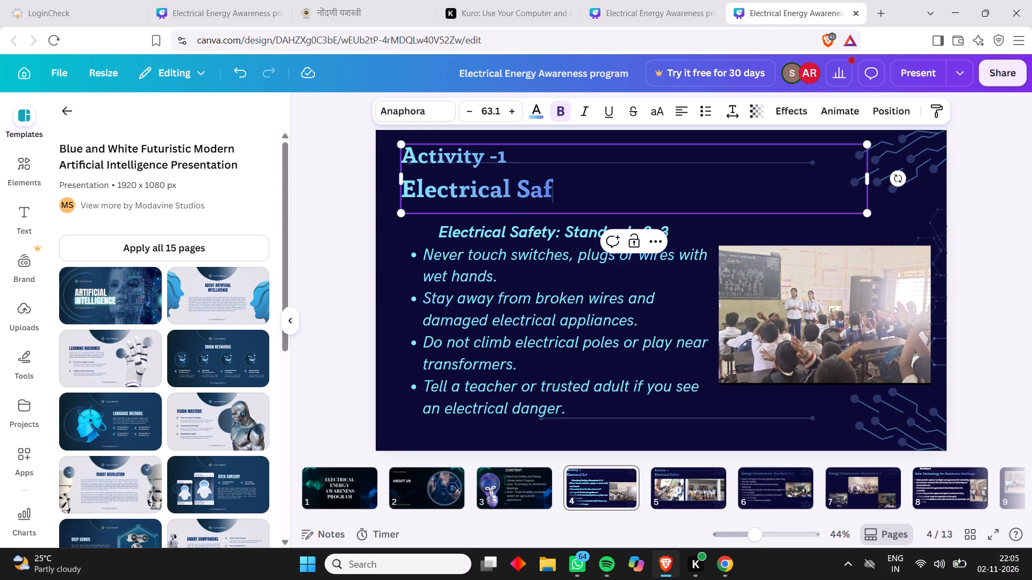
key("BackSpace")
key("BackSpace")
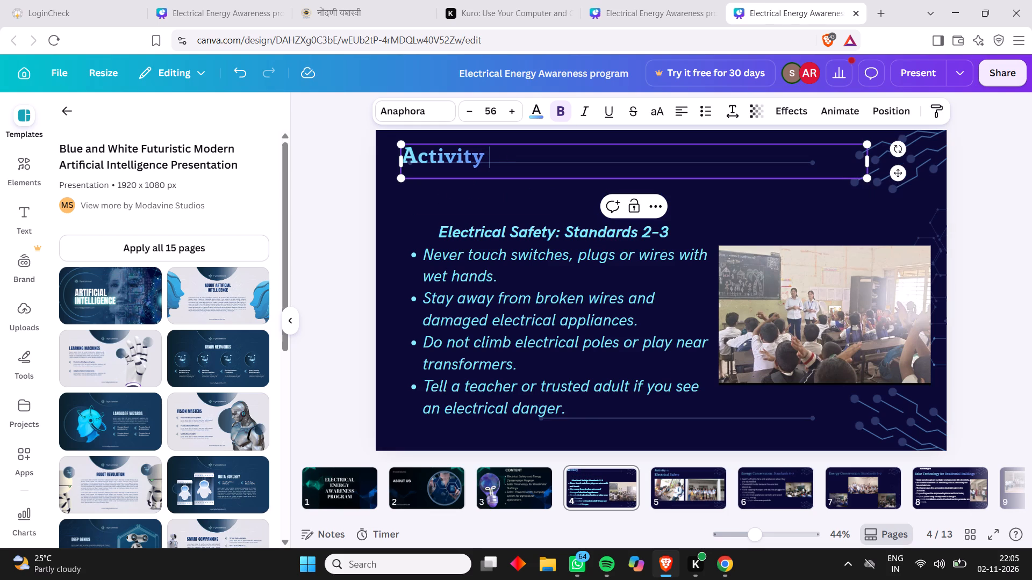
type("-1")
Add a second title line below "Activity -1" reading "Electrical safety", indented with spaces toward the middle of the slide.
key("Return")
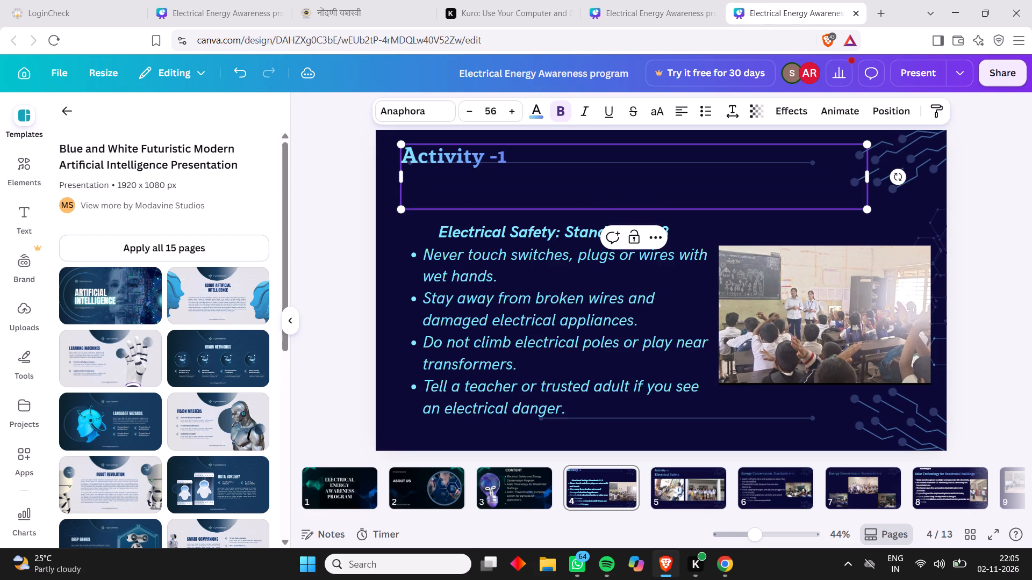
key("space")
key("space")
key("space")
key("space")
key("space")
key("space")
key("space")
key("space")
key("space")
key("space")
key("space")
key("space")
key("space")
key("space")
key("space")
key("space")
key("space")
key("space")
key("space")
key("shift+e")
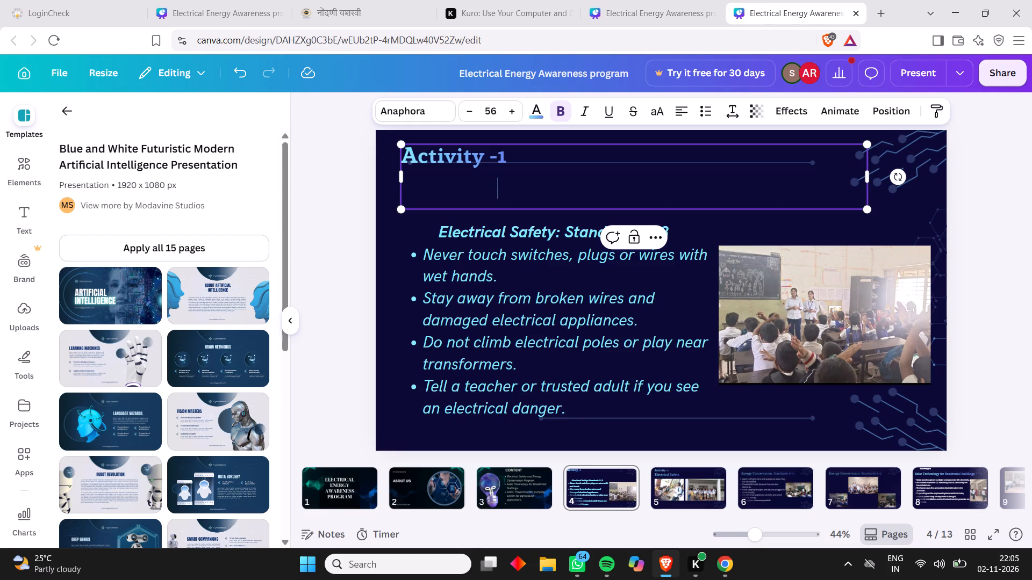
type("lec")
type("trical safety")
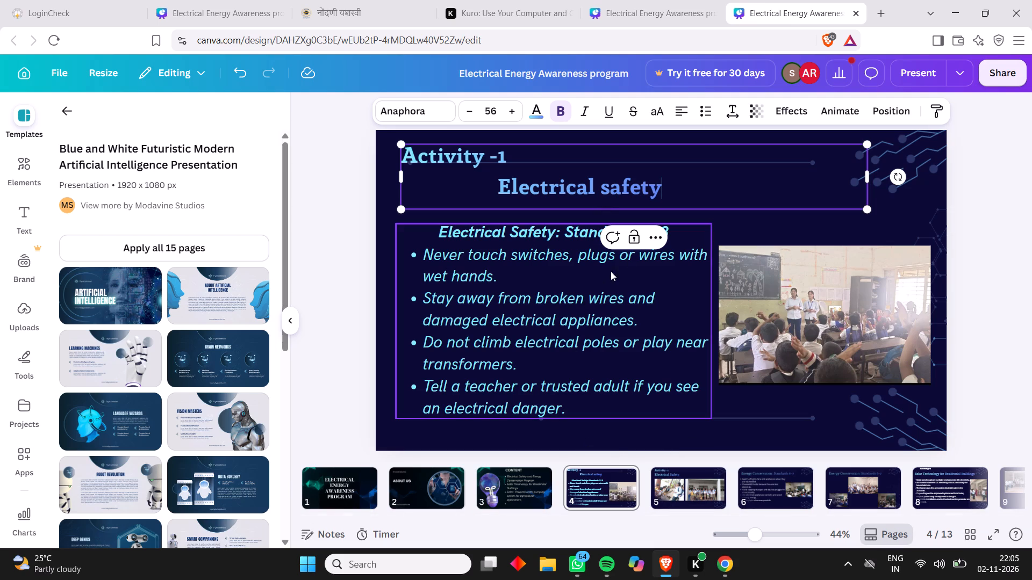
left_click(706, 189)
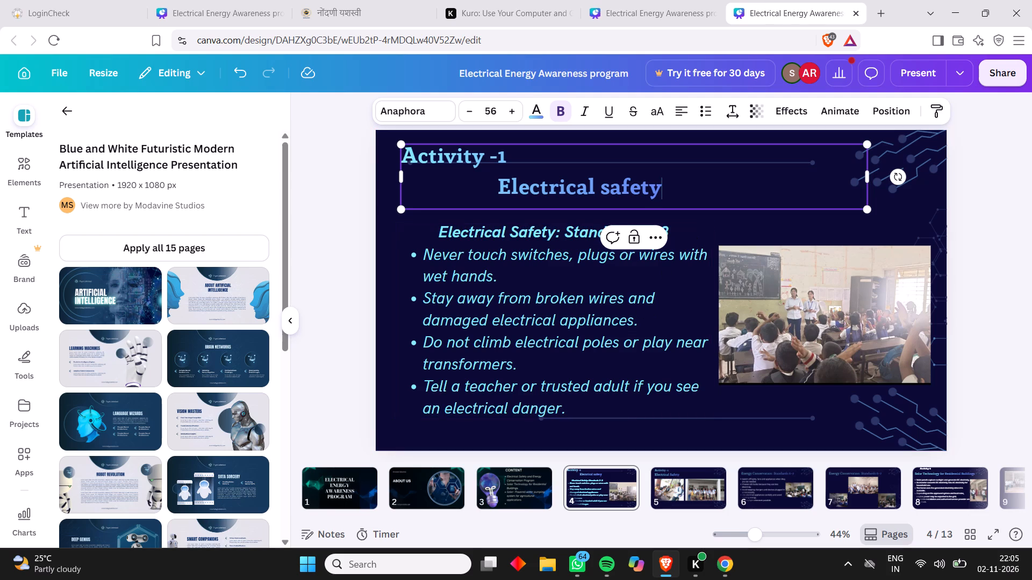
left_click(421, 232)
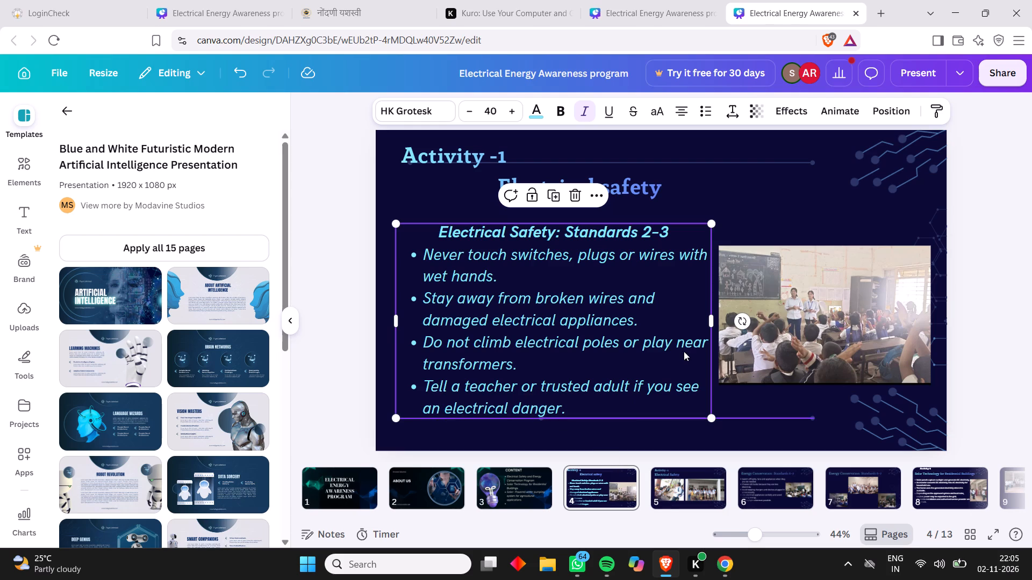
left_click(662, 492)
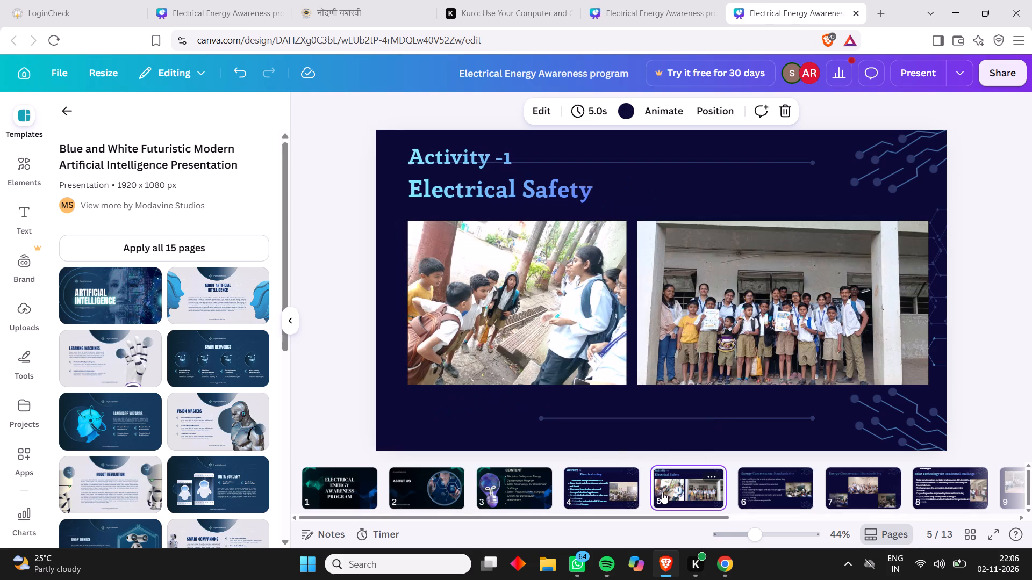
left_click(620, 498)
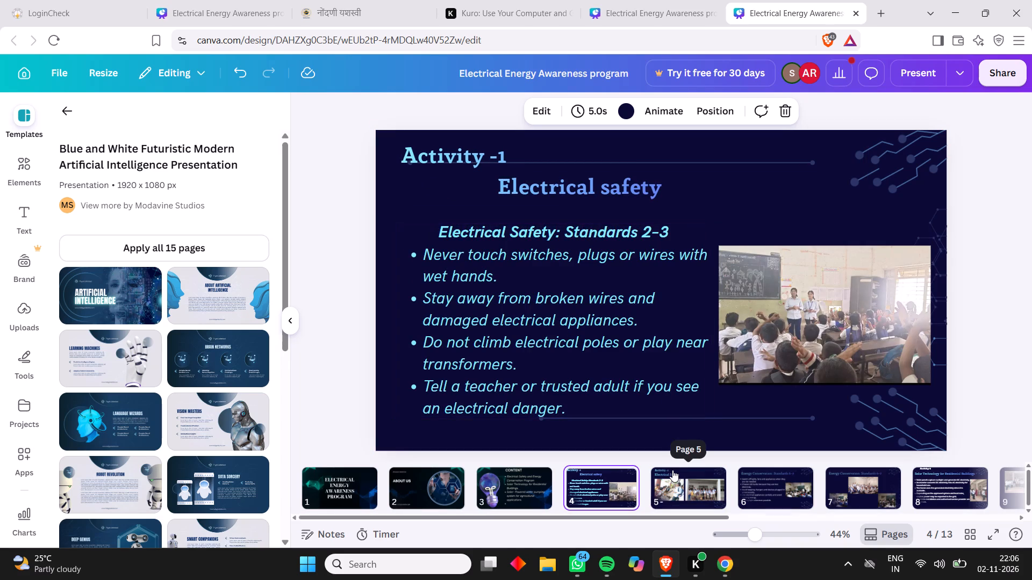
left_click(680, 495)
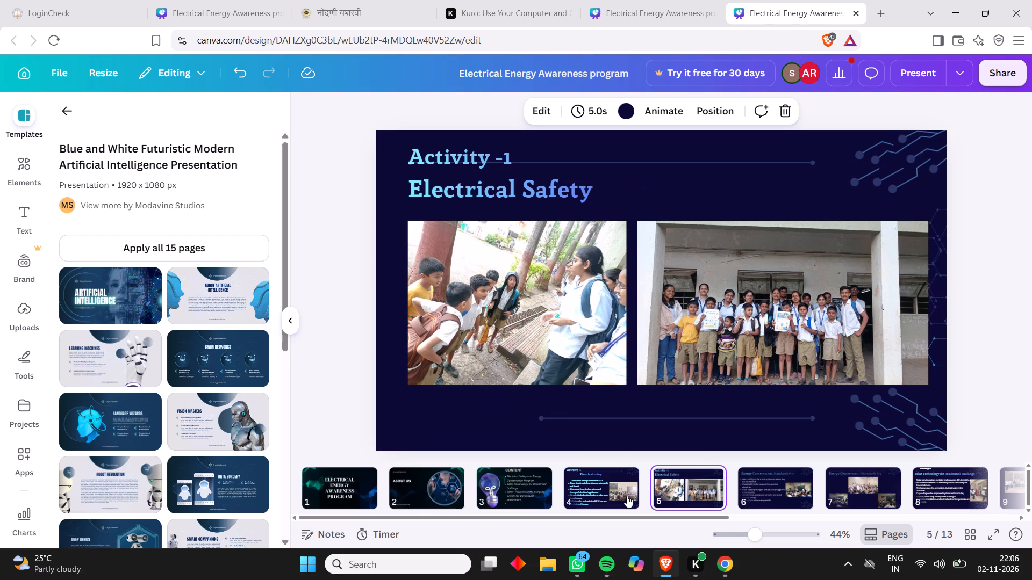
Add the "Brain Networks" template layout as a new page directly after slide 4.
left_click(617, 494)
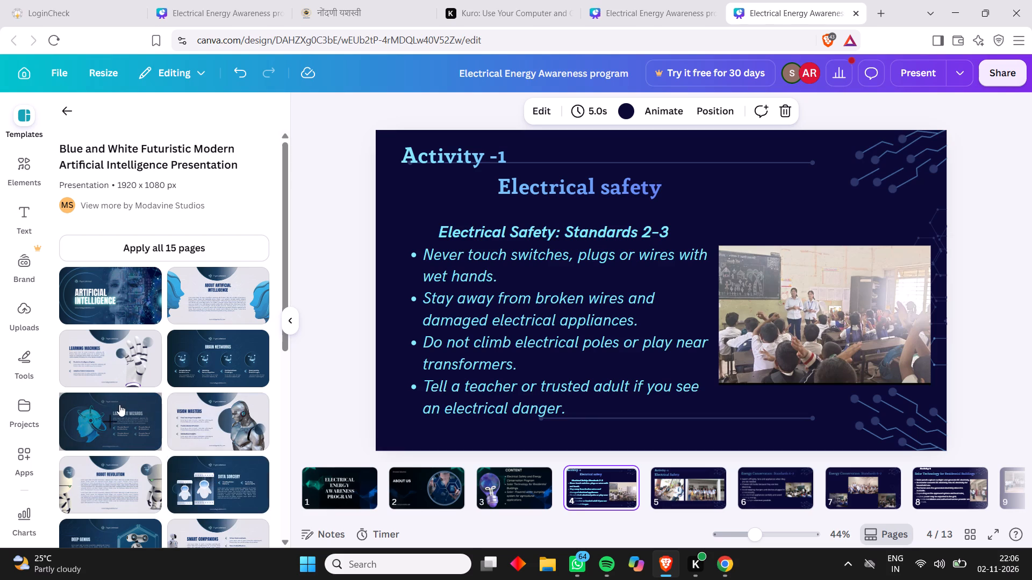
left_click(209, 366)
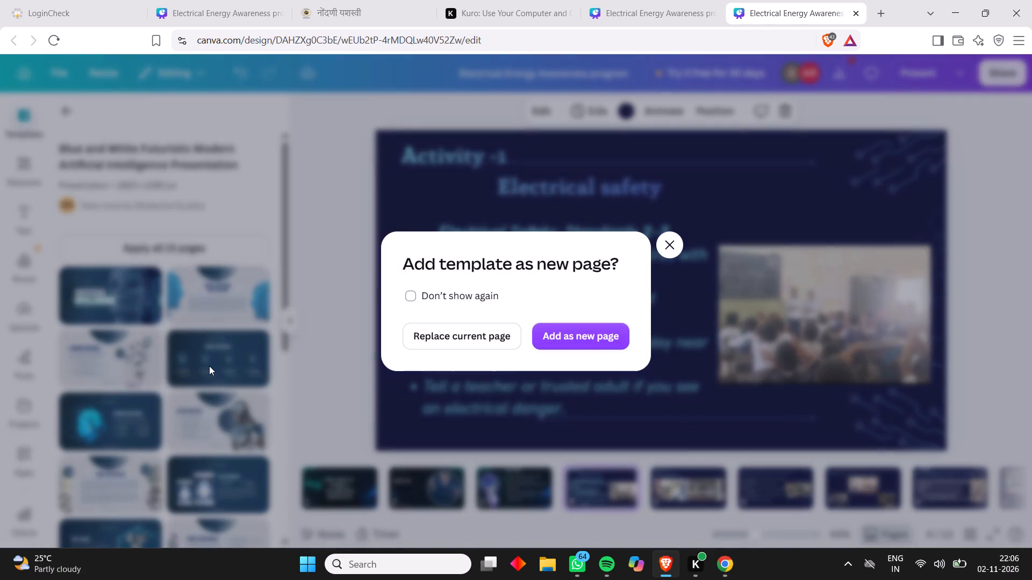
double_click(597, 339)
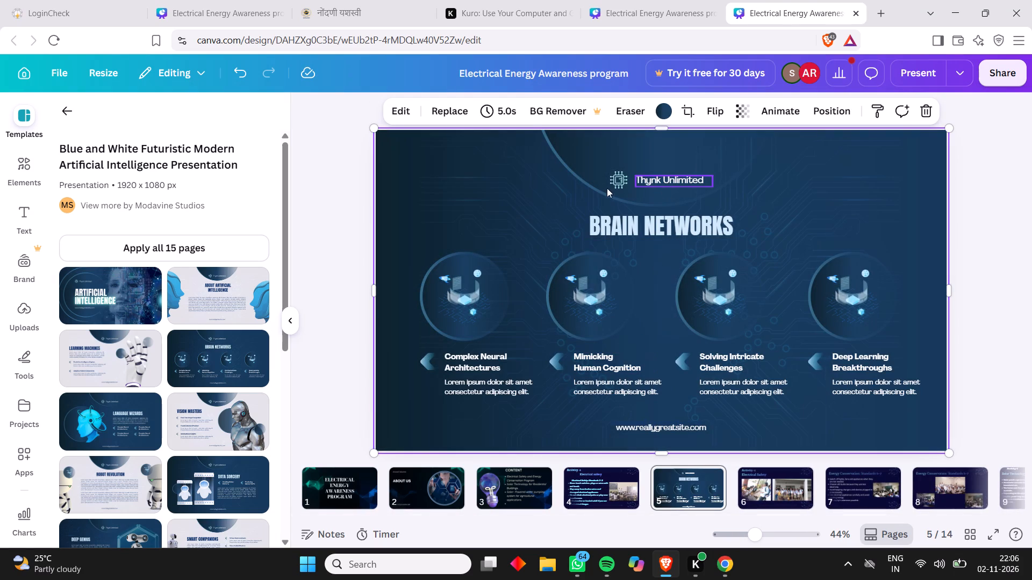
Delete the chip icon beside the "Thynk Unlimited" text on the new page.
left_click(618, 178)
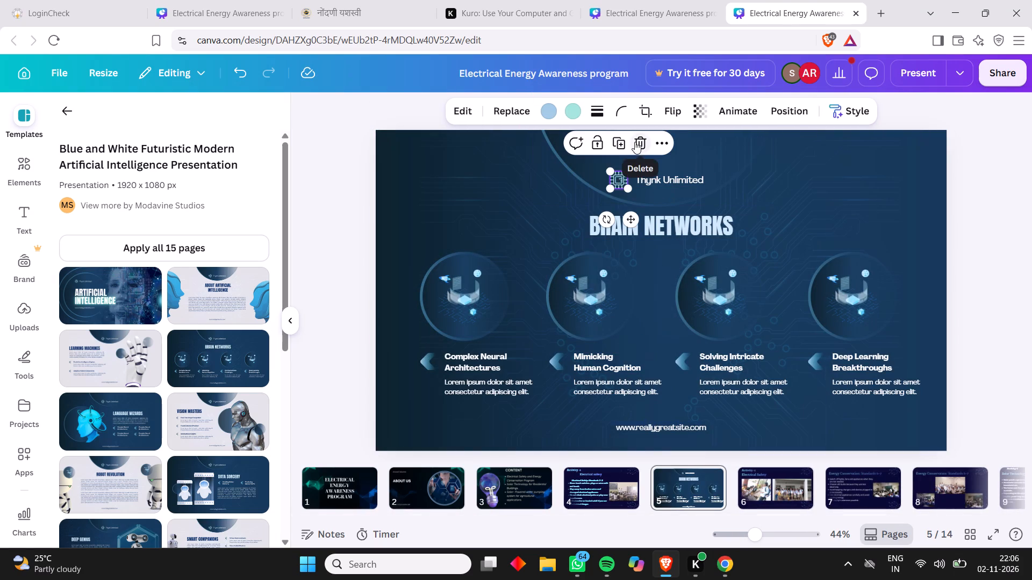
left_click(635, 142)
Enlarge the "Thynk Unlimited" text to about size 47.4 and move it roughly centred above the "BRAIN NETWORKS" heading.
left_click(664, 182)
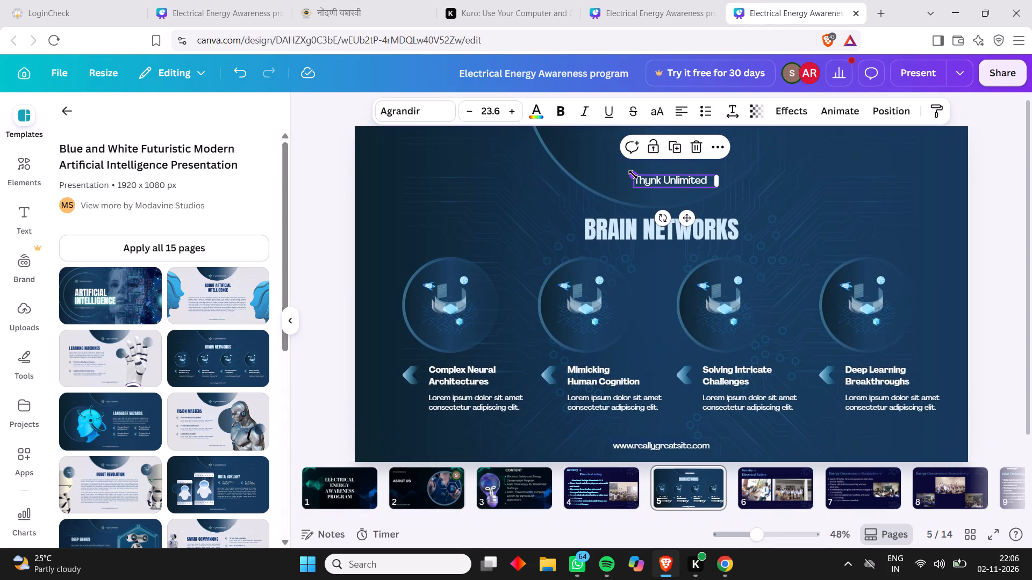
left_click_drag(633, 175, 554, 144)
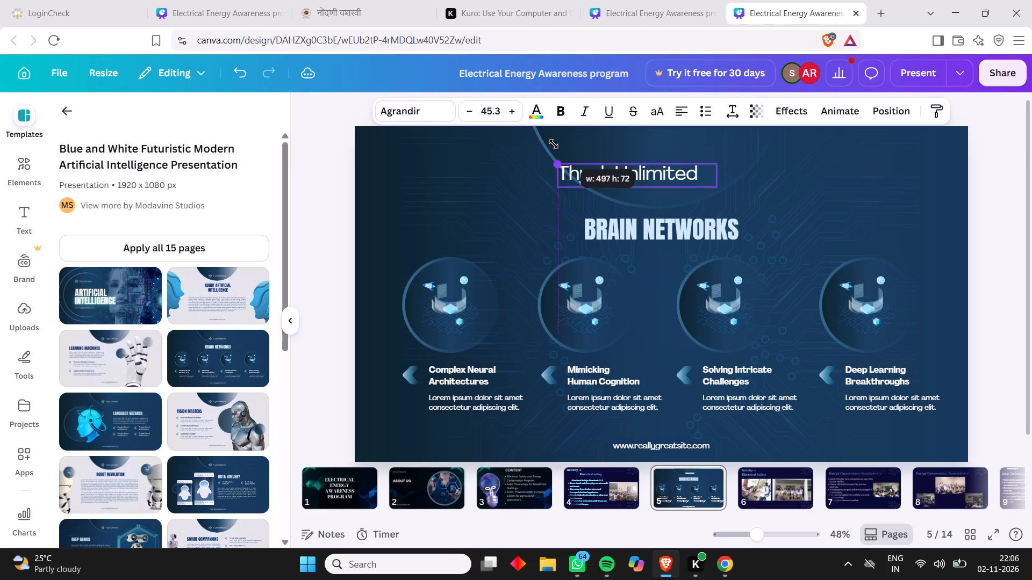
left_click_drag(554, 144, 553, 144)
left_click_drag(631, 172, 647, 170)
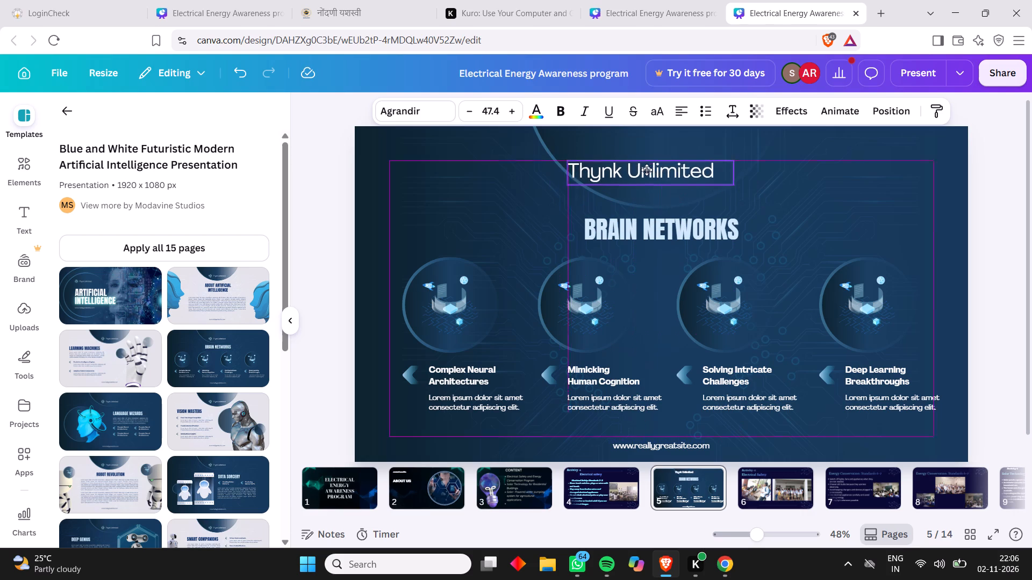
left_click_drag(647, 170, 655, 158)
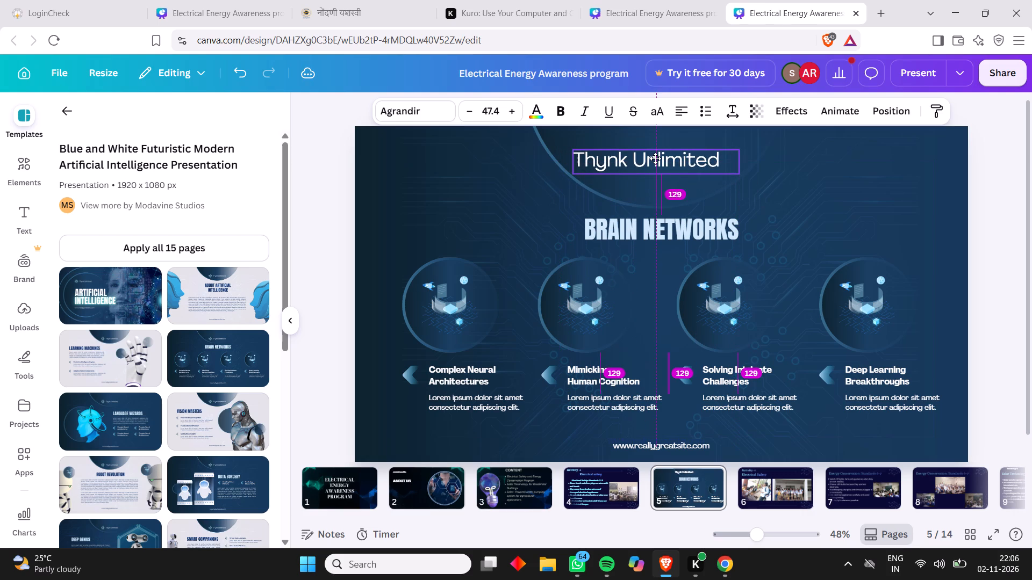
left_click_drag(655, 158, 655, 157)
Replace the "Thynk Unlimited" text with "energy conservation".
double_click(652, 162)
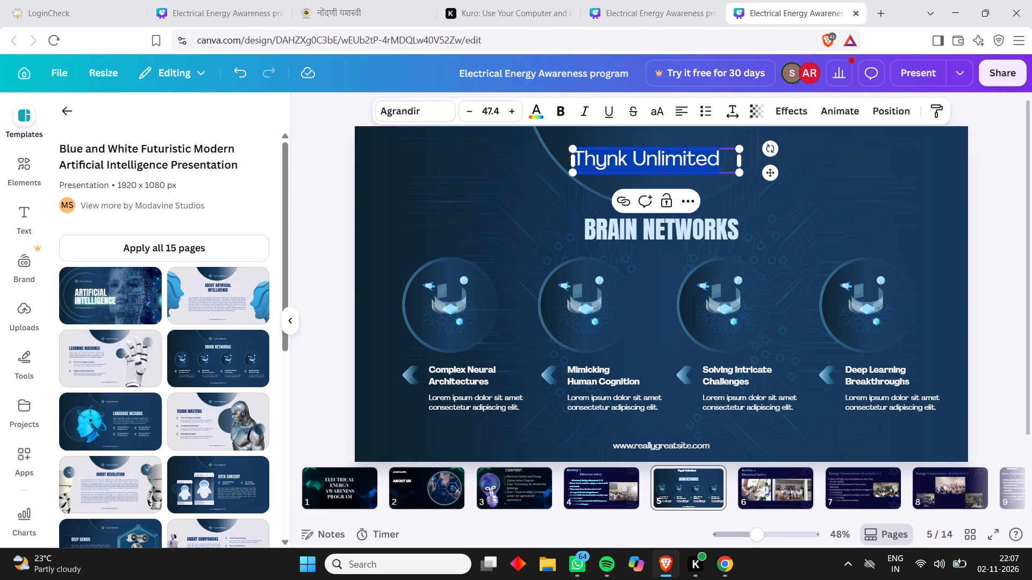
type("energt")
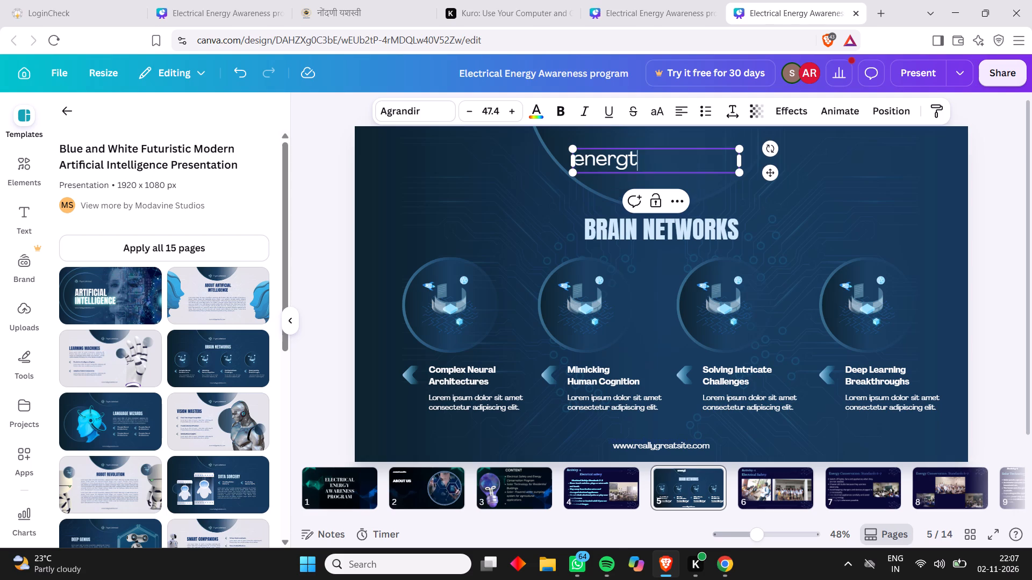
key("BackSpace")
type("y conser")
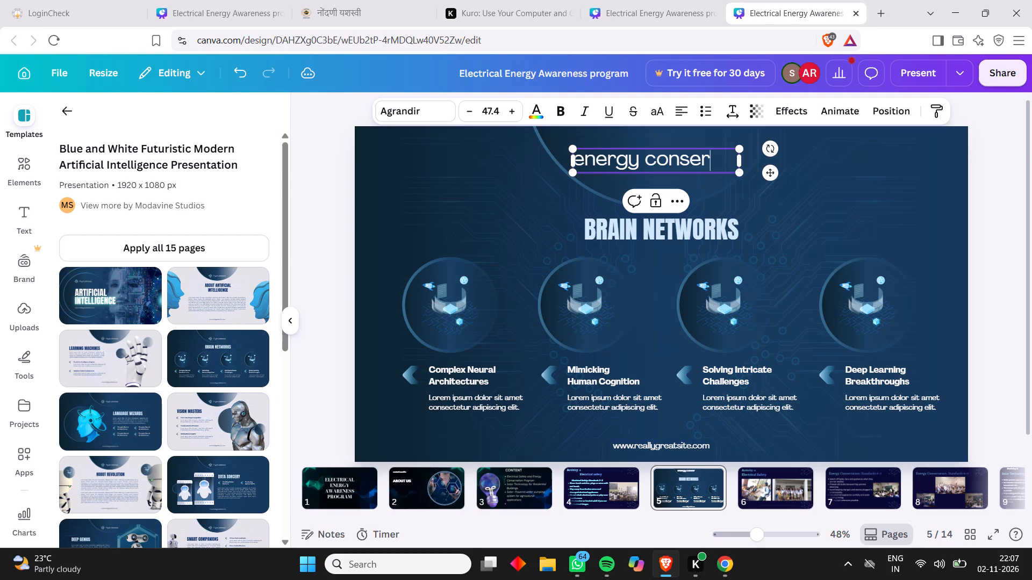
type("vation")
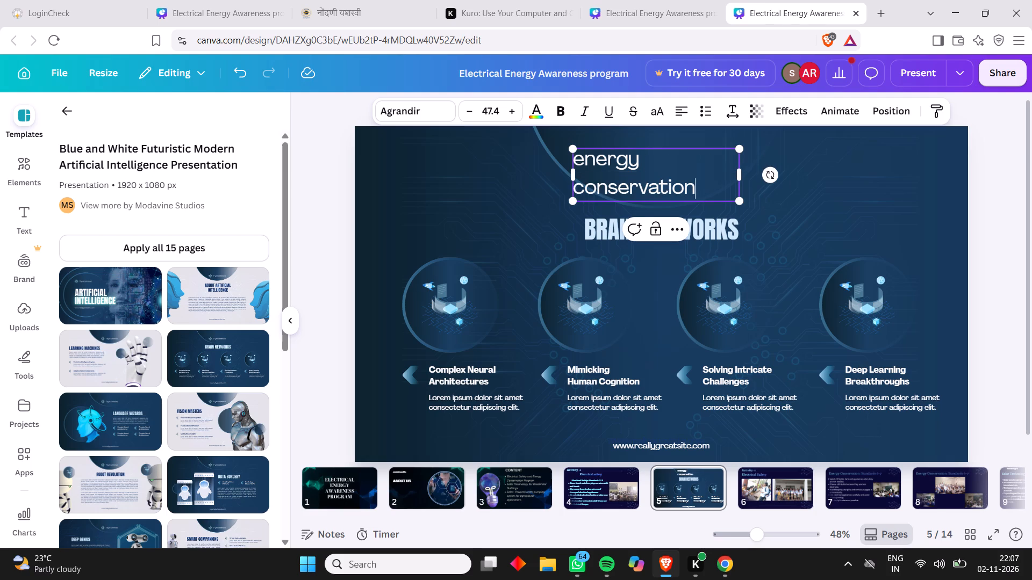
Reduce the "energy conservation" text to size 45.9 and widen its box on both sides so it fits on one line.
left_click(743, 149)
left_click(743, 149)
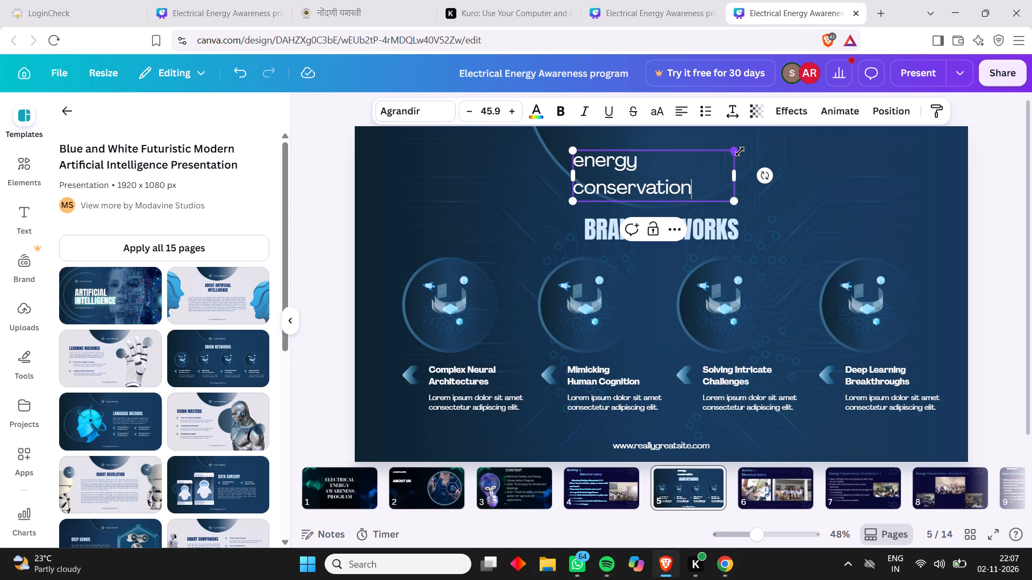
left_click_drag(740, 177, 783, 173)
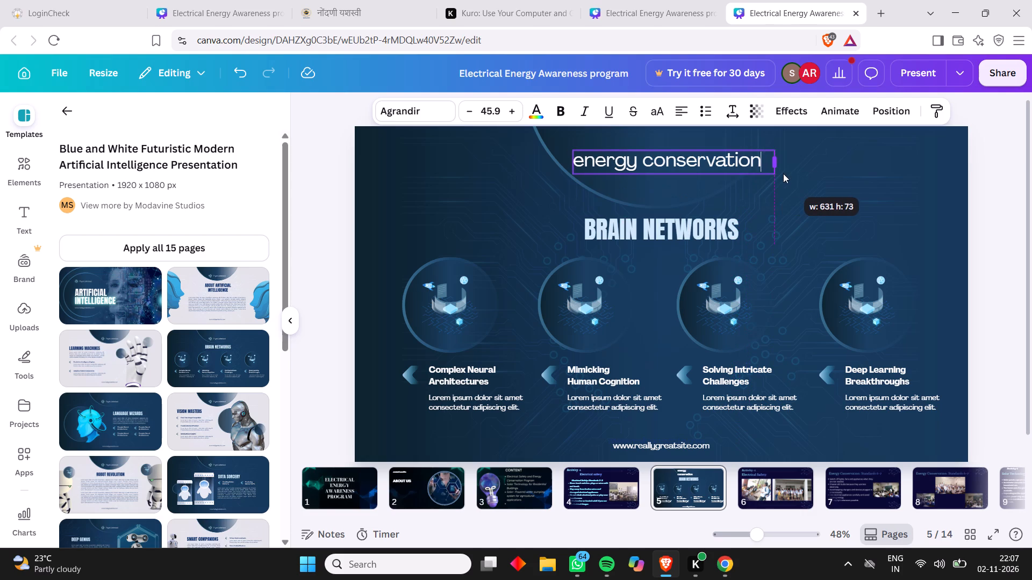
left_click_drag(783, 173, 834, 175)
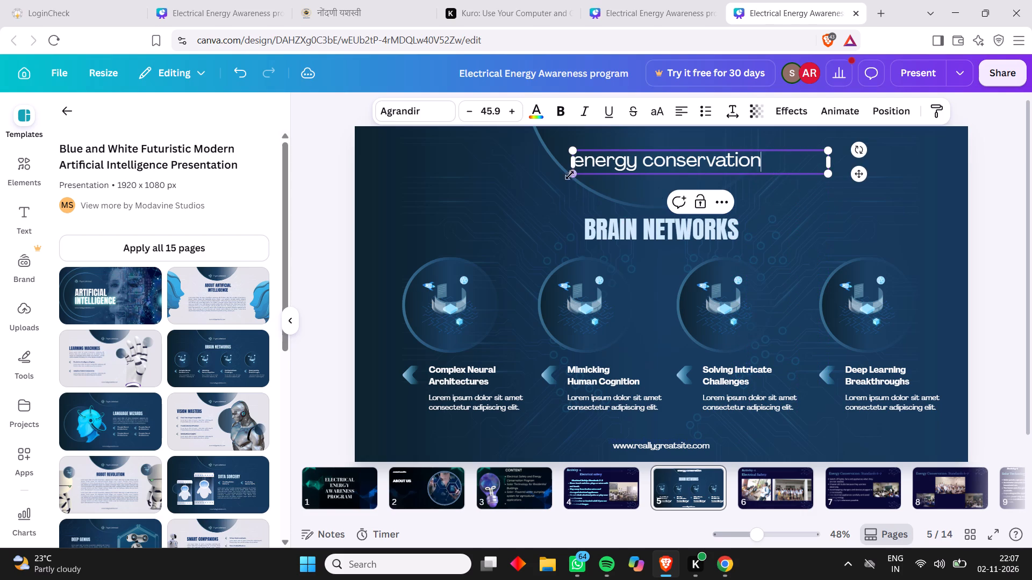
left_click_drag(569, 164, 504, 162)
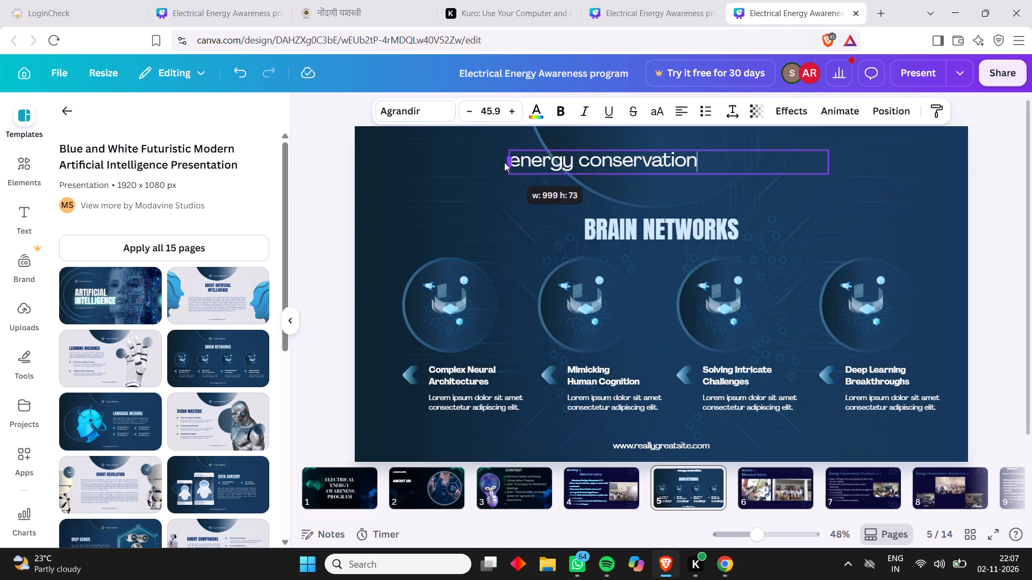
left_click_drag(504, 162, 496, 162)
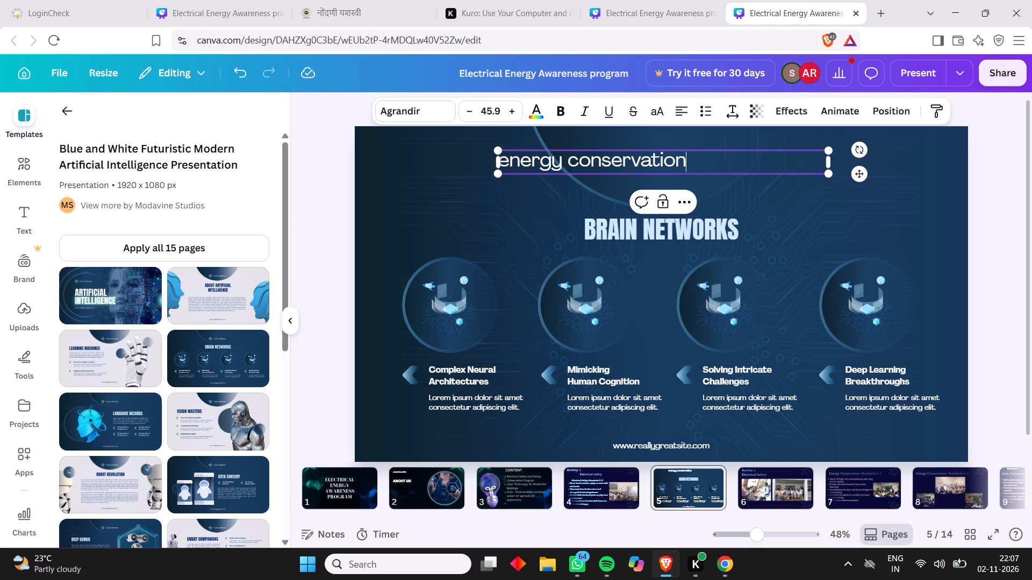
Replace the lowercase title text with "Energy conservation", indented by ten leading spaces within its box.
key("BackSpace")
key("BackSpace")
key("BackSpace")
key("BackSpace")
key("BackSpace")
key("BackSpace")
key("BackSpace")
key("BackSpace")
key("BackSpace")
key("BackSpace")
key("BackSpace")
key("BackSpace")
key("BackSpace")
key("BackSpace")
key("BackSpace")
key("BackSpace")
key("BackSpace")
key("BackSpace")
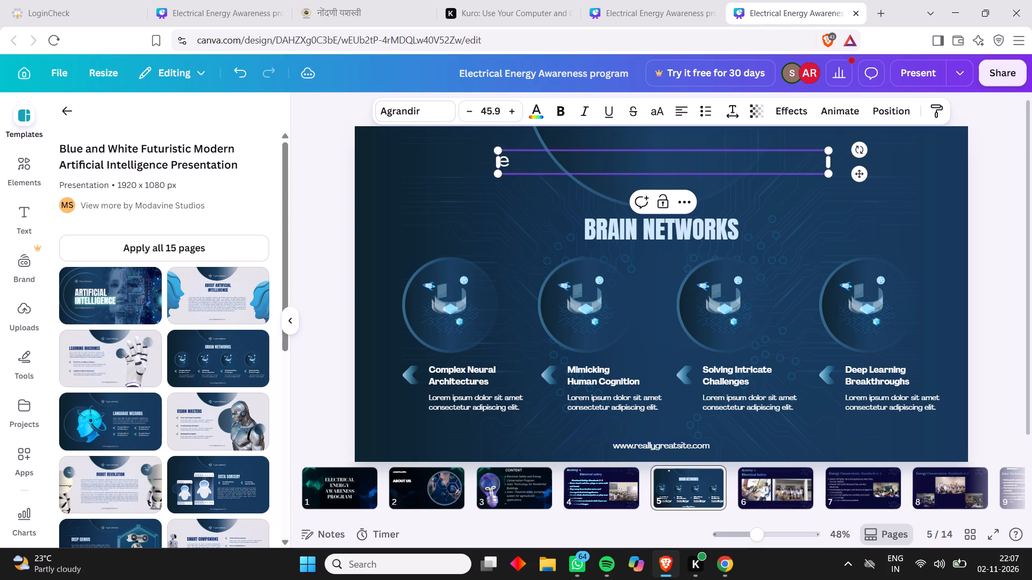
key("BackSpace")
key("space")
key("space")
key("space")
key("space")
key("space")
key("space")
key("space")
key("space")
key("space")
key("space")
key("shift+e")
type("ner")
type("gy")
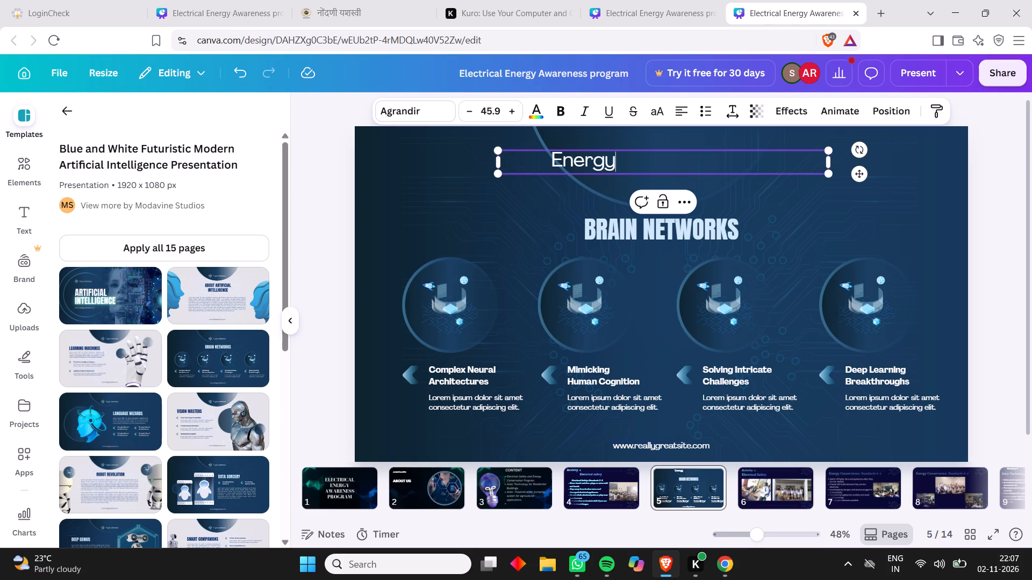
key("space")
key("c")
type("on")
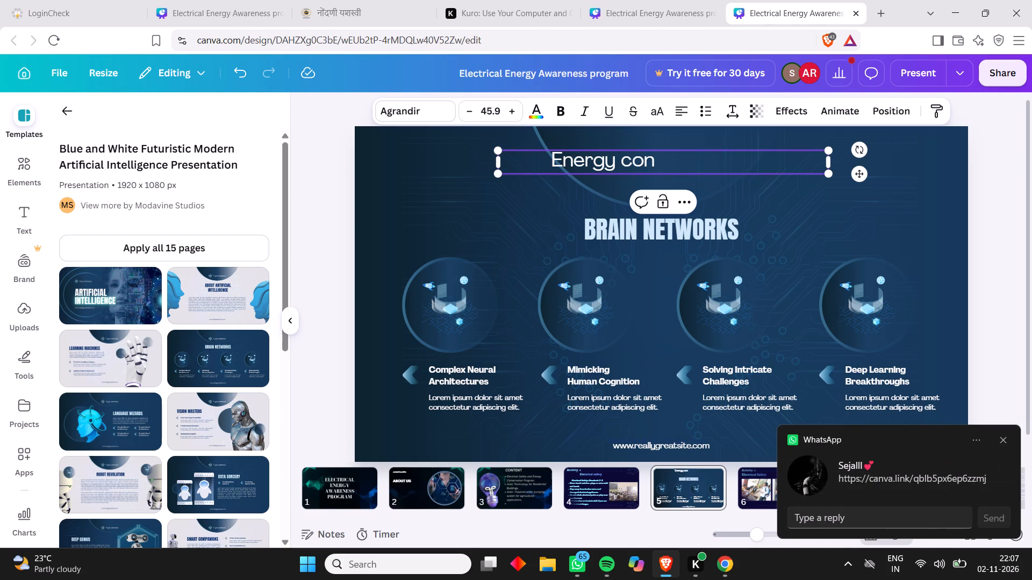
type("ser")
type("vati")
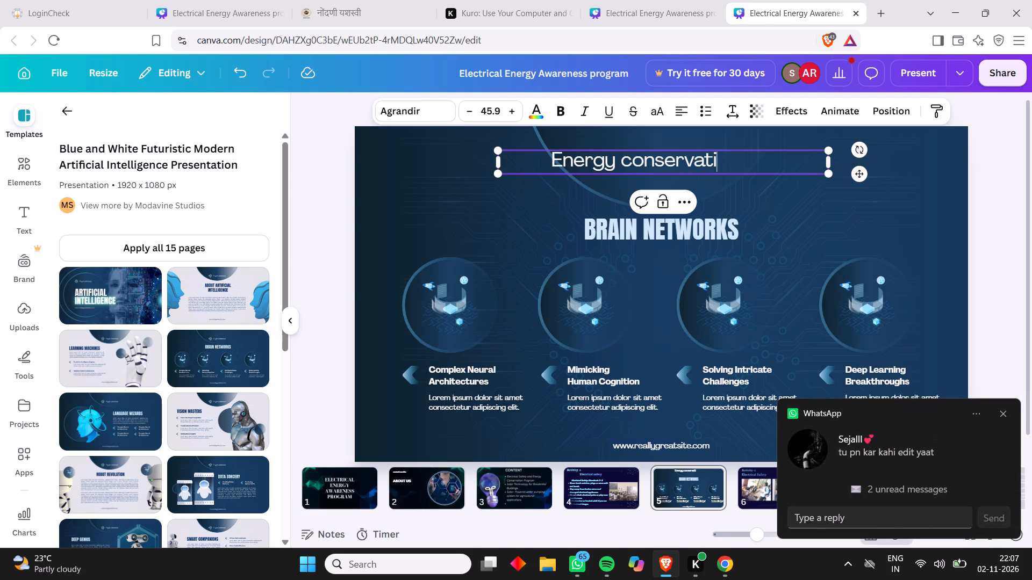
type("on")
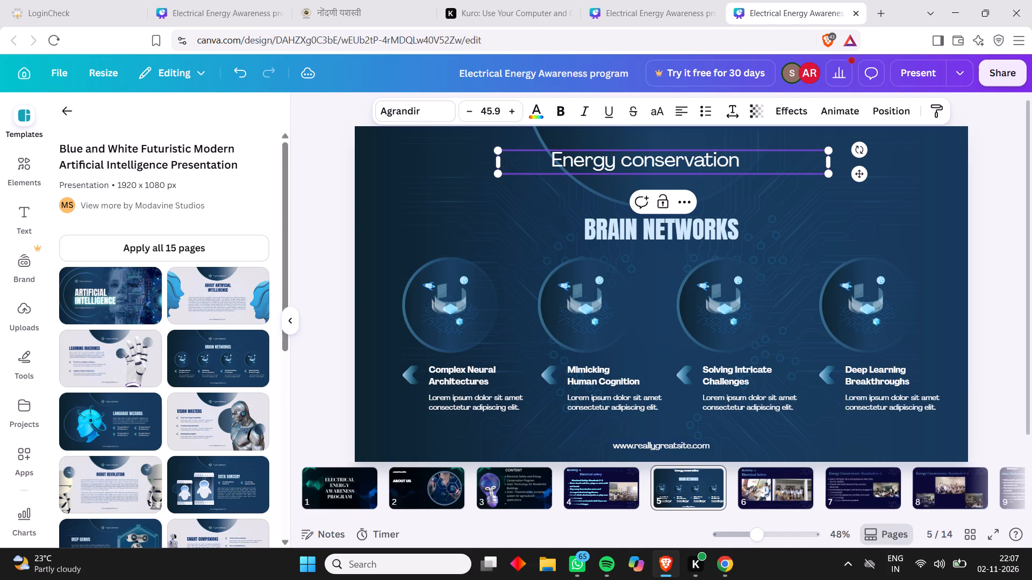
Make the whole "Energy conservation" title text bold.
scroll(556, 165, "right", 1)
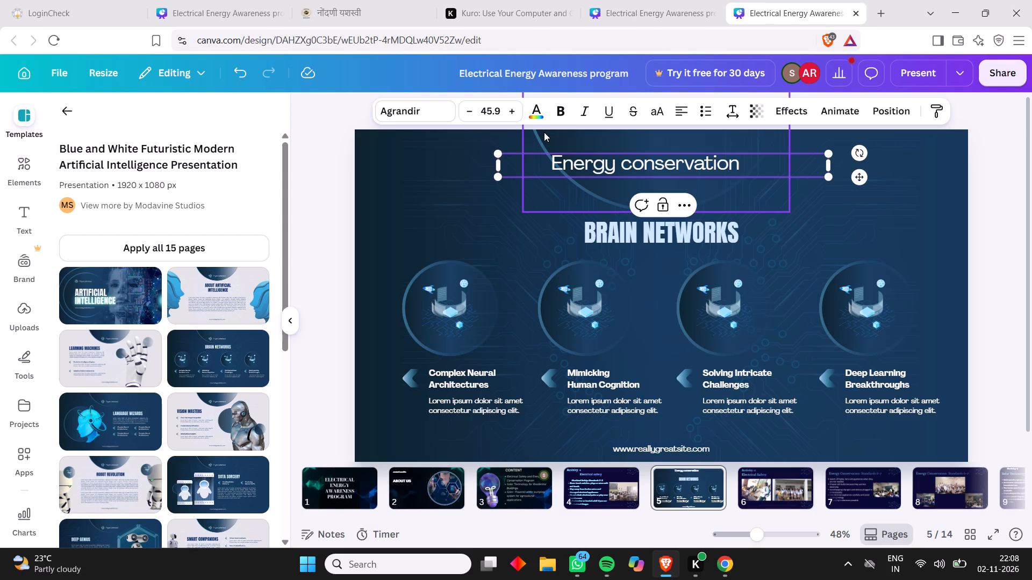
scroll(544, 132, "right", 1)
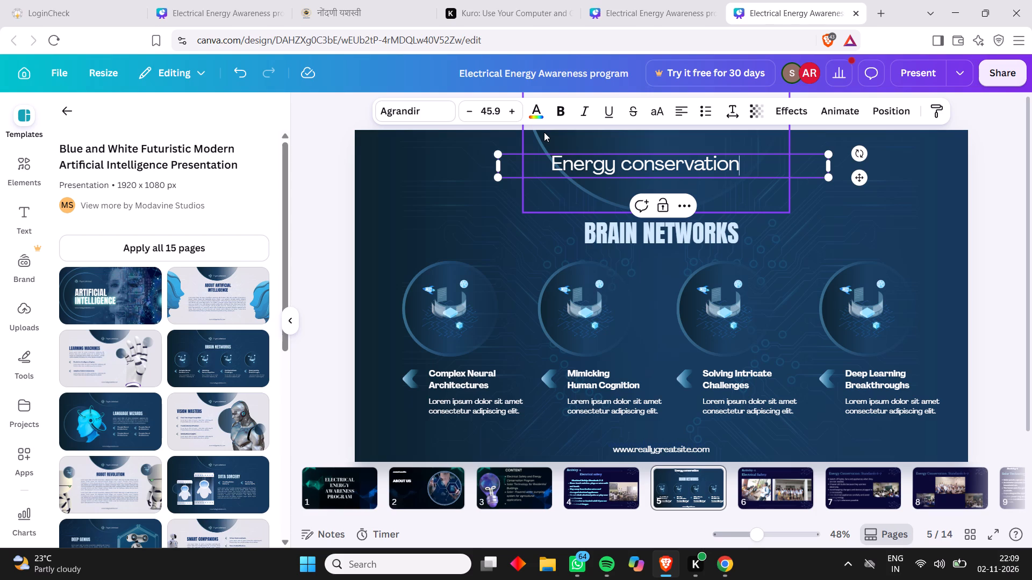
scroll(544, 132, "left", 1)
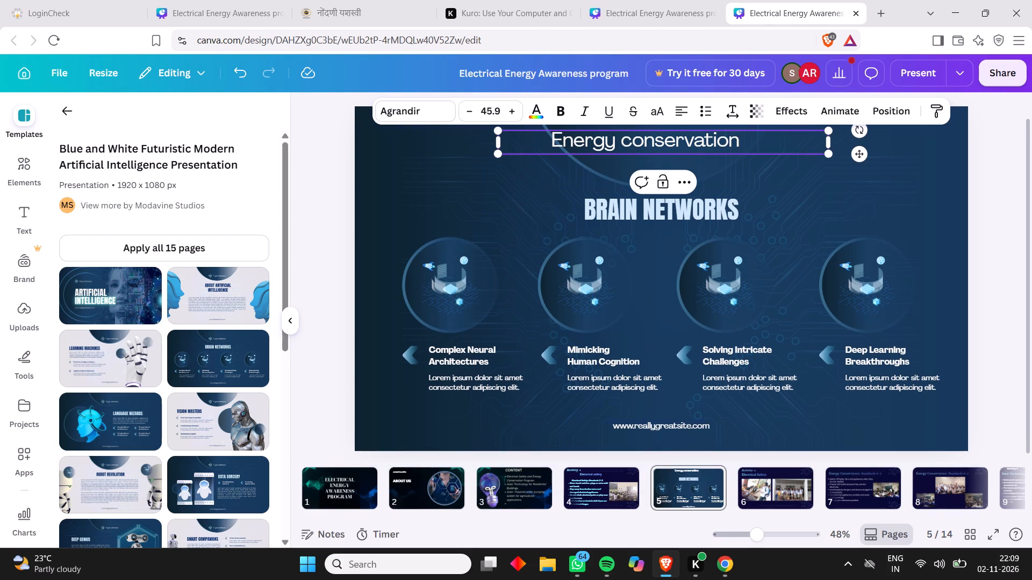
scroll(544, 132, "up", 1)
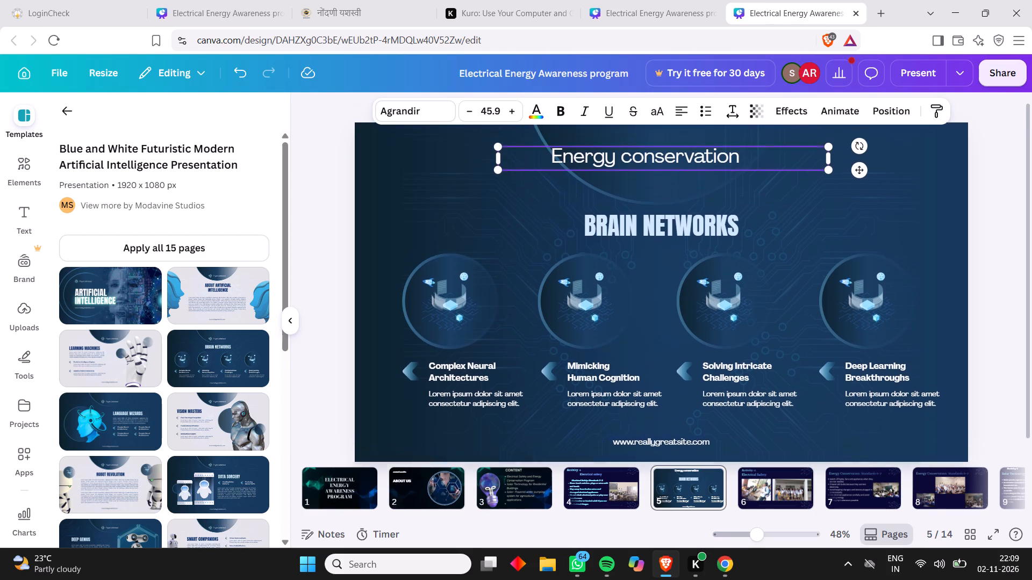
scroll(544, 132, "up", 1)
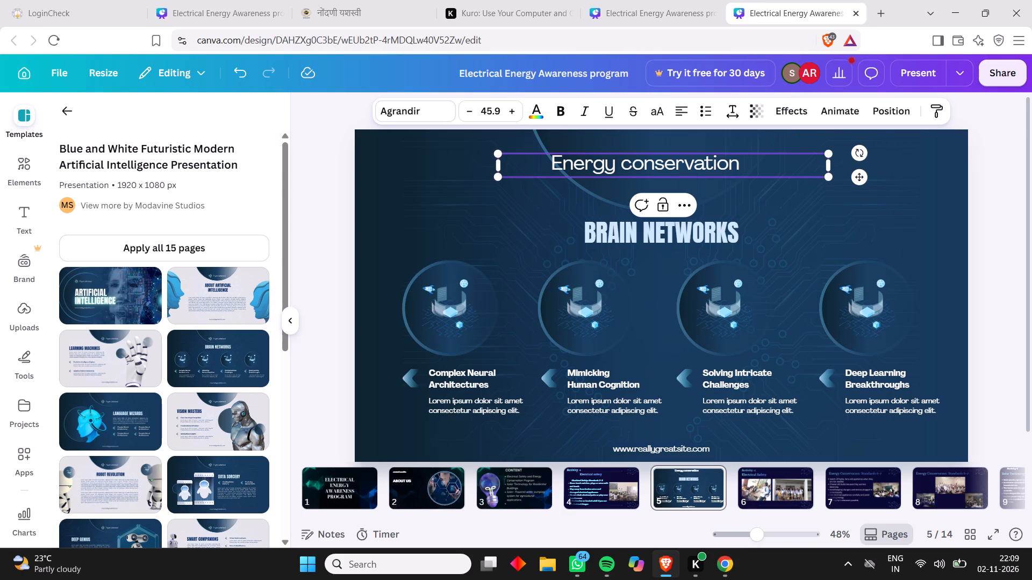
left_click_drag(550, 164, 658, 188)
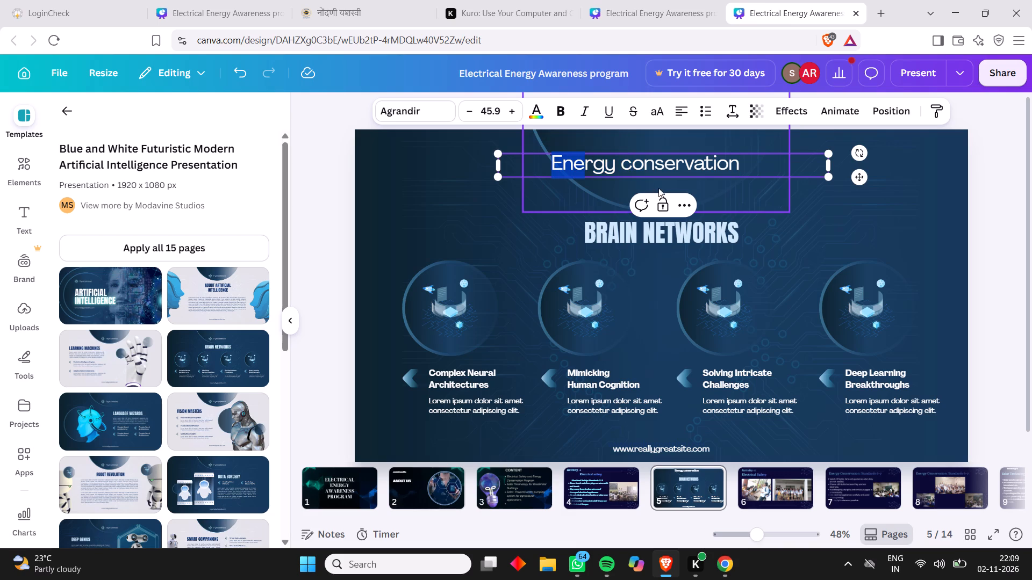
left_click_drag(658, 188, 748, 191)
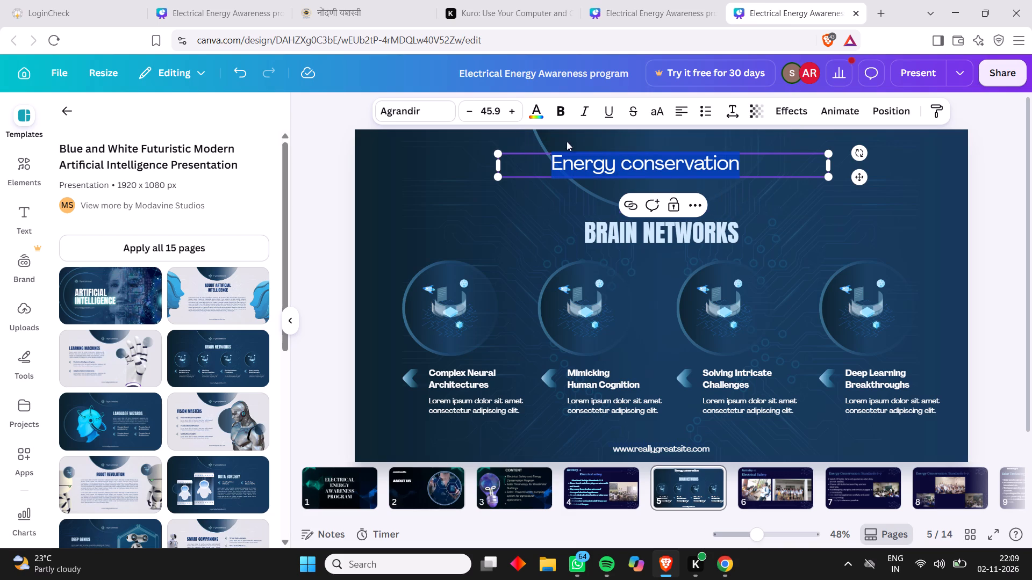
left_click(561, 112)
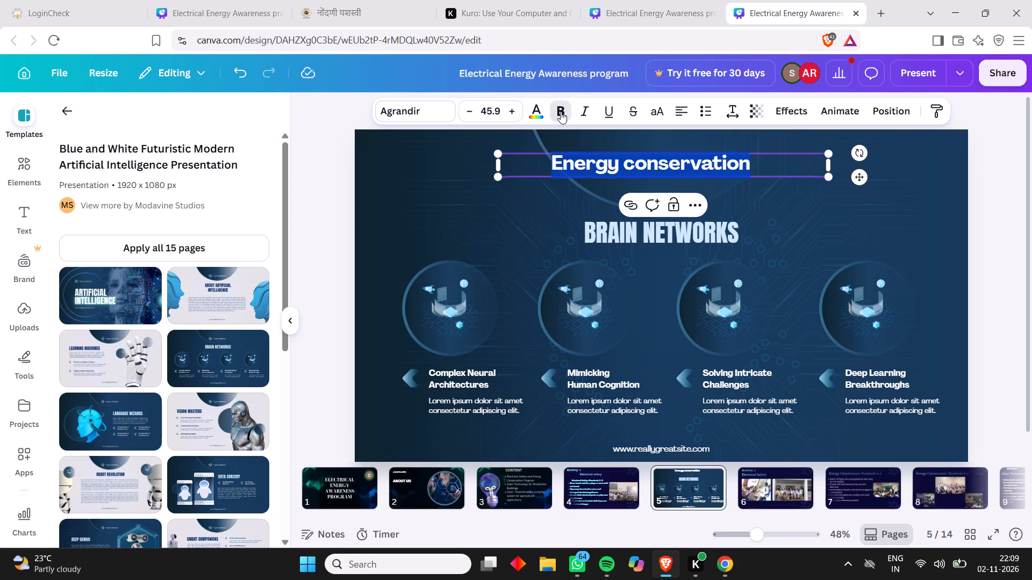
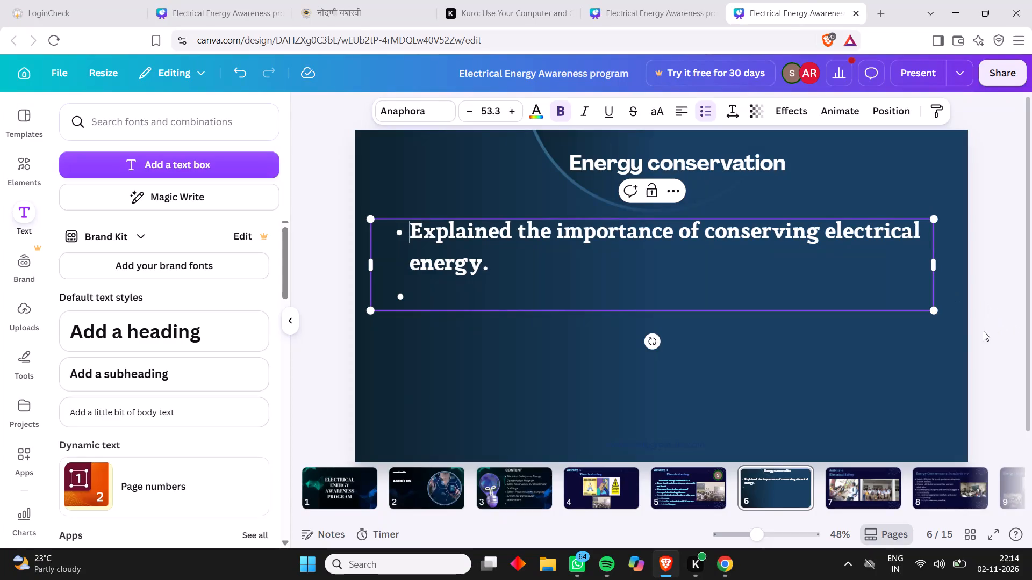
Scale down the bulleted text box on the Energy conservation slide to font size 36.9.
left_click_drag(934, 310, 835, 313)
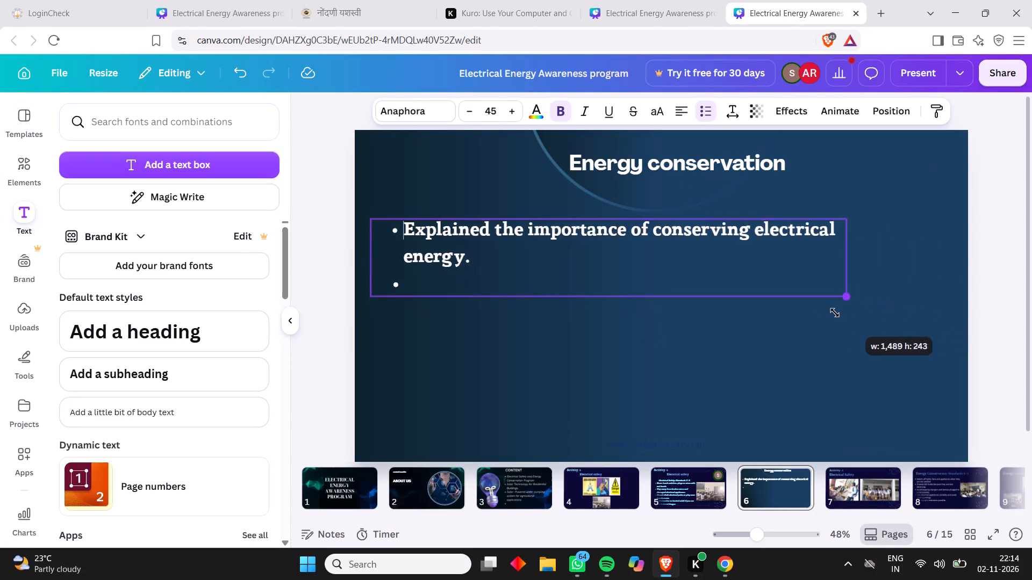
left_click_drag(835, 313, 758, 300)
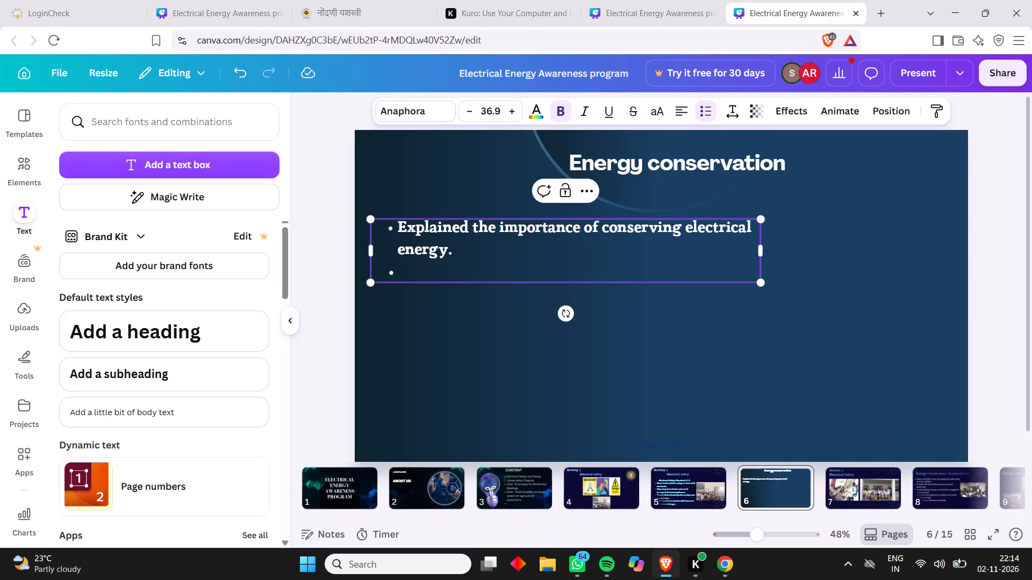
left_click(458, 255)
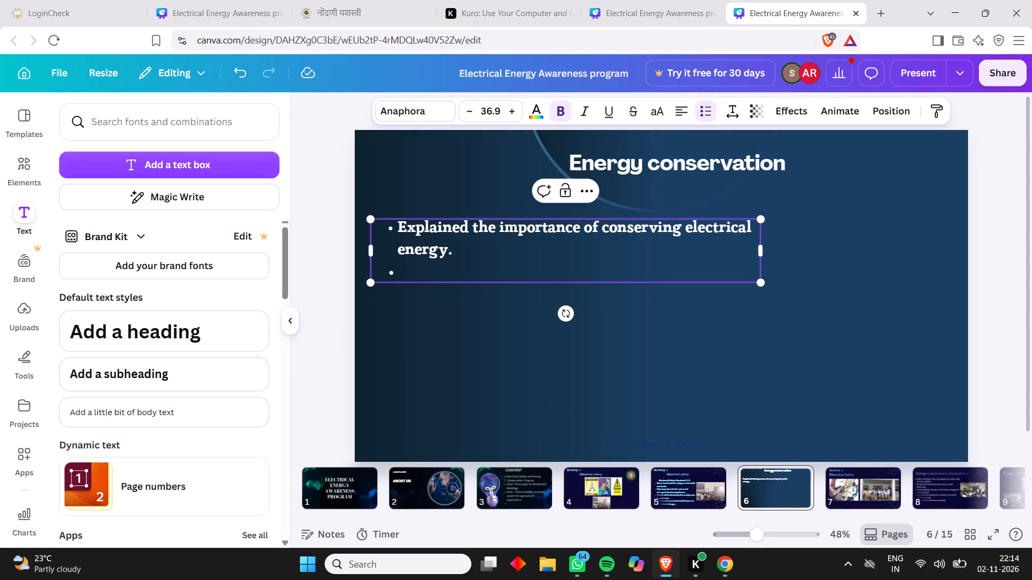
key("Return")
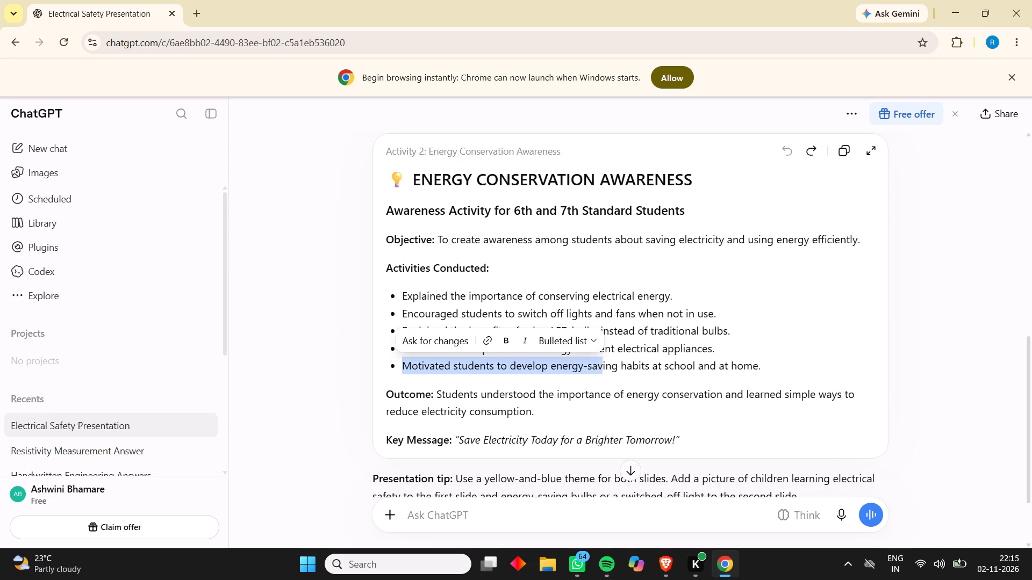
left_click_drag(601, 365, 792, 365)
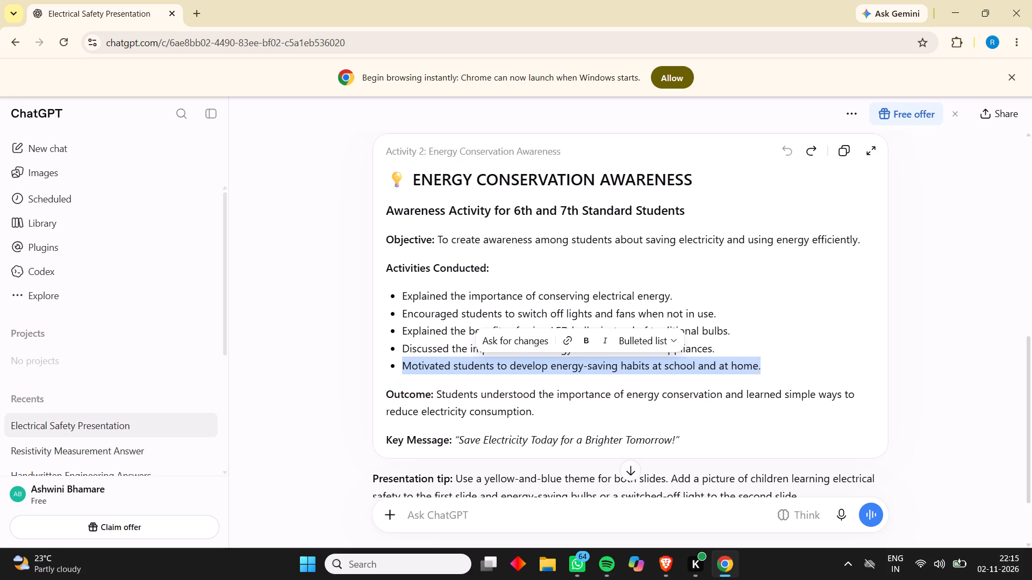
left_click_drag(792, 365, 806, 365)
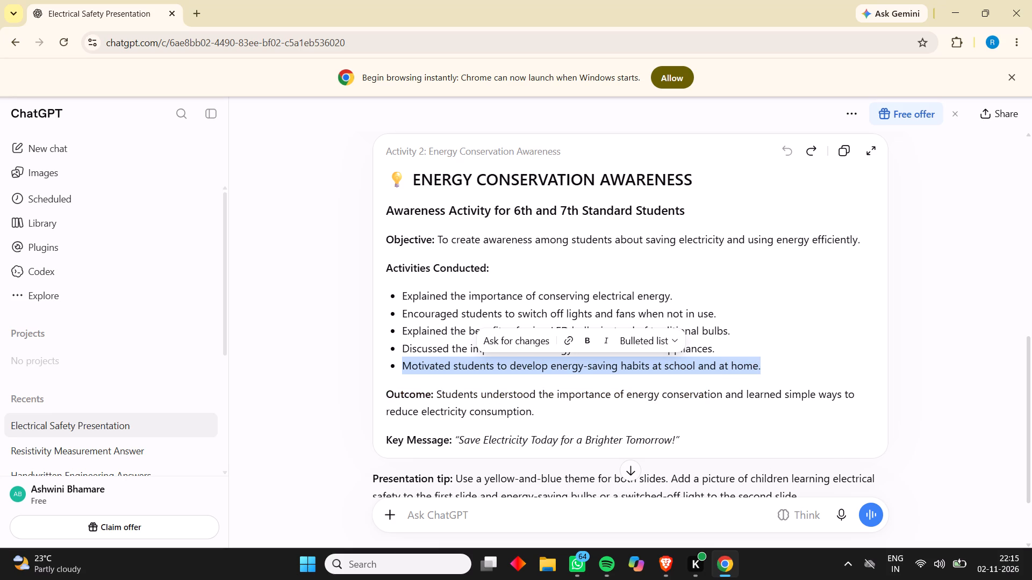
key("ctrl+c")
left_click(664, 563)
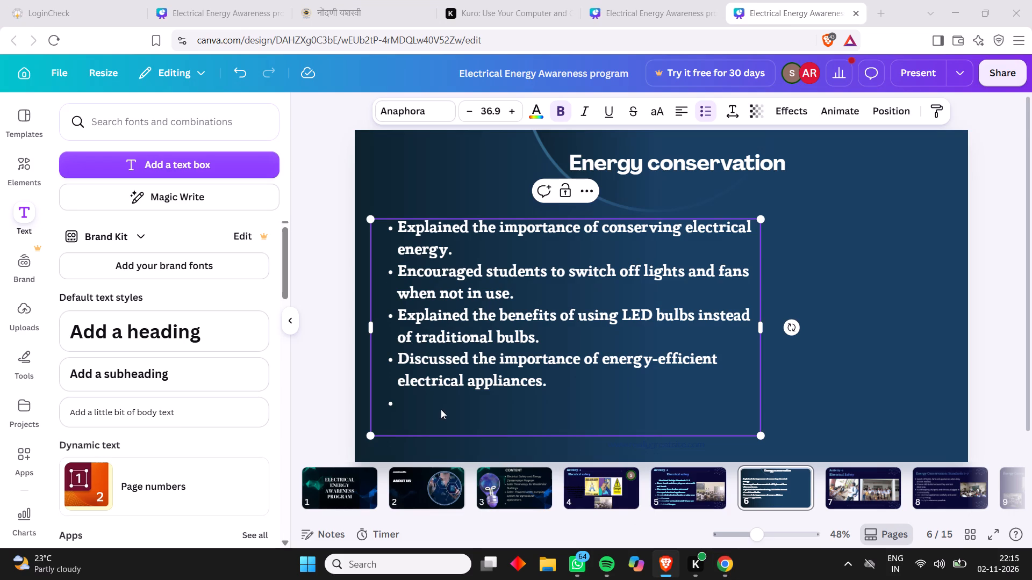
left_click(441, 409)
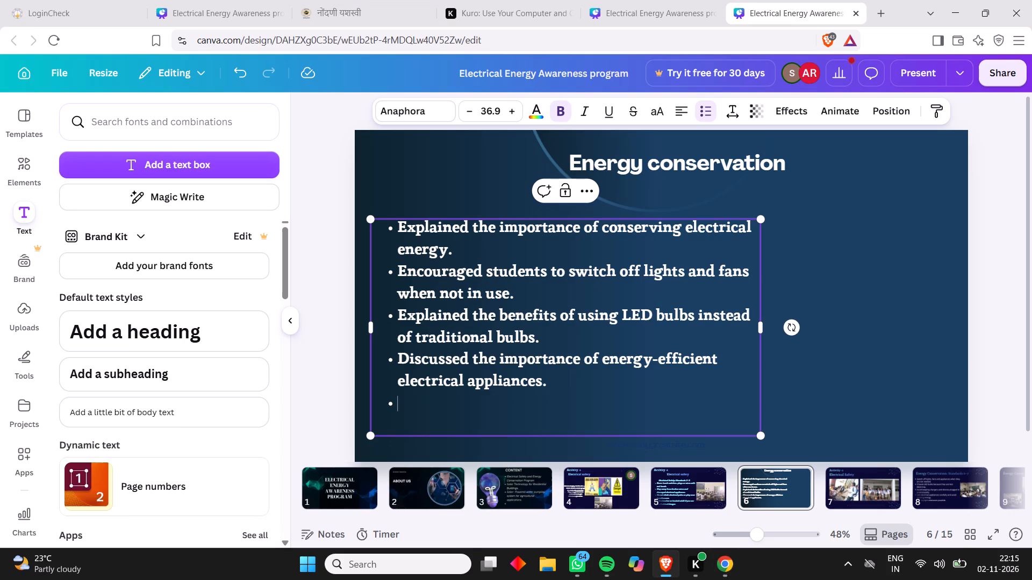
key("ctrl+v")
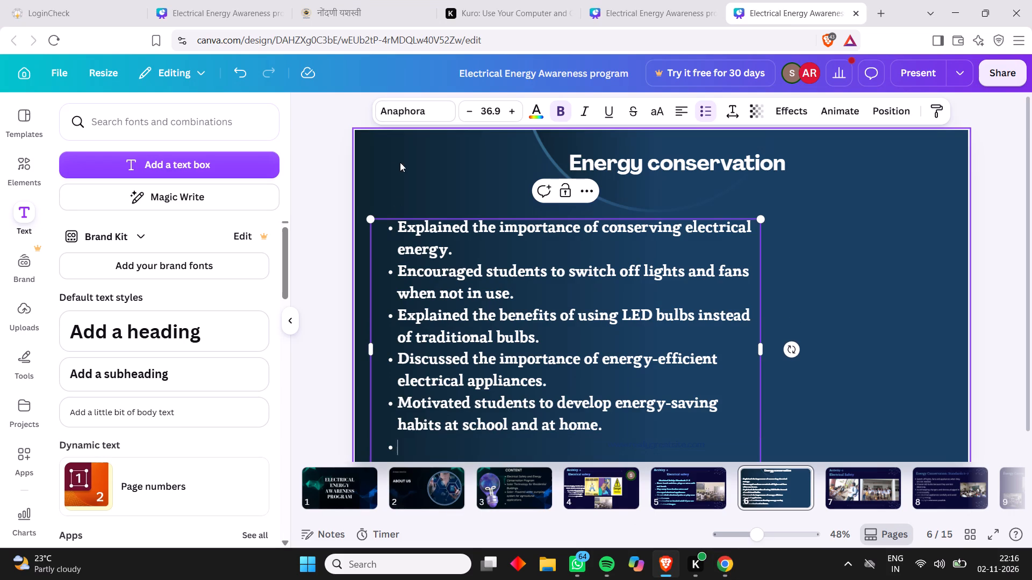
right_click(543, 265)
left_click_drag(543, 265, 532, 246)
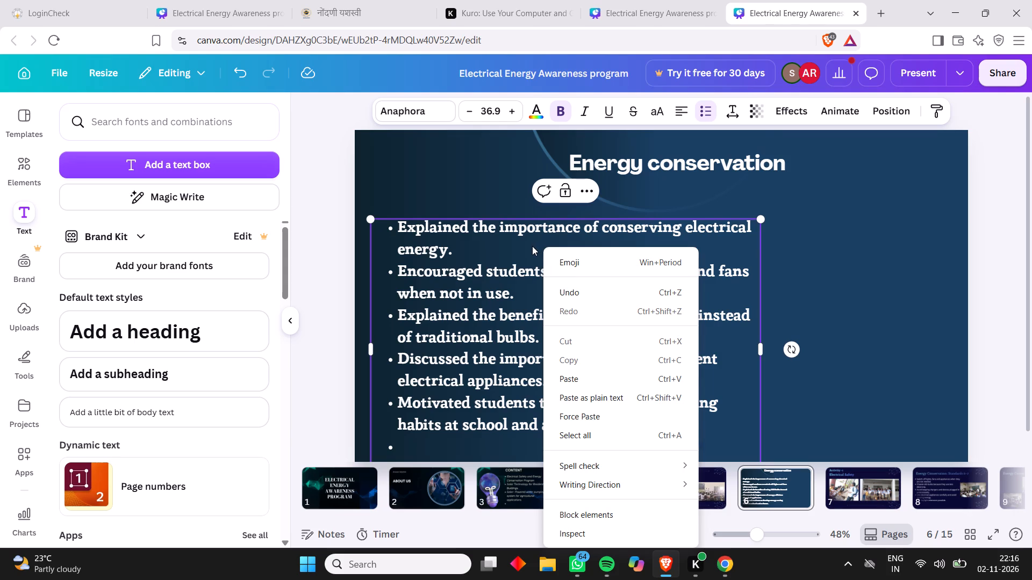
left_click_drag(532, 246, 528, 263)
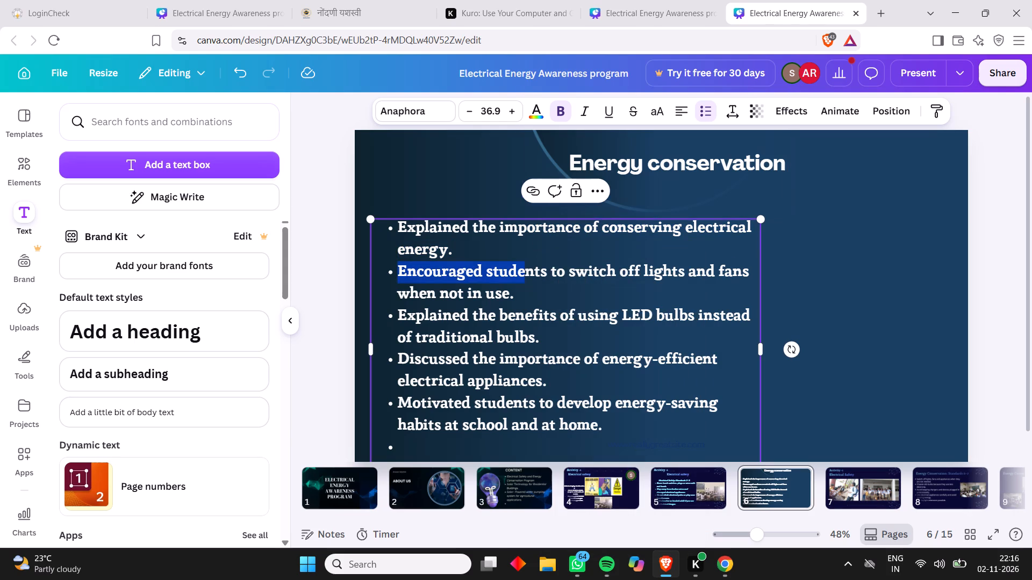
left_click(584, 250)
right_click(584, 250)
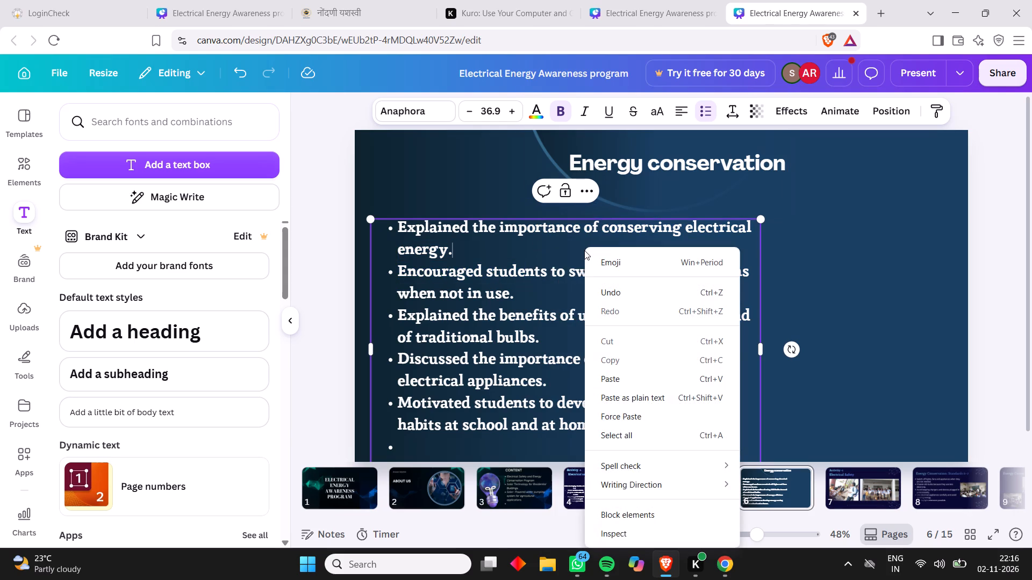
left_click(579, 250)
Move the bullet list text box up so it sits just beneath the "Energy conservation" title and fits on the slide.
left_click_drag(604, 218, 599, 200)
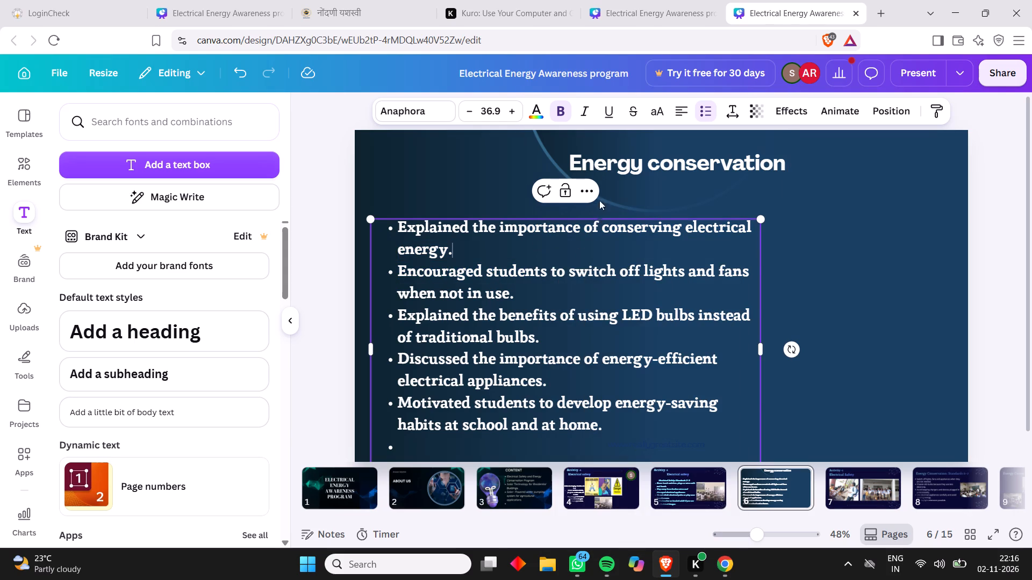
left_click_drag(599, 200, 612, 191)
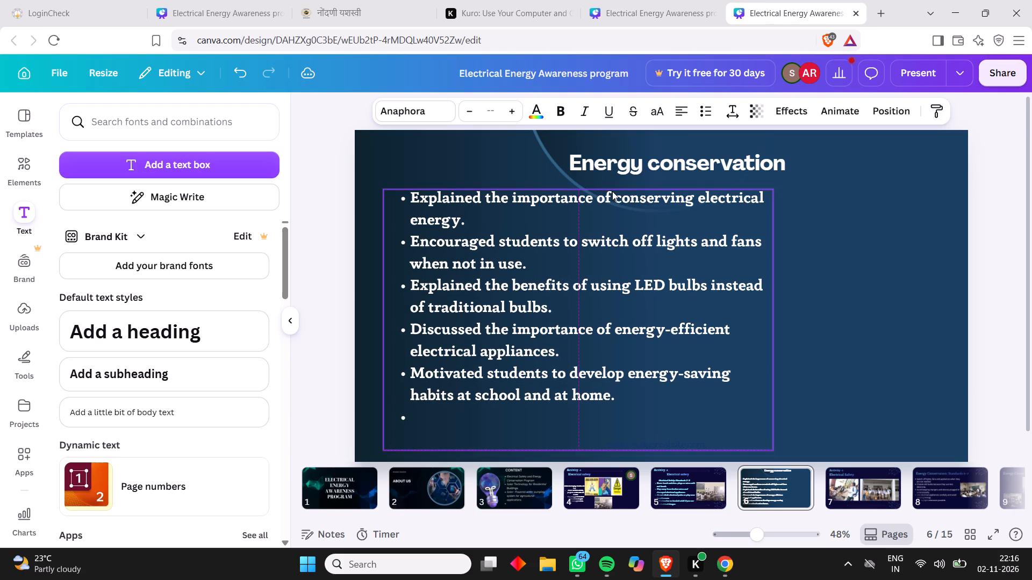
left_click_drag(612, 191, 605, 189)
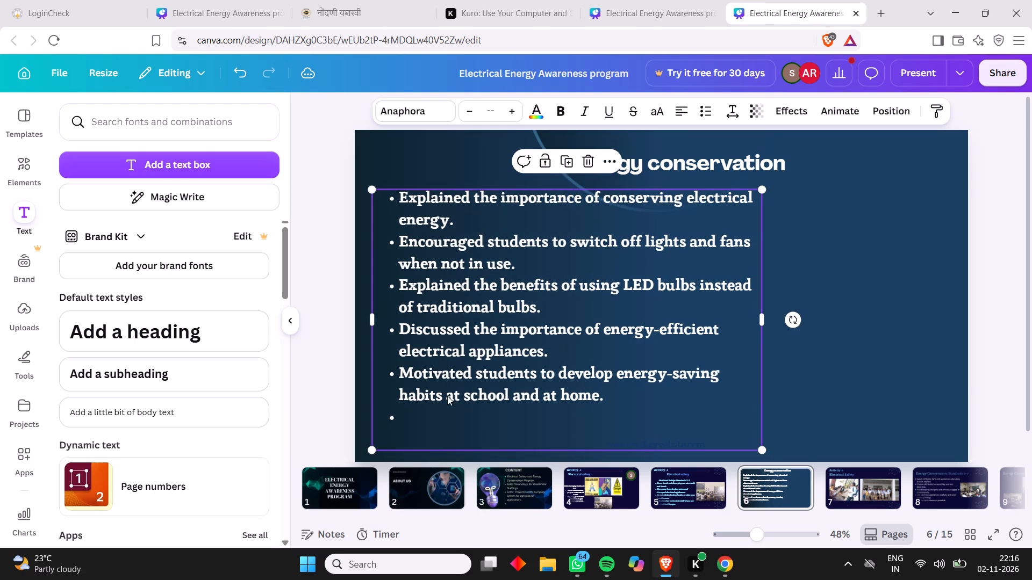
Remove the empty bullet marker after the last item of the energy conservation list.
left_click(404, 413)
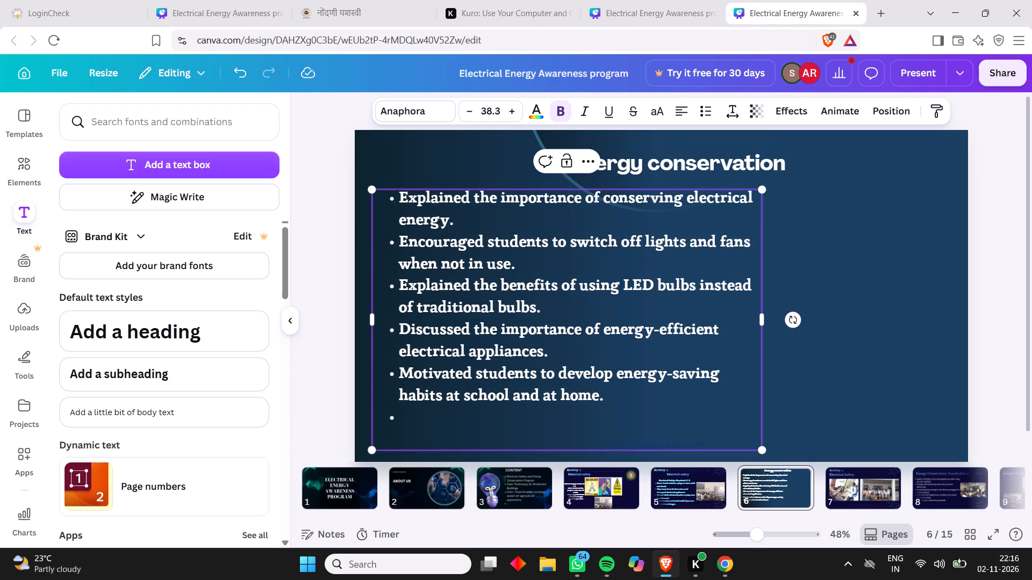
left_click(403, 423)
key("BackSpace")
Scale the bullet list text box down slightly from its lower corners, to a font size of about 35.5.
left_click_drag(372, 451, 369, 433)
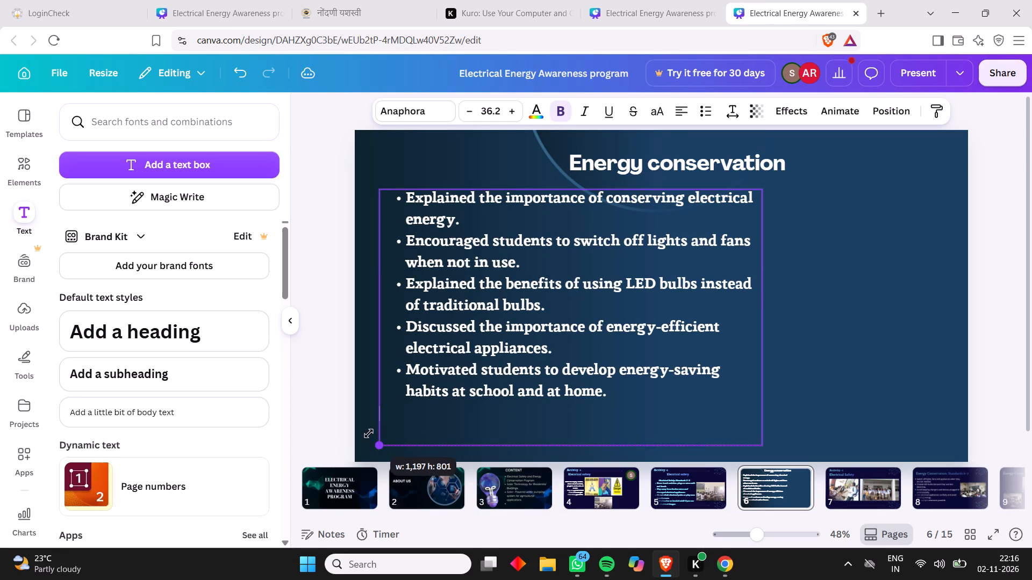
left_click_drag(369, 433, 372, 433)
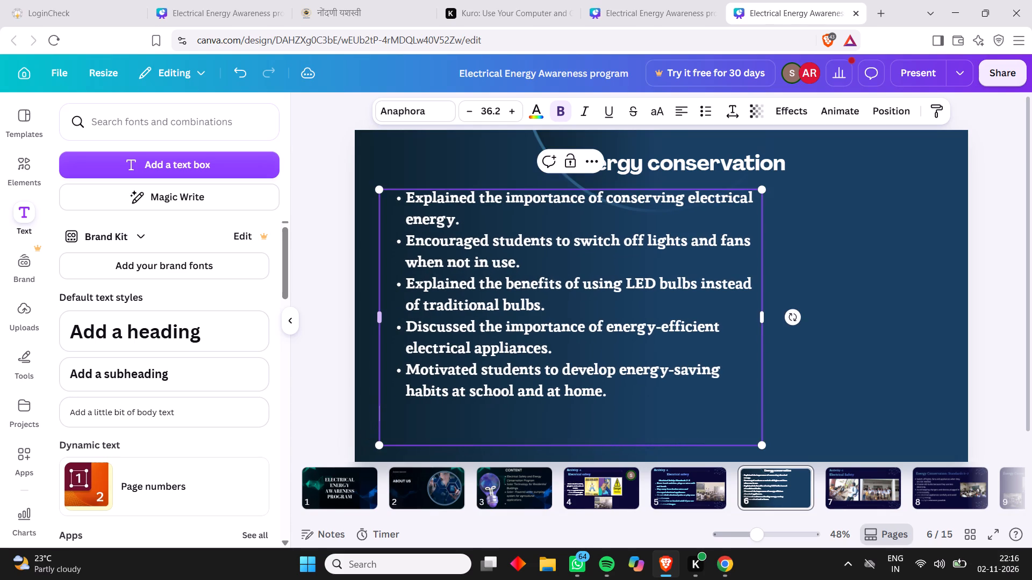
left_click_drag(761, 445, 752, 434)
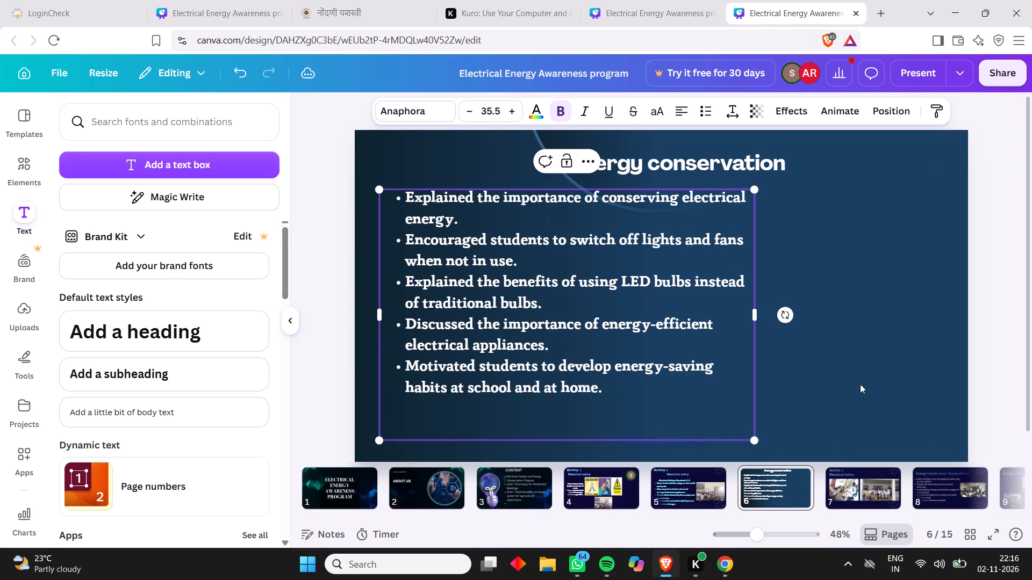
left_click(877, 384)
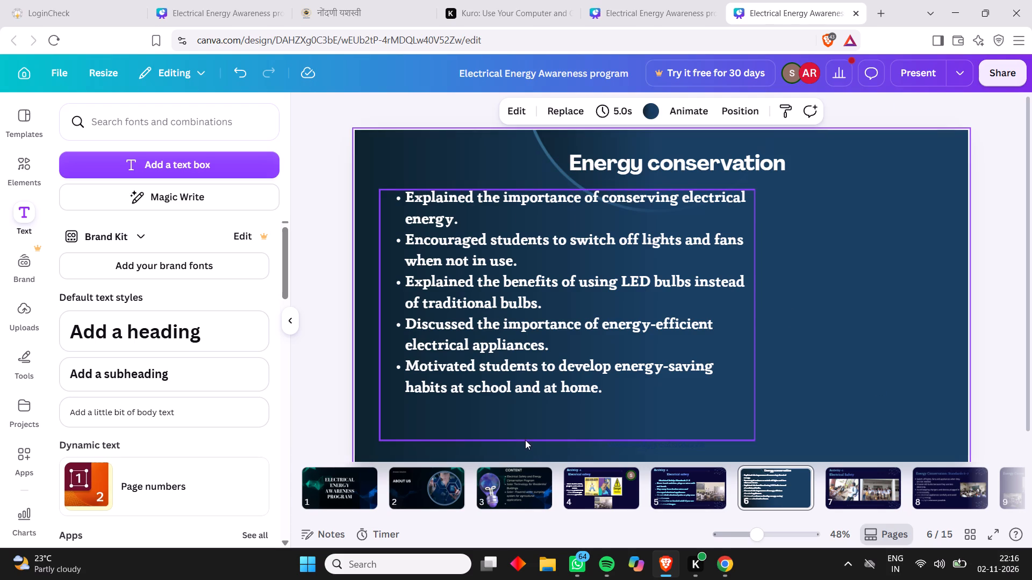
Move the bullet list text box down slightly to leave a gap below the "Energy conservation" title, and deselect it.
left_click_drag(542, 400, 542, 412)
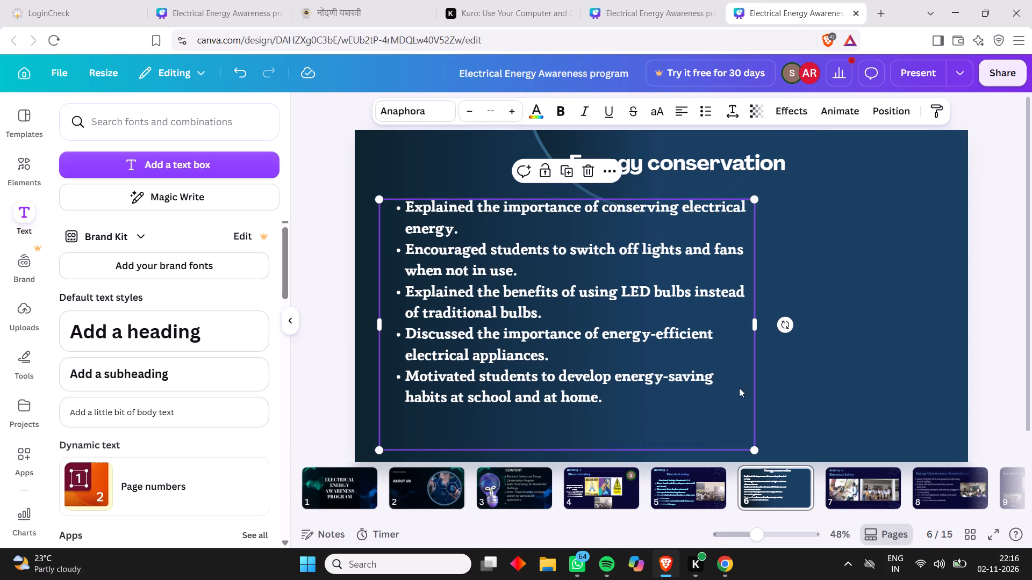
left_click(792, 384)
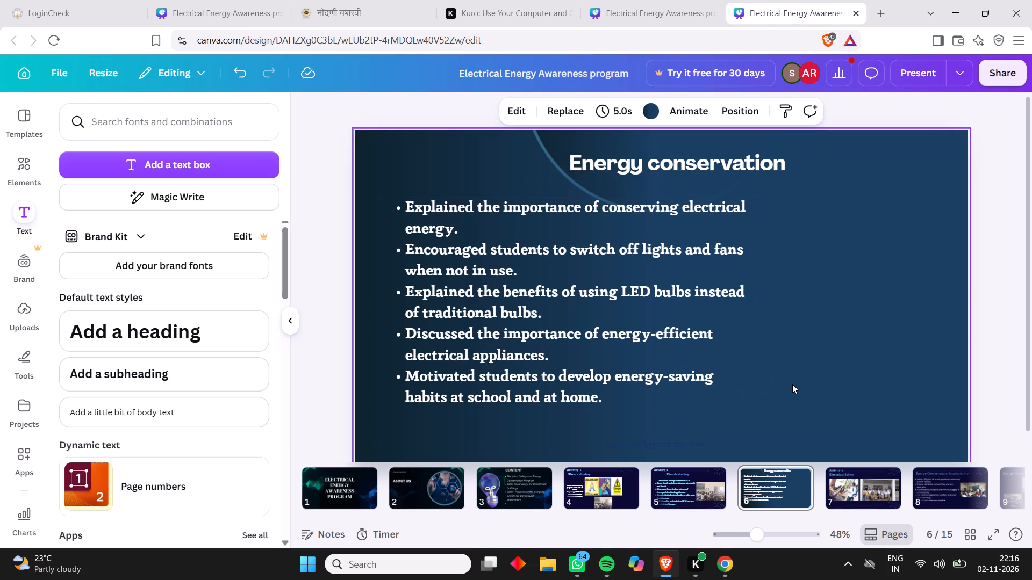
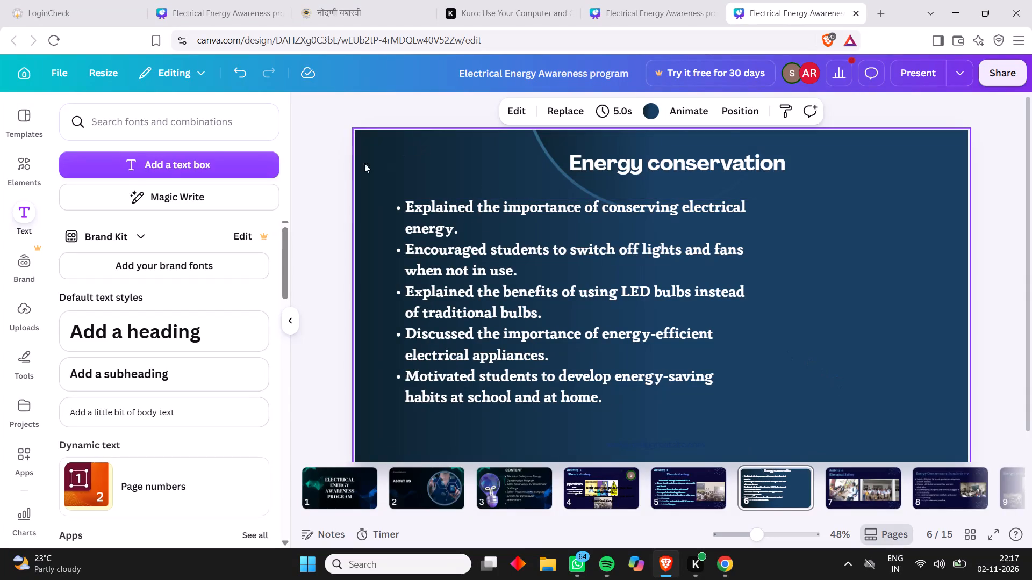
Add a text box in the slide's upper-left corner beside the "Energy conservation" title, scaled down to a font size of about 37.7.
left_click(234, 168)
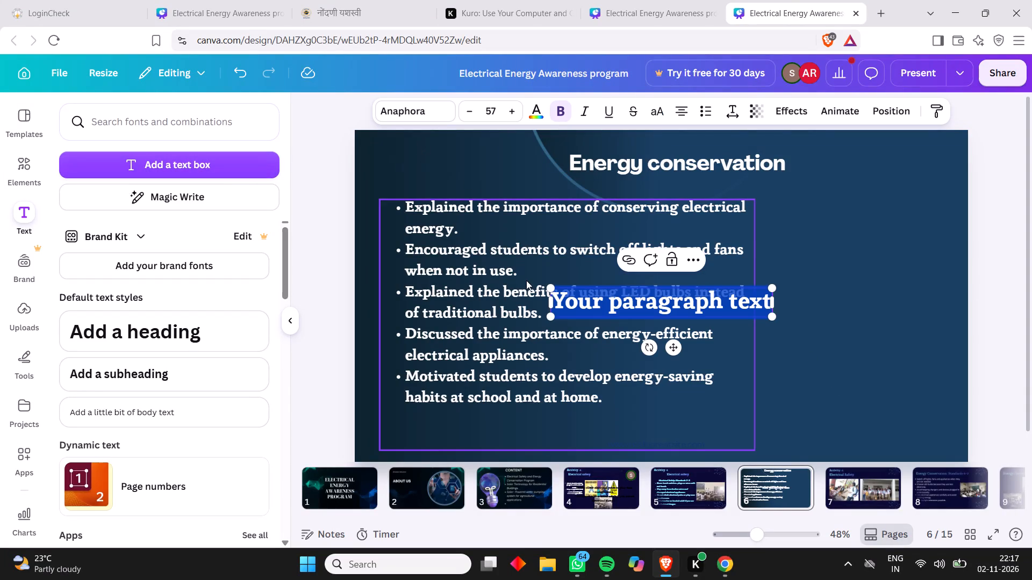
left_click_drag(616, 298, 600, 287)
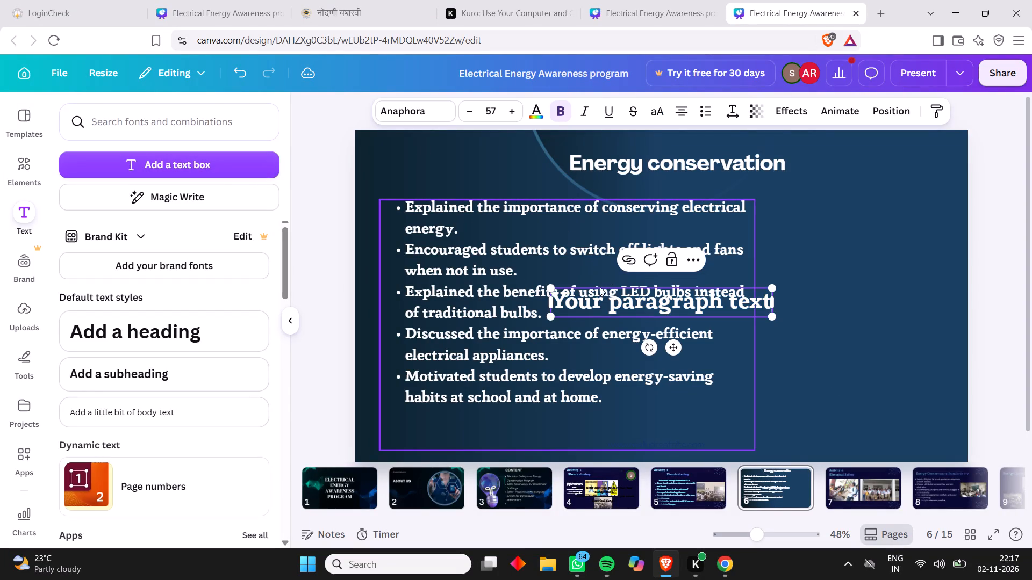
left_click_drag(600, 287, 614, 303)
scroll(614, 303, "up", 1)
scroll(614, 303, "right", 1)
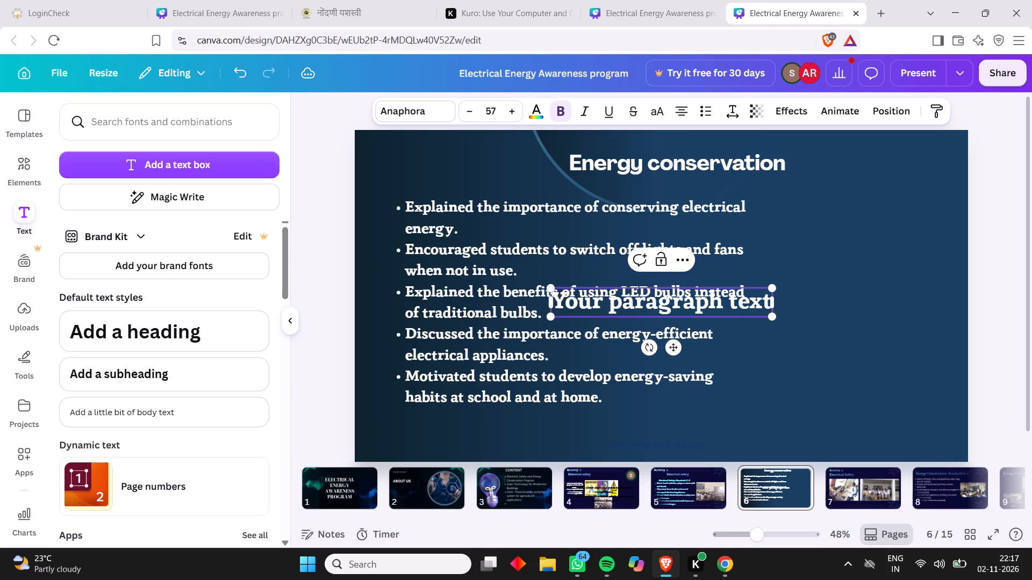
left_click(632, 313)
left_click(632, 313)
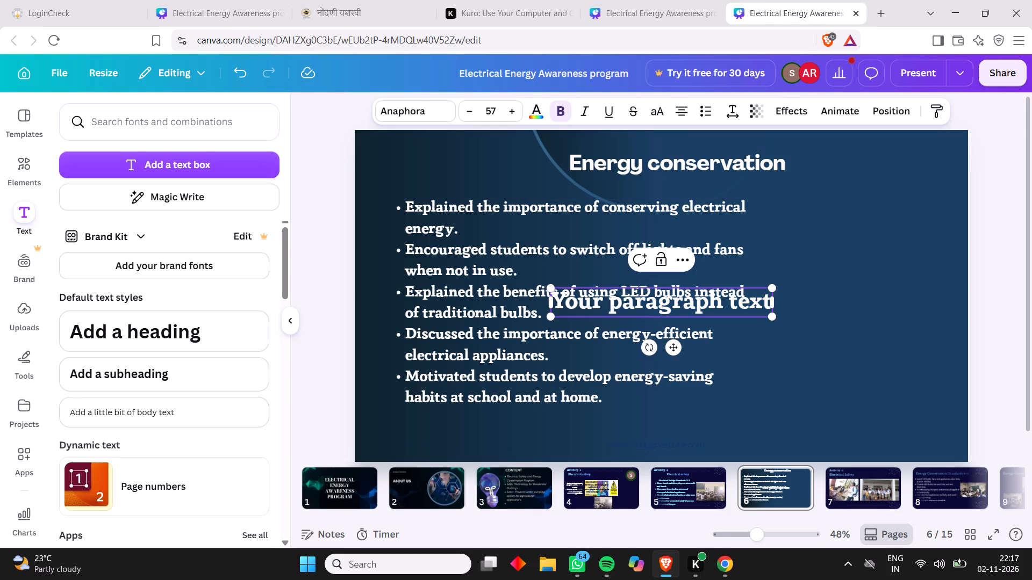
left_click_drag(640, 318, 457, 184)
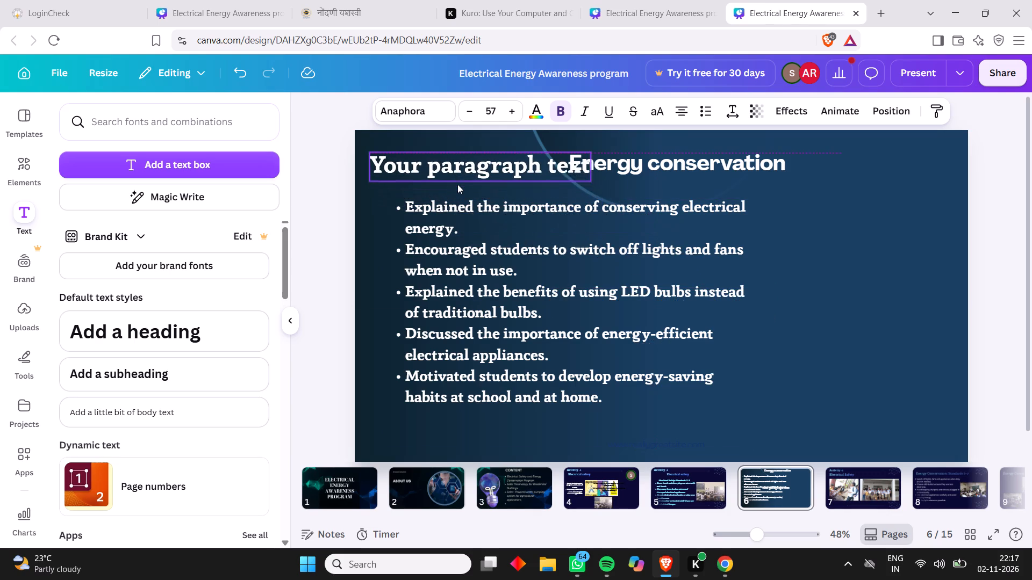
left_click_drag(457, 184, 454, 179)
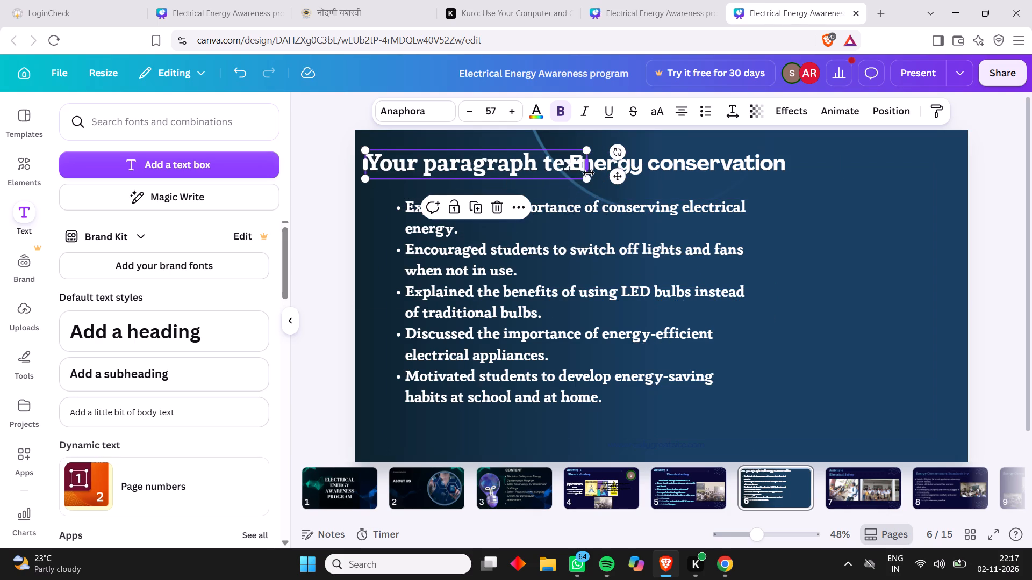
left_click_drag(585, 175, 513, 164)
Clear the placeholder text from the new text box beside the "Energy conservation" title.
right_click(439, 157)
right_click(439, 157)
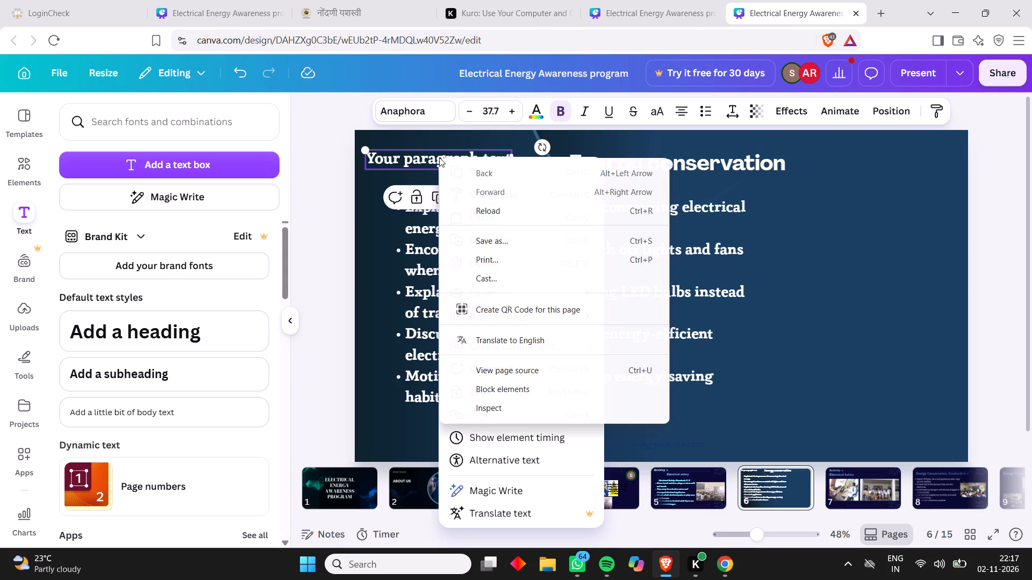
left_click(411, 158)
double_click(411, 158)
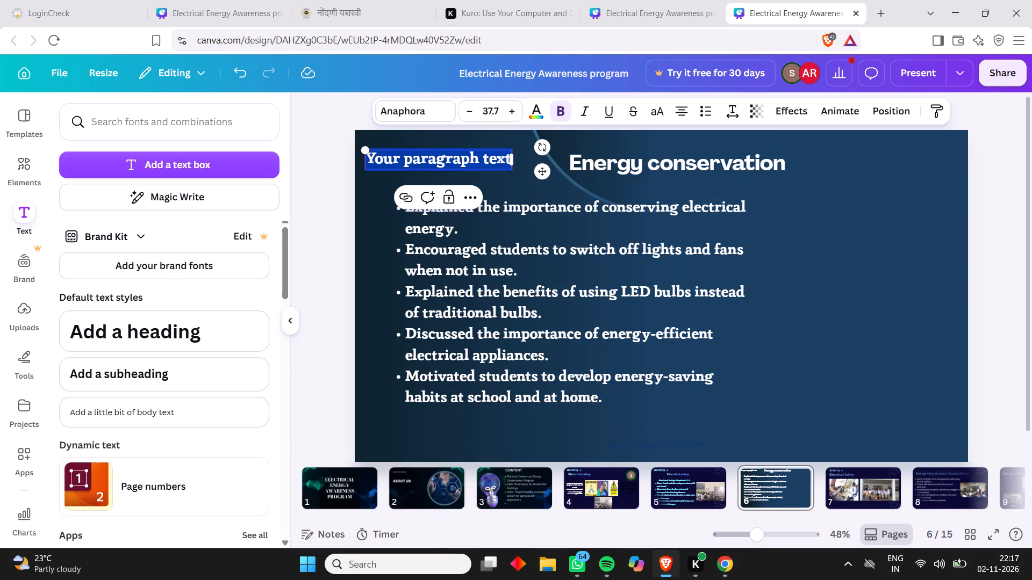
key("BackSpace")
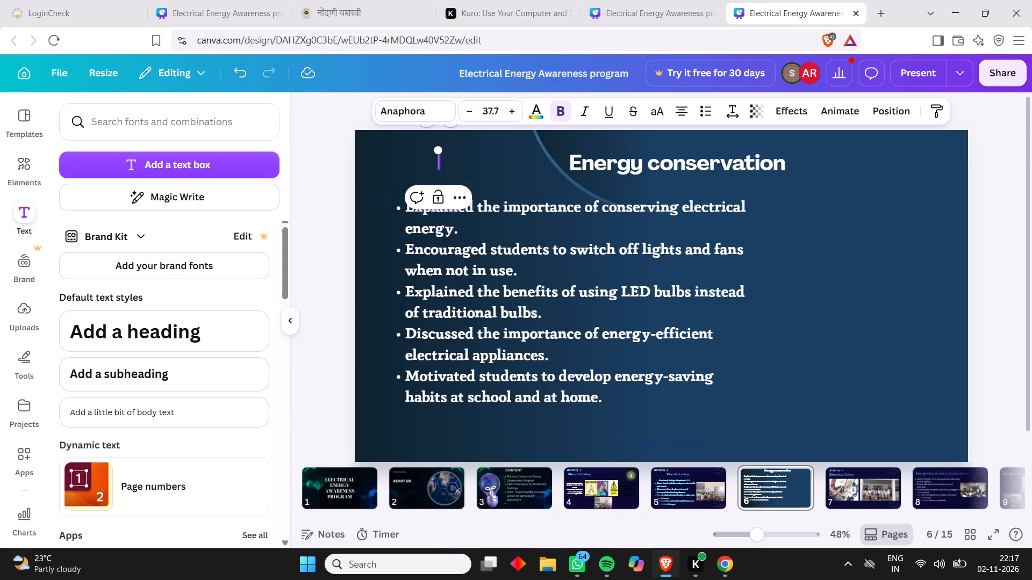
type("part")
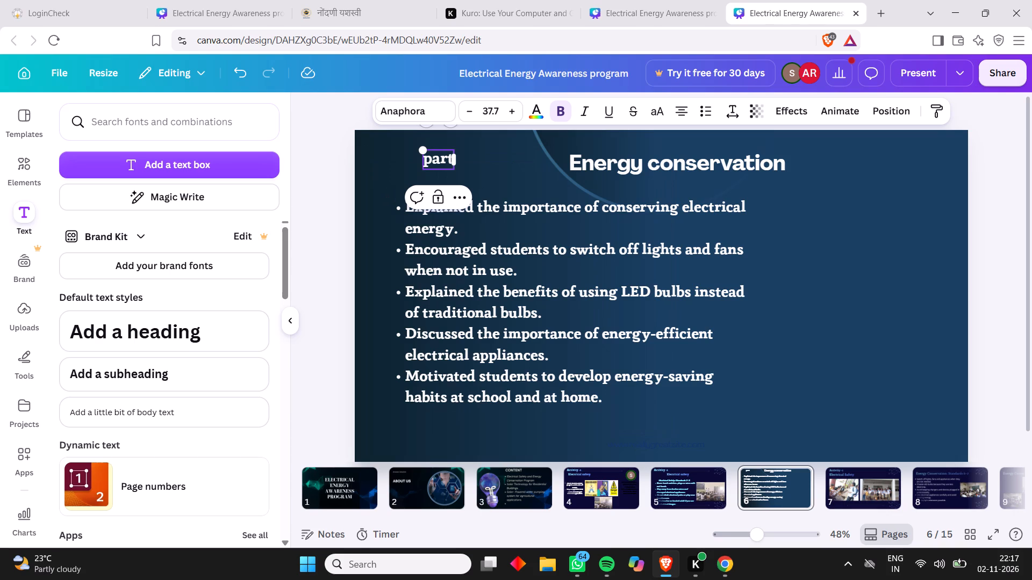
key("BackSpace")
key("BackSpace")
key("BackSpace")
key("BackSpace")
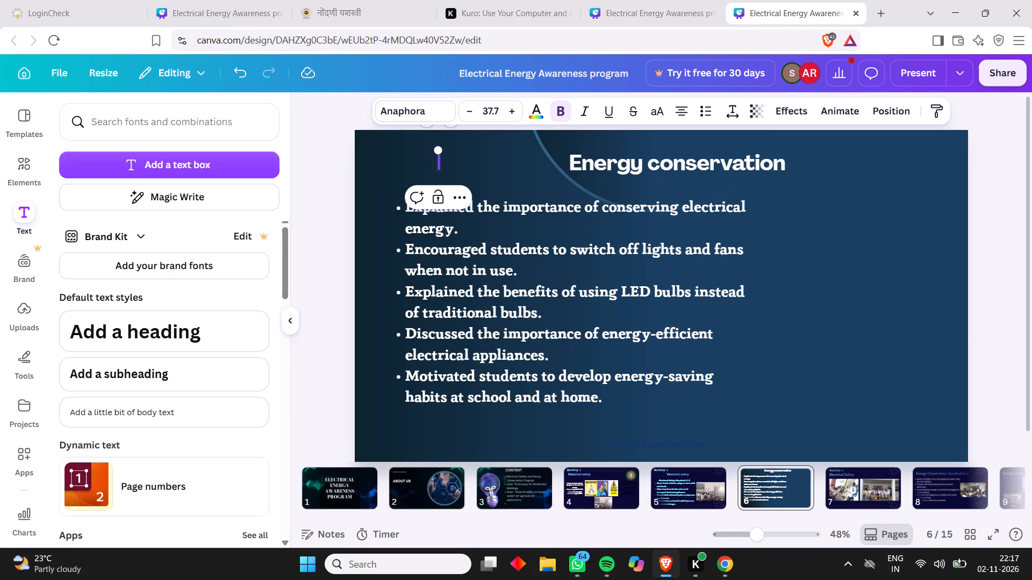
Enter the label "Activity-1-(B)" in the emptied text box and deselect it.
key("shift+a")
type("ctivity")
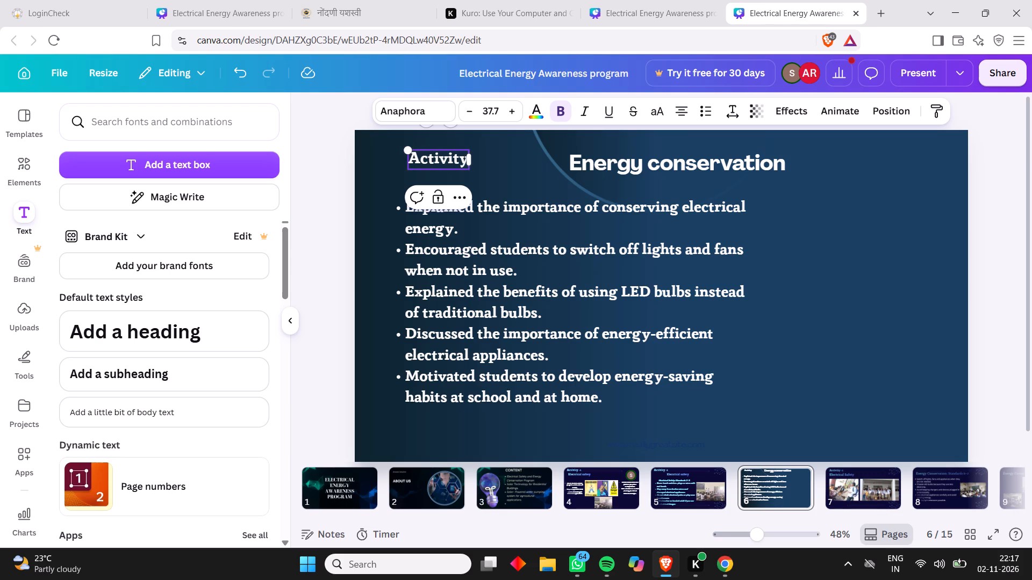
type("-1")
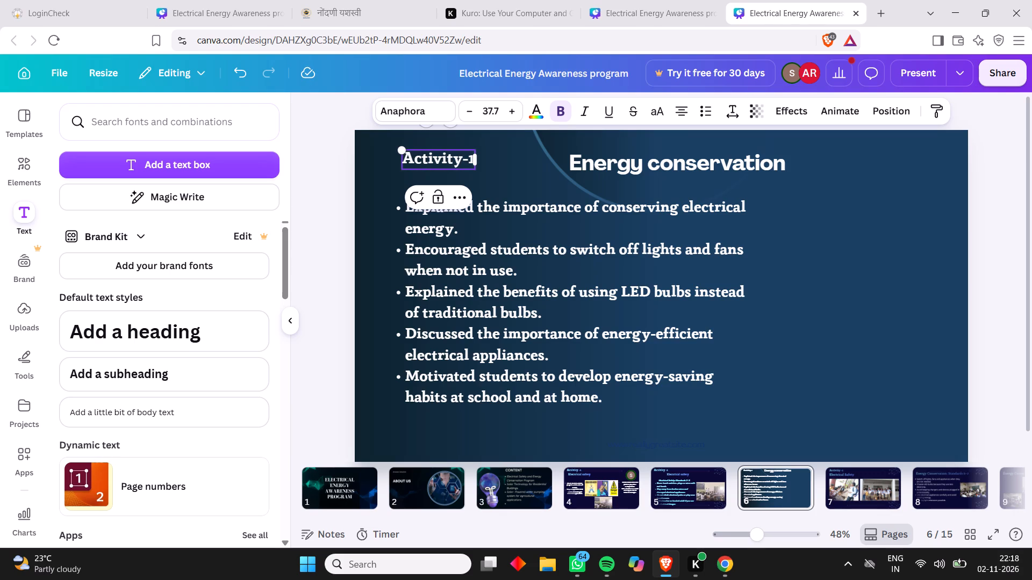
key("9")
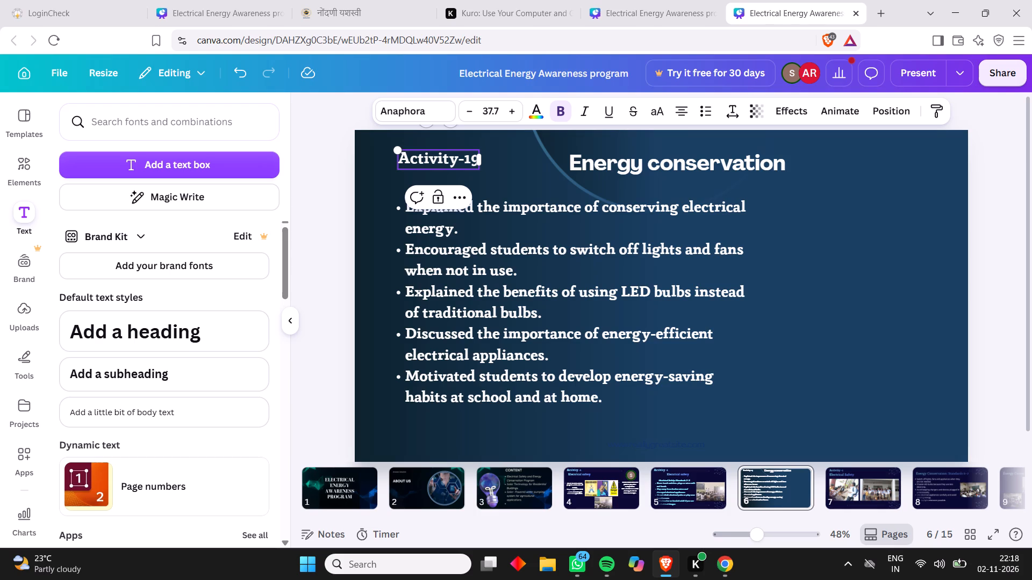
key("BackSpace")
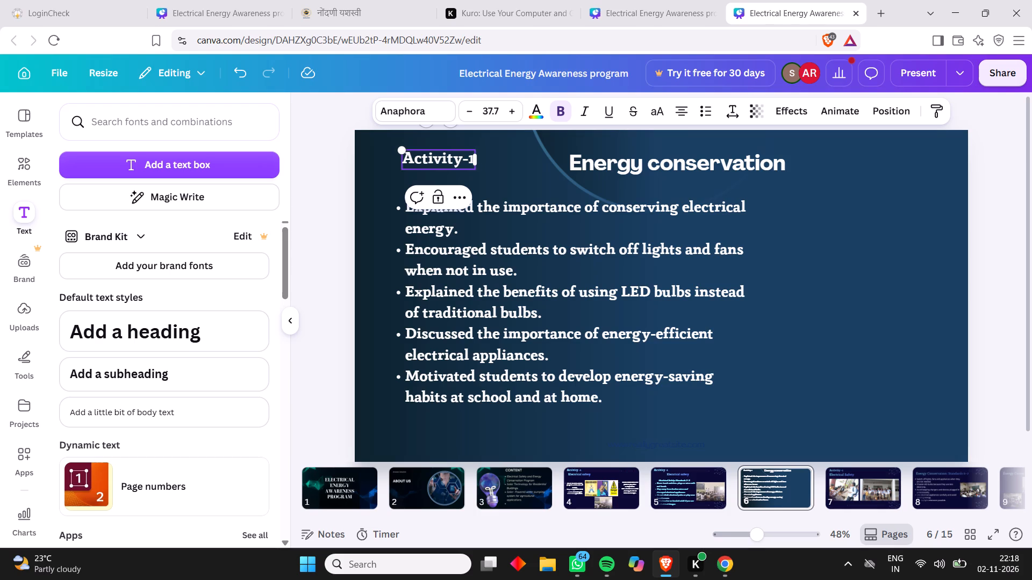
key("shift+parenleft")
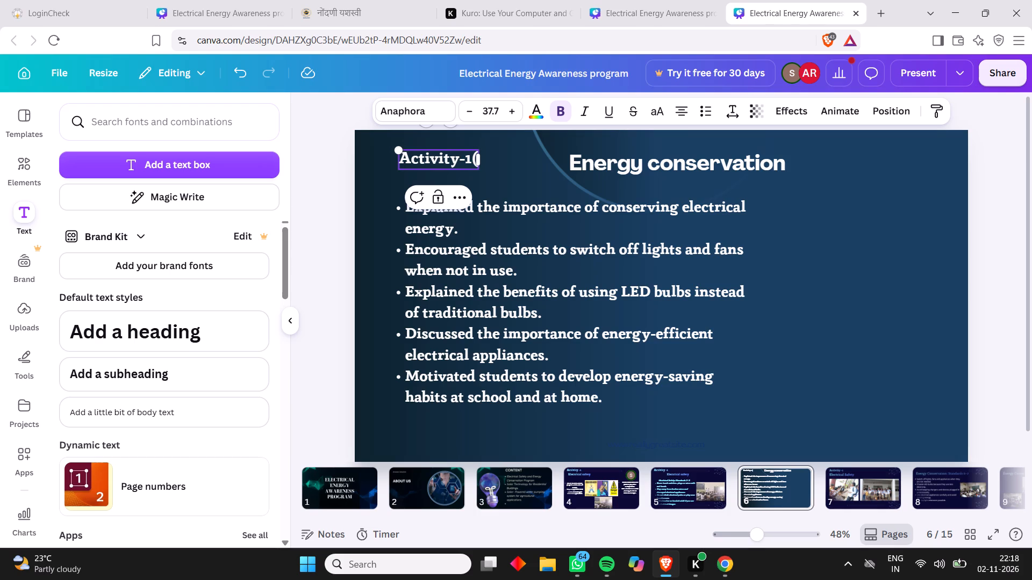
key("shift+b")
key("shift+parenright")
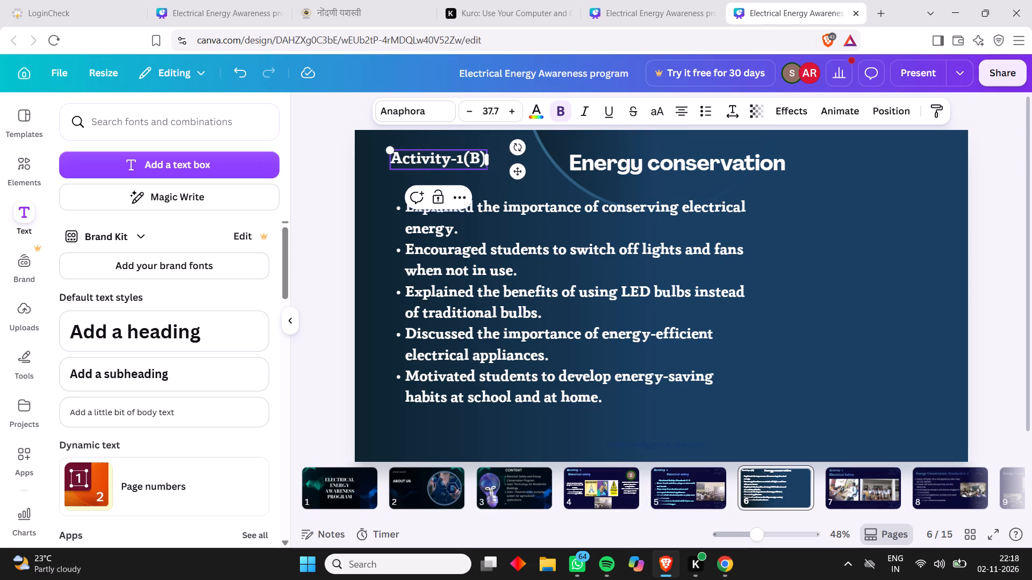
left_click(461, 156)
key("minus")
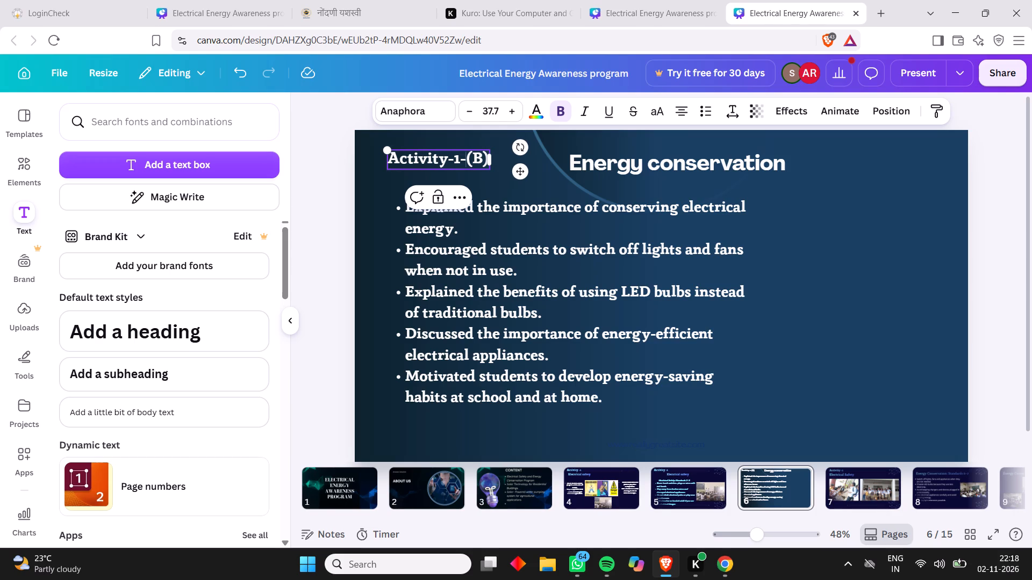
left_click(504, 158)
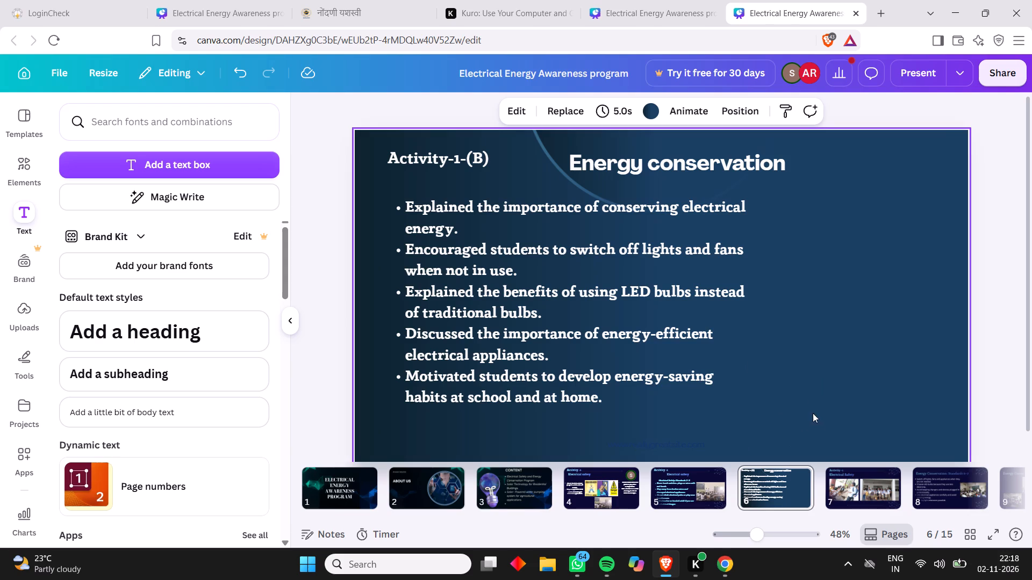
Review the activity labels, headings, text and photos on slides 7 to 12, comparing them with slide 6.
left_click(831, 483)
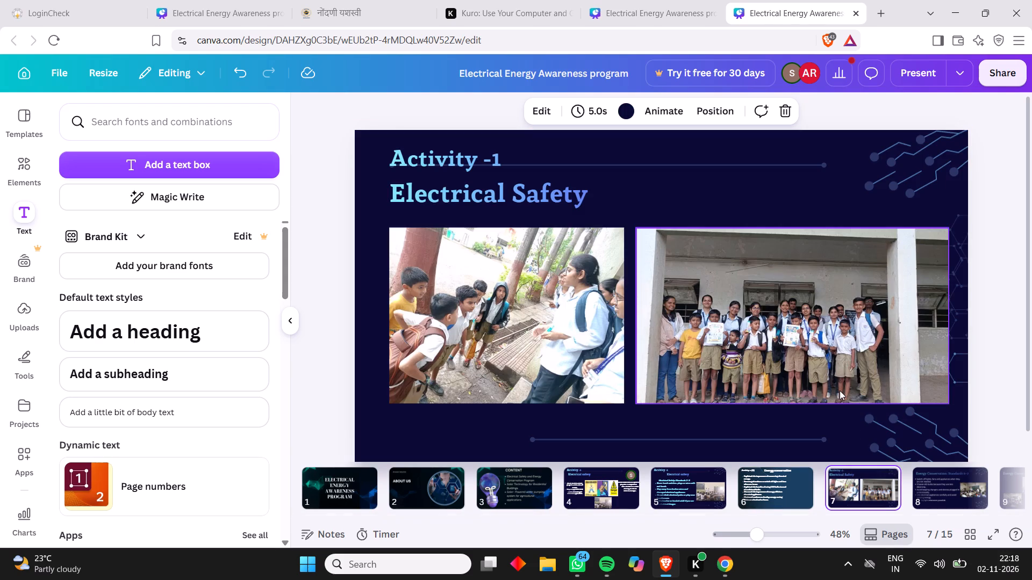
left_click(935, 493)
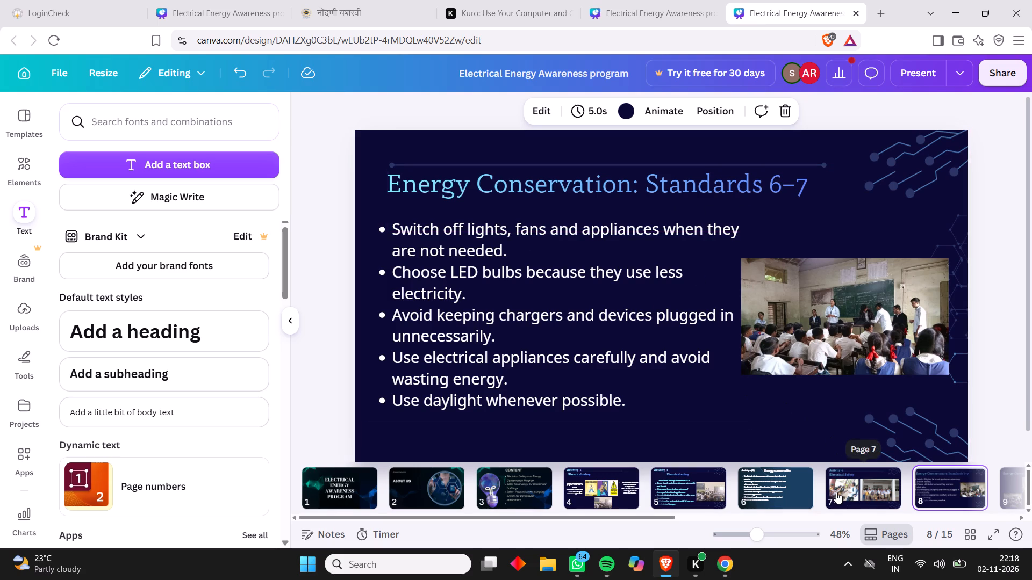
left_click(773, 492)
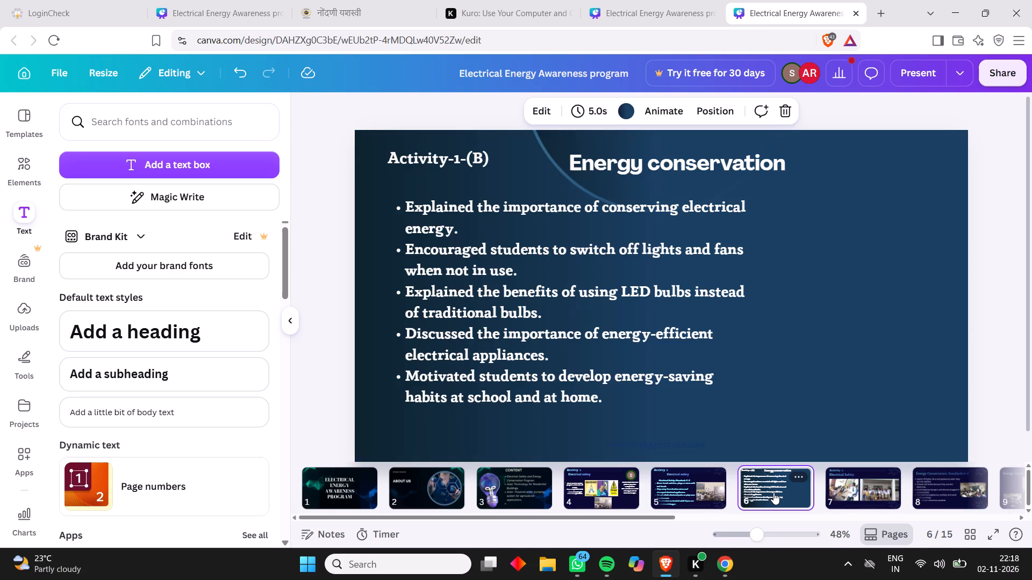
left_click(833, 503)
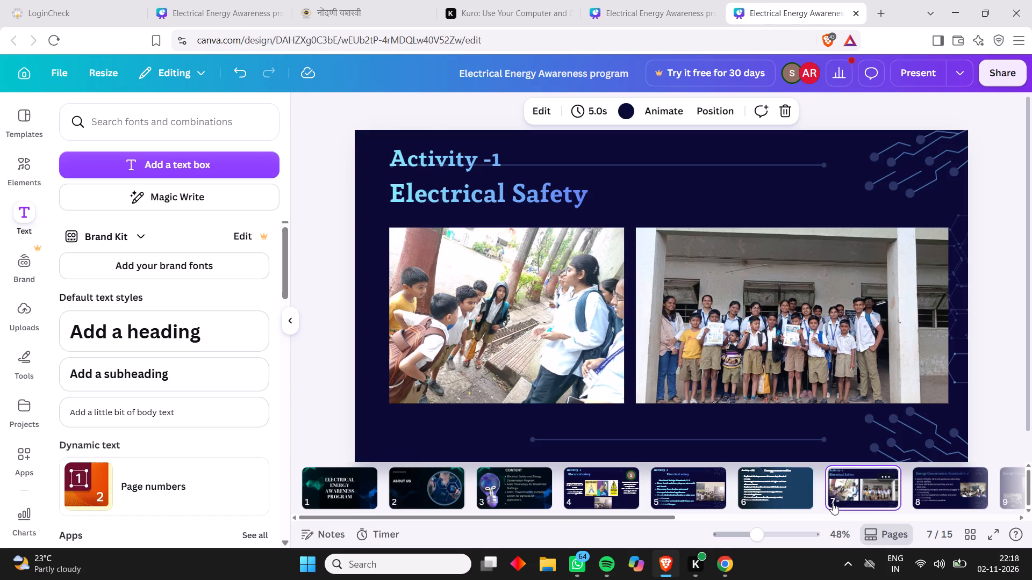
left_click(907, 497)
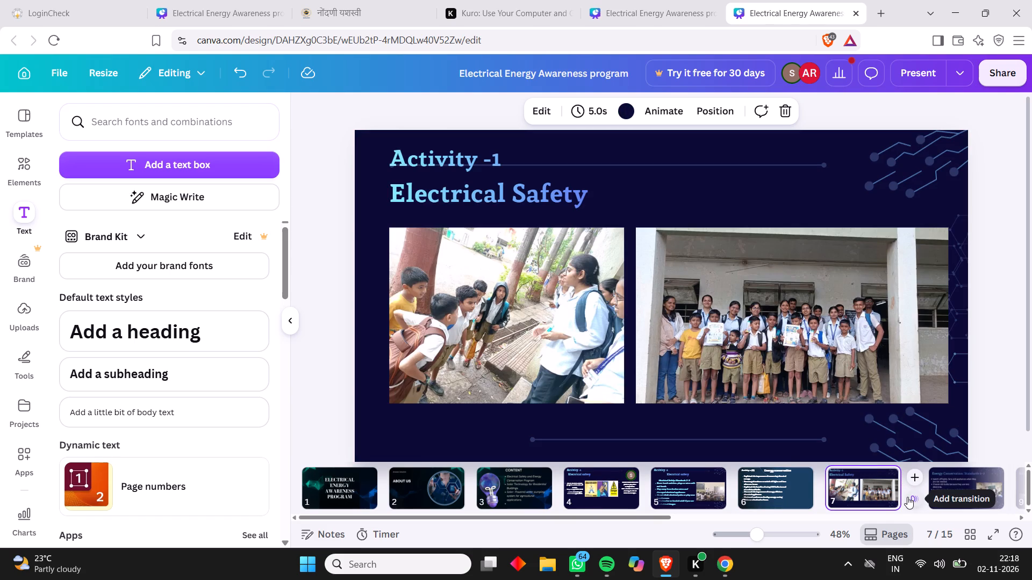
left_click(942, 489)
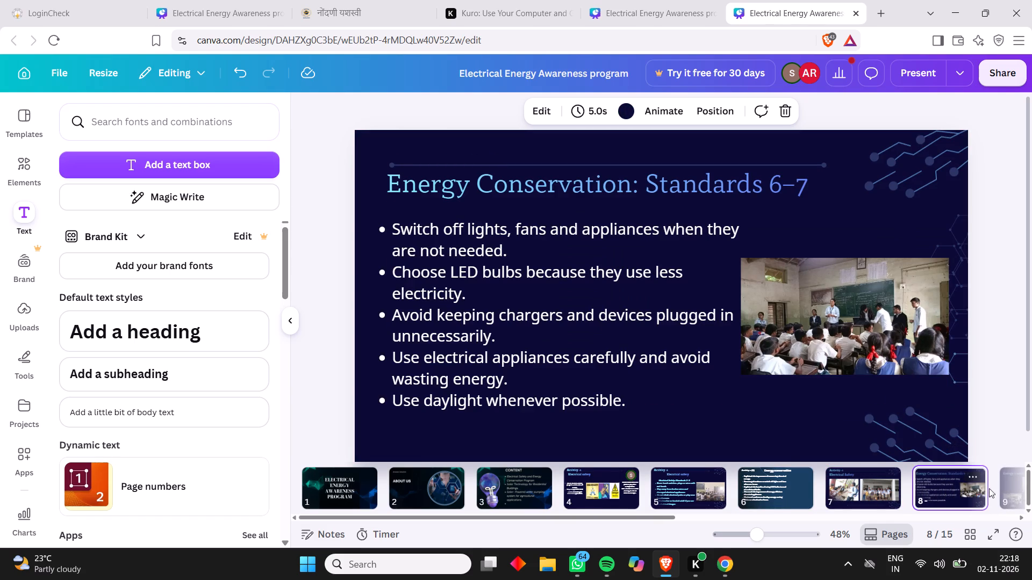
left_click(1006, 487)
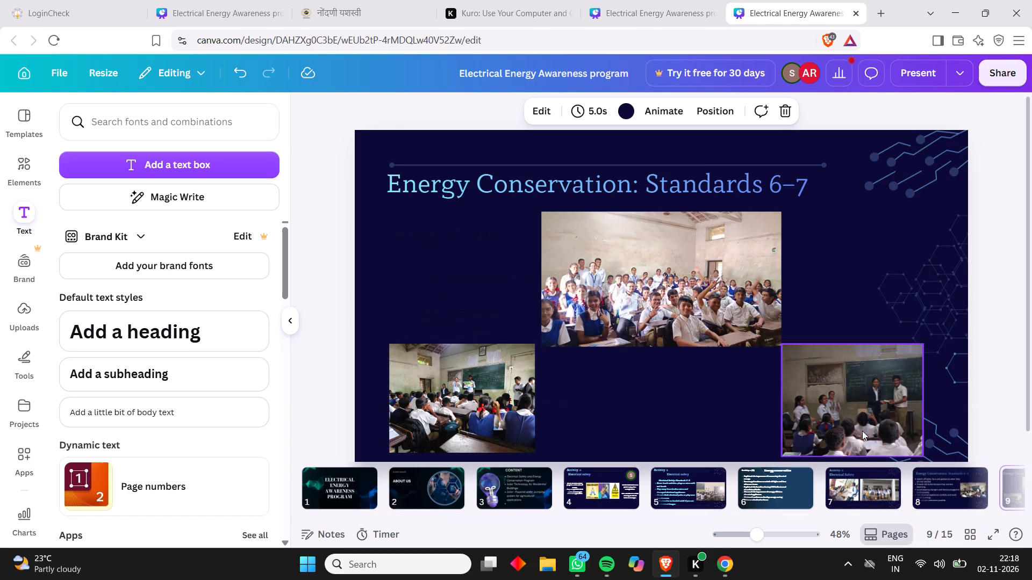
left_click(1007, 490)
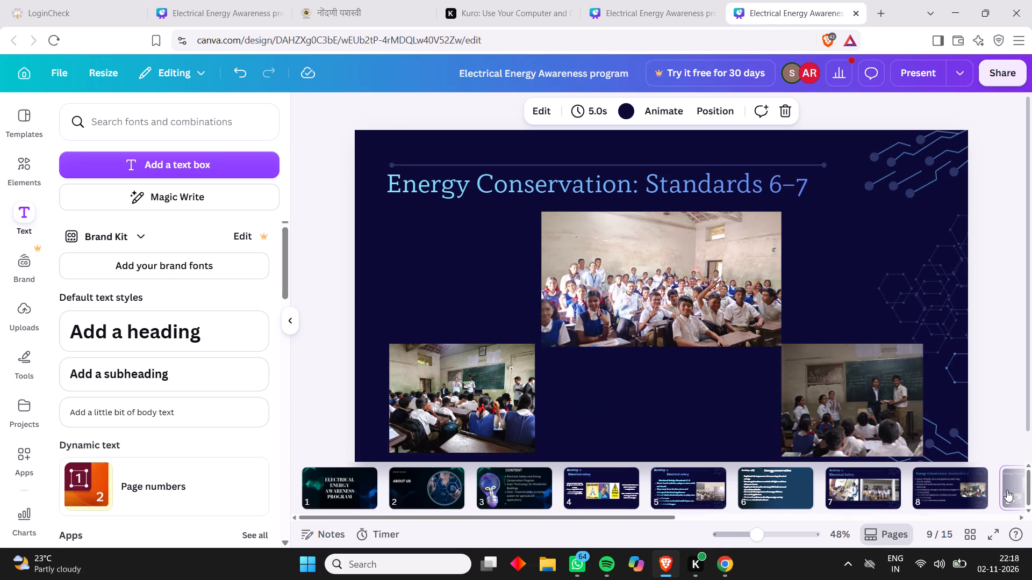
left_click(1007, 490)
scroll(1007, 490, "left", 3)
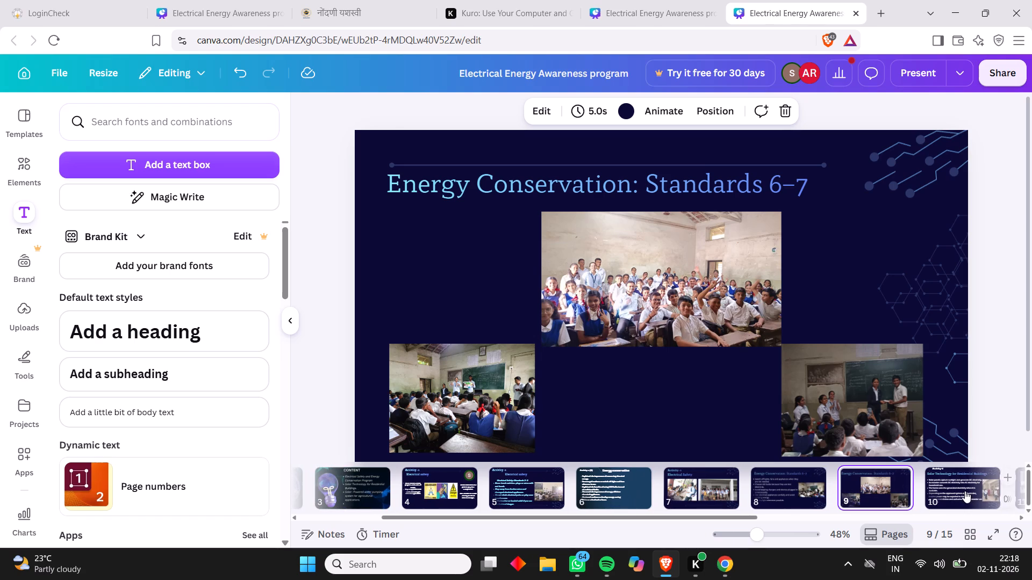
left_click(964, 491)
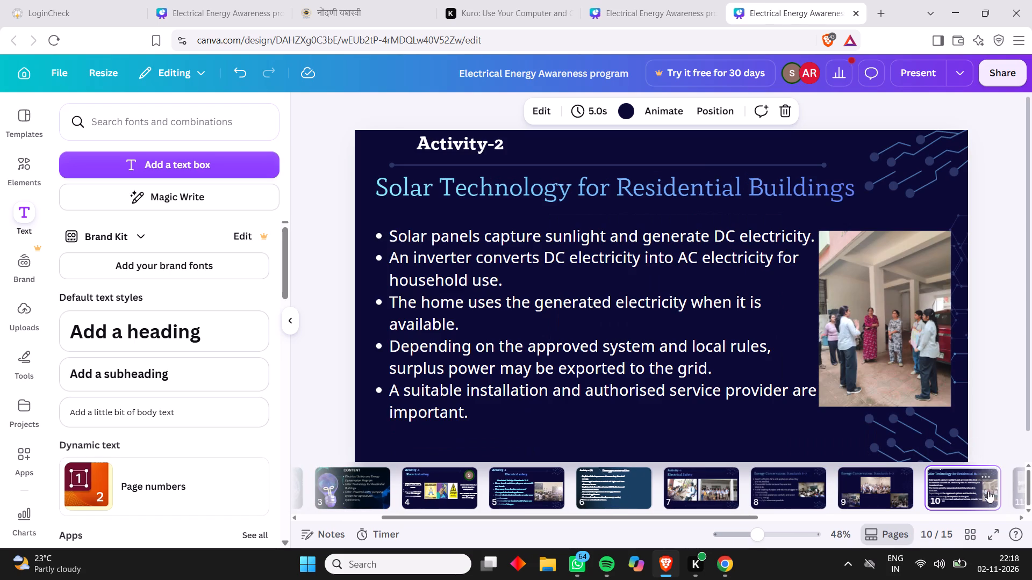
scroll(979, 485, "left", 2)
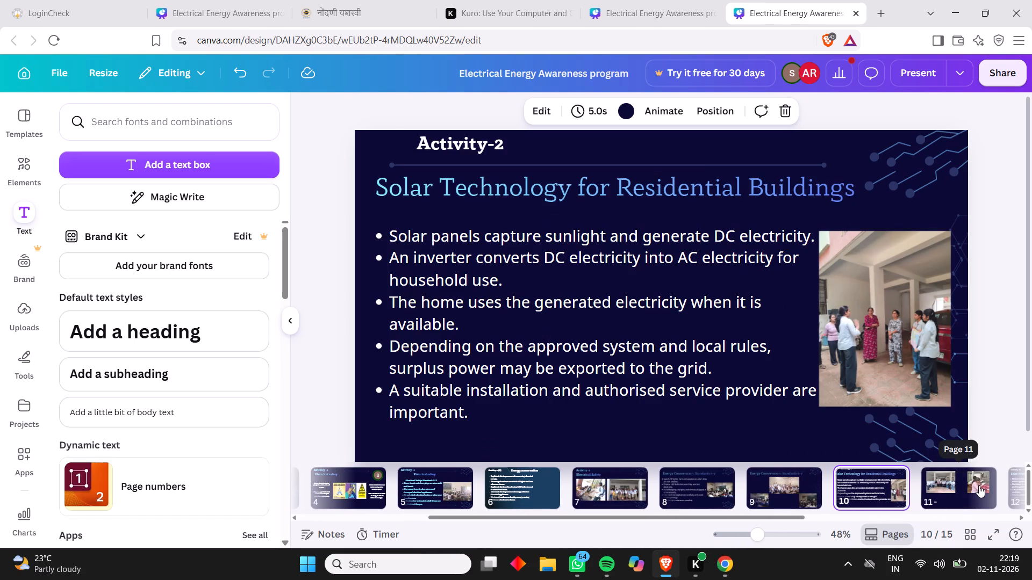
left_click(979, 485)
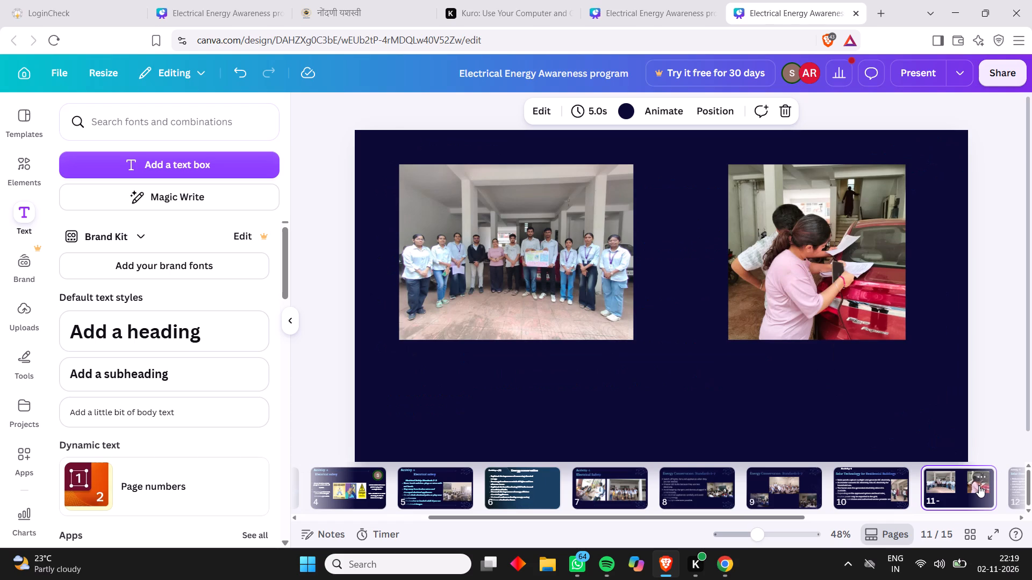
scroll(979, 485, "left", 2)
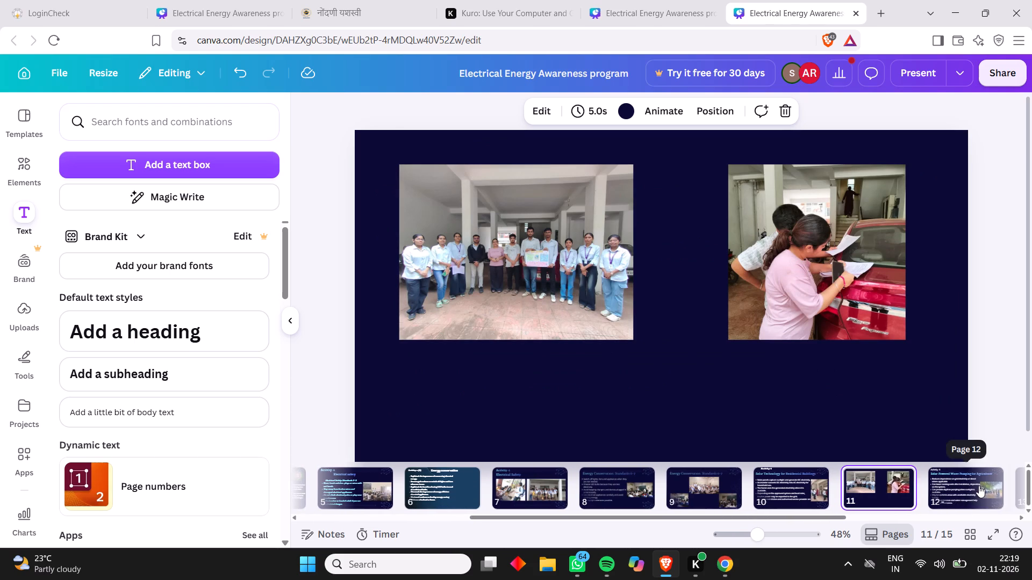
left_click(895, 502)
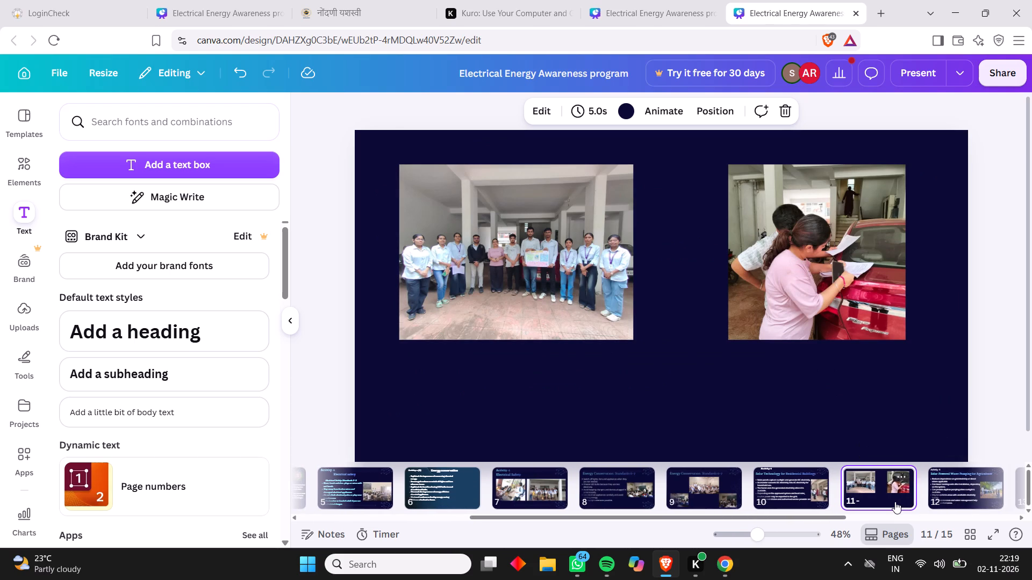
left_click(932, 496)
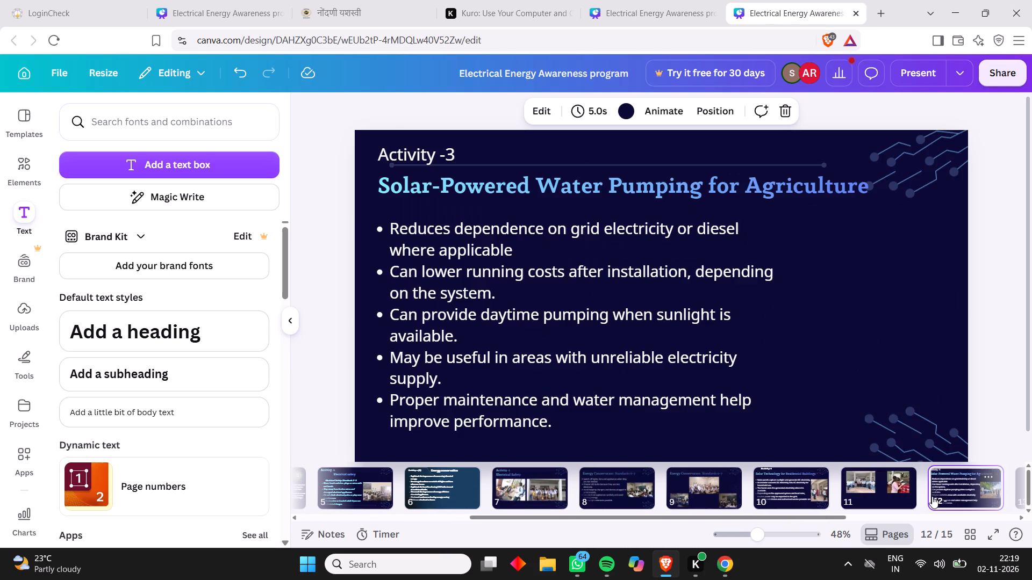
Review the activity labels, headings, text and photos on slides 12 to 15.
scroll(932, 496, "left", 3)
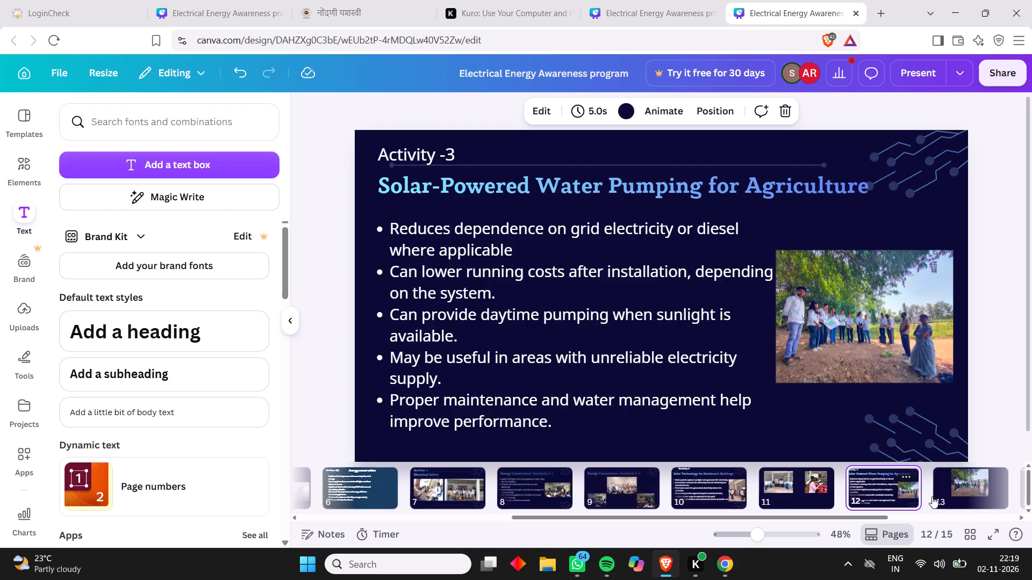
left_click(873, 491)
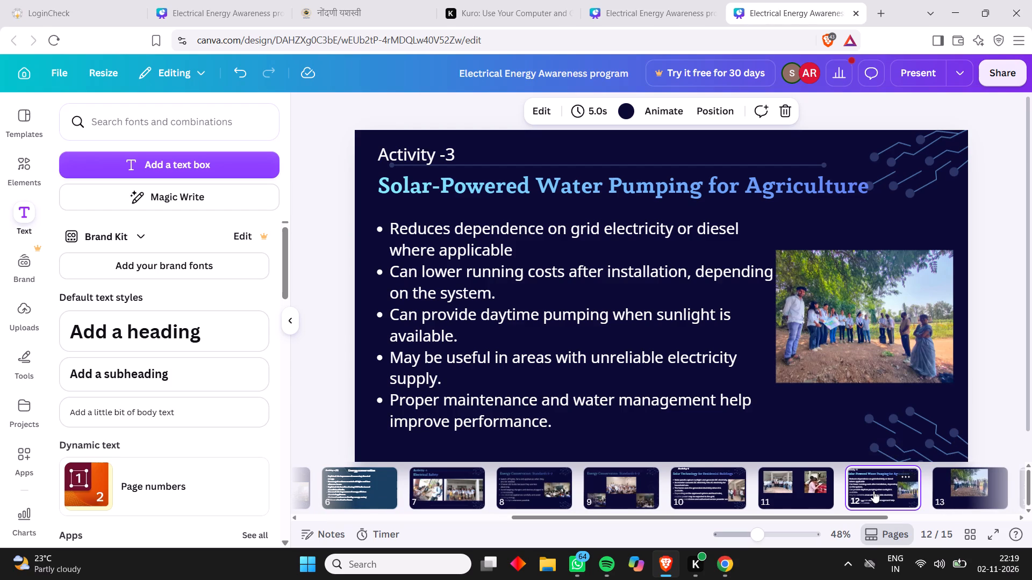
scroll(873, 491, "left", 1)
left_click(892, 492)
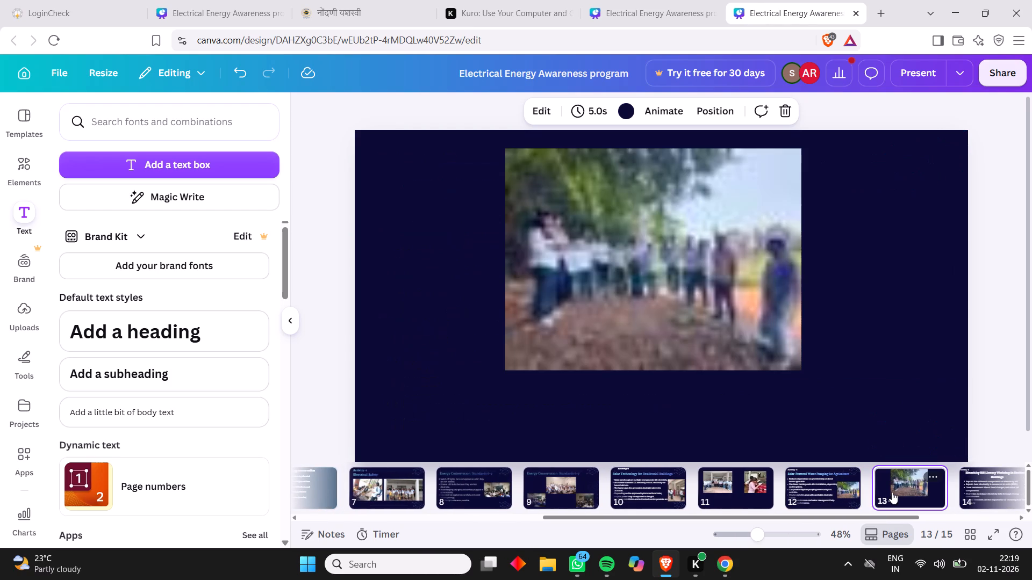
scroll(929, 492, "left", 1)
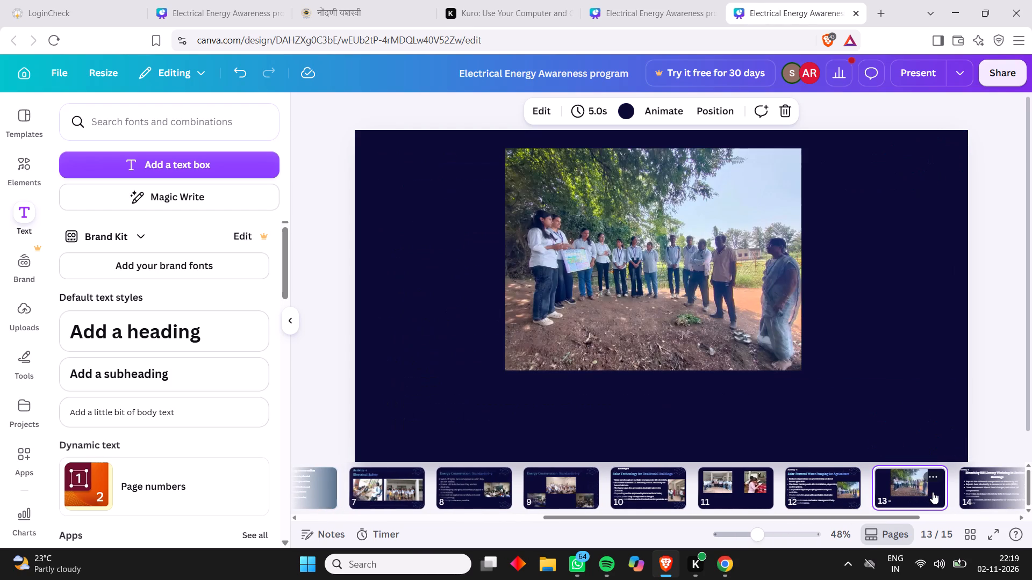
scroll(933, 492, "left", 1)
left_click(933, 492)
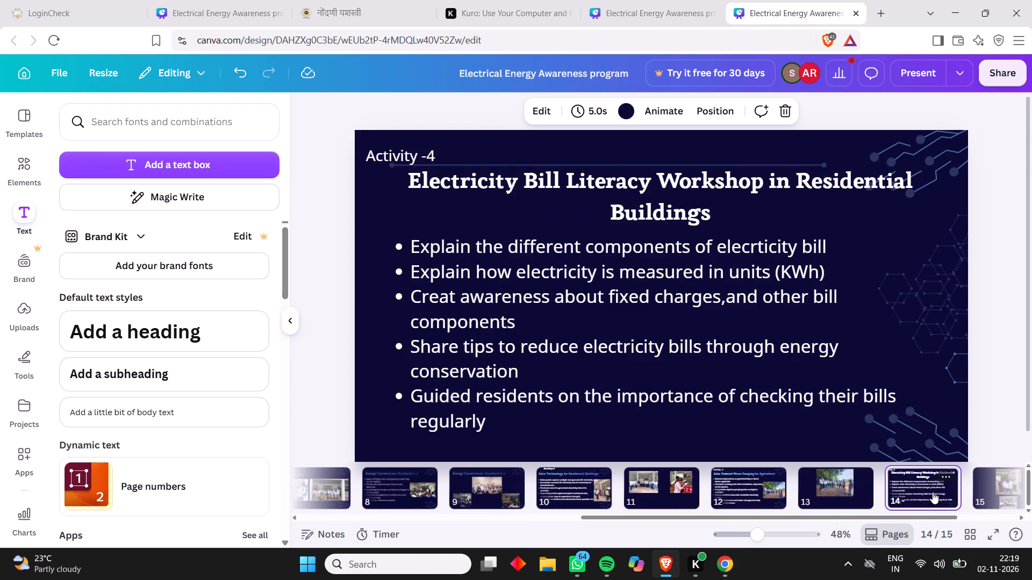
scroll(933, 492, "left", 2)
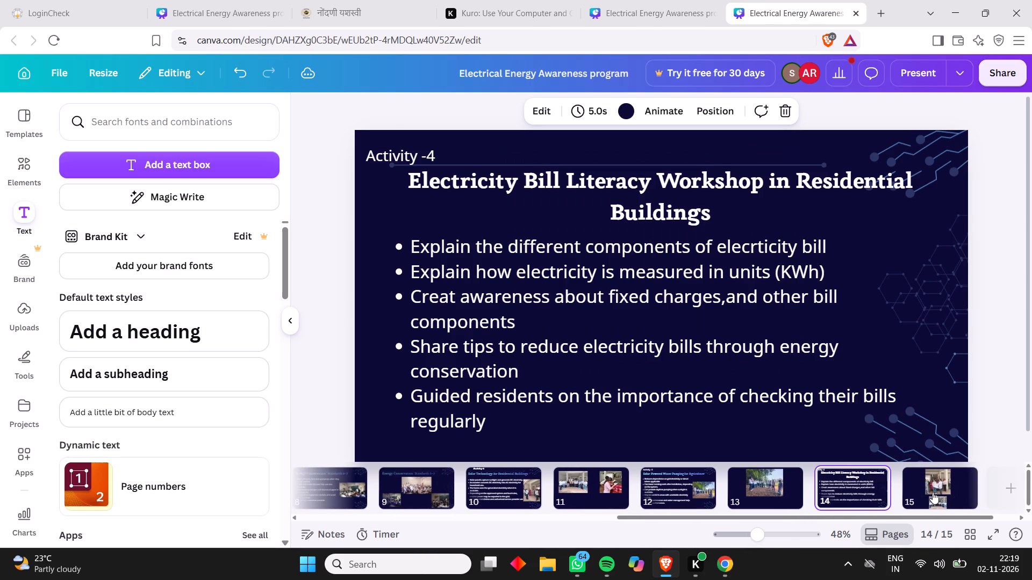
left_click(933, 492)
scroll(933, 492, "left", 1)
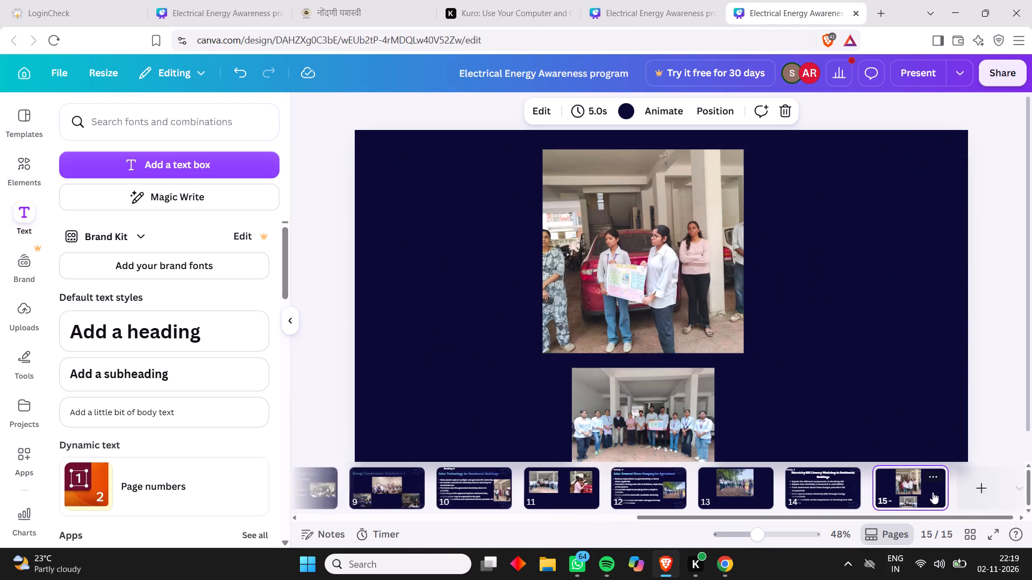
scroll(933, 492, "left", 1)
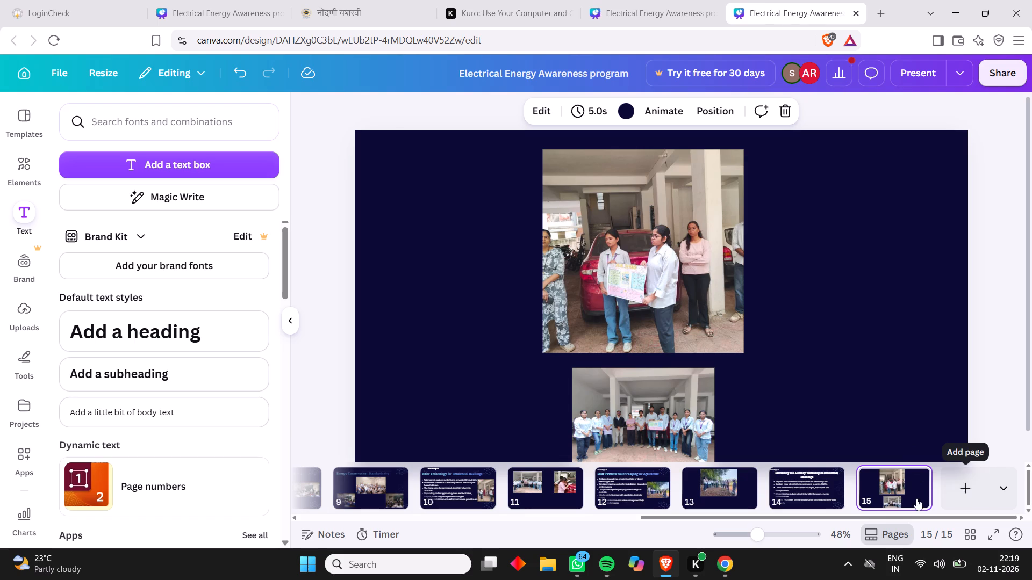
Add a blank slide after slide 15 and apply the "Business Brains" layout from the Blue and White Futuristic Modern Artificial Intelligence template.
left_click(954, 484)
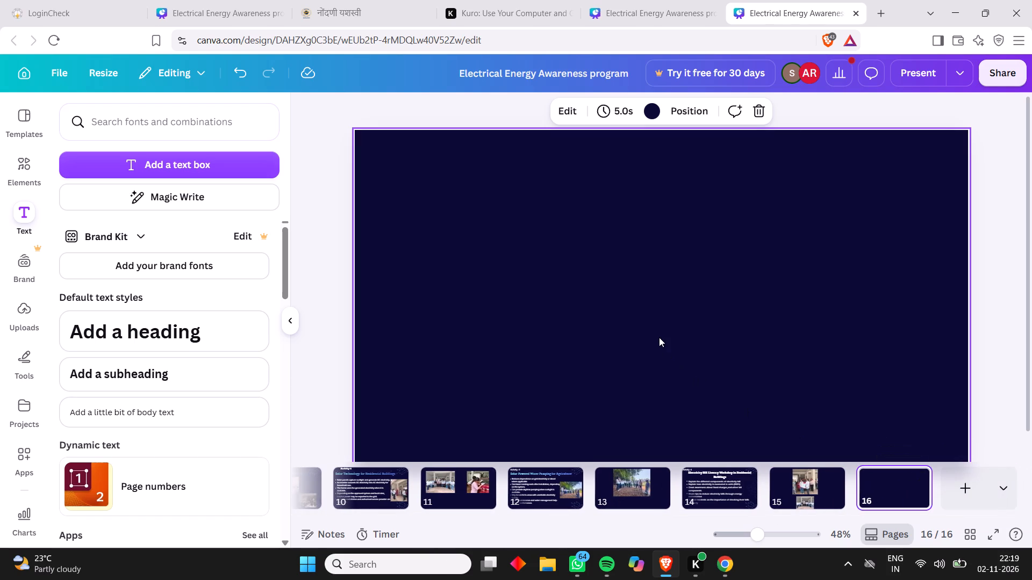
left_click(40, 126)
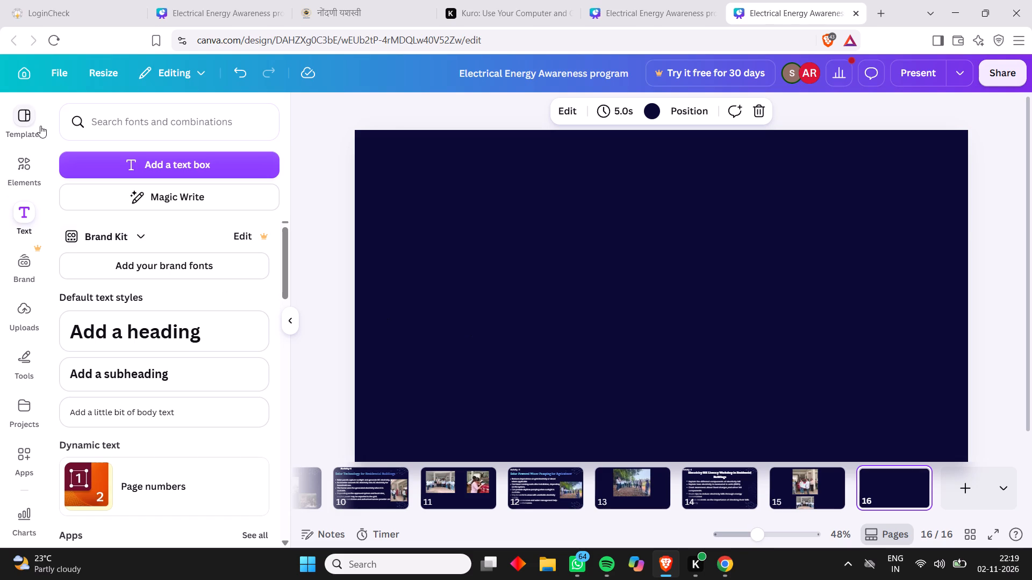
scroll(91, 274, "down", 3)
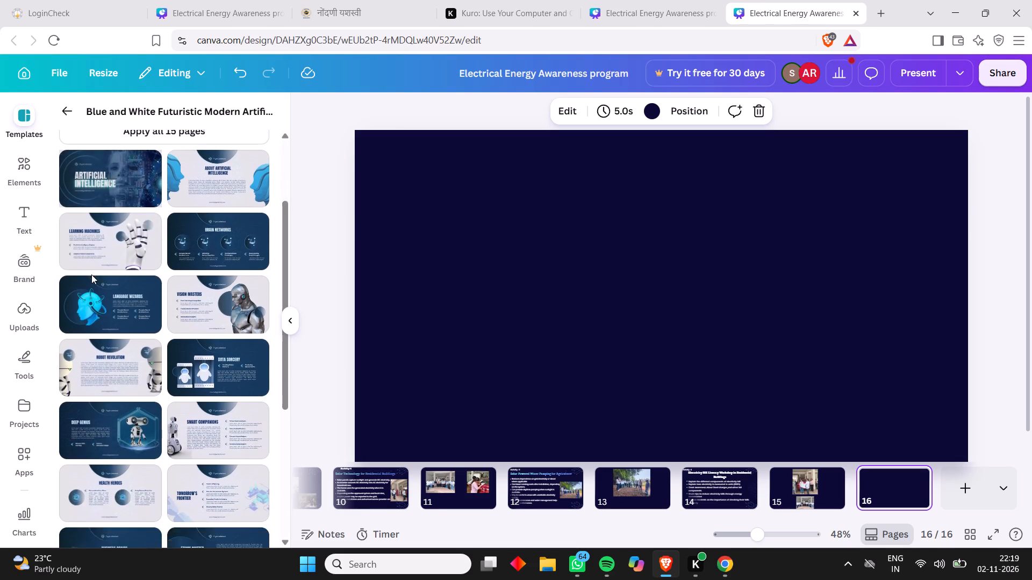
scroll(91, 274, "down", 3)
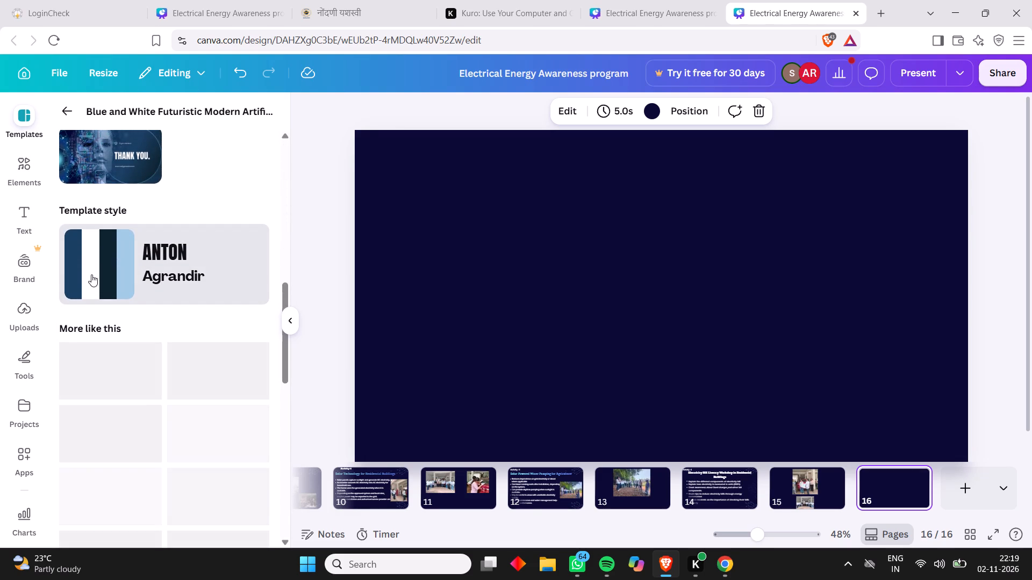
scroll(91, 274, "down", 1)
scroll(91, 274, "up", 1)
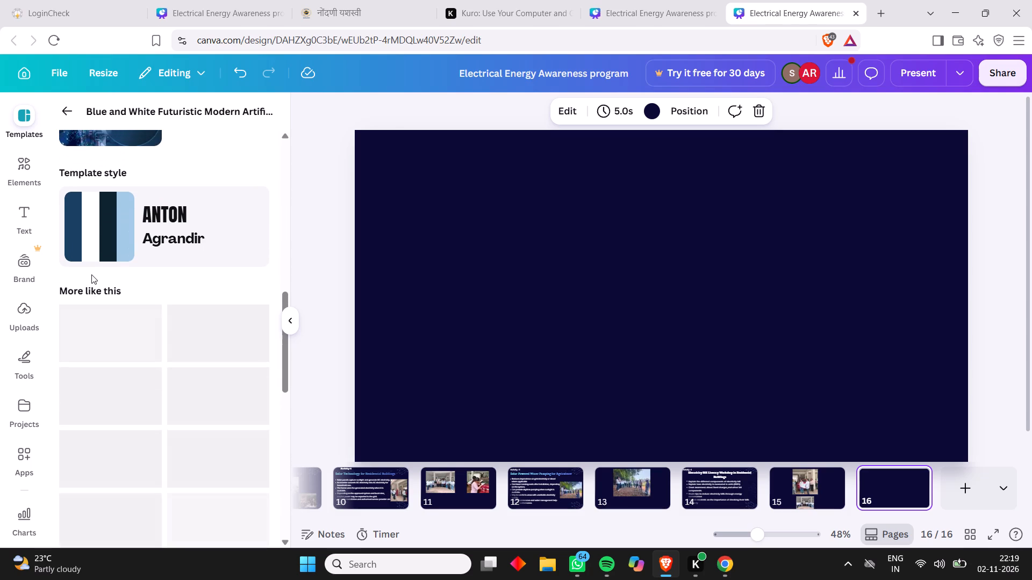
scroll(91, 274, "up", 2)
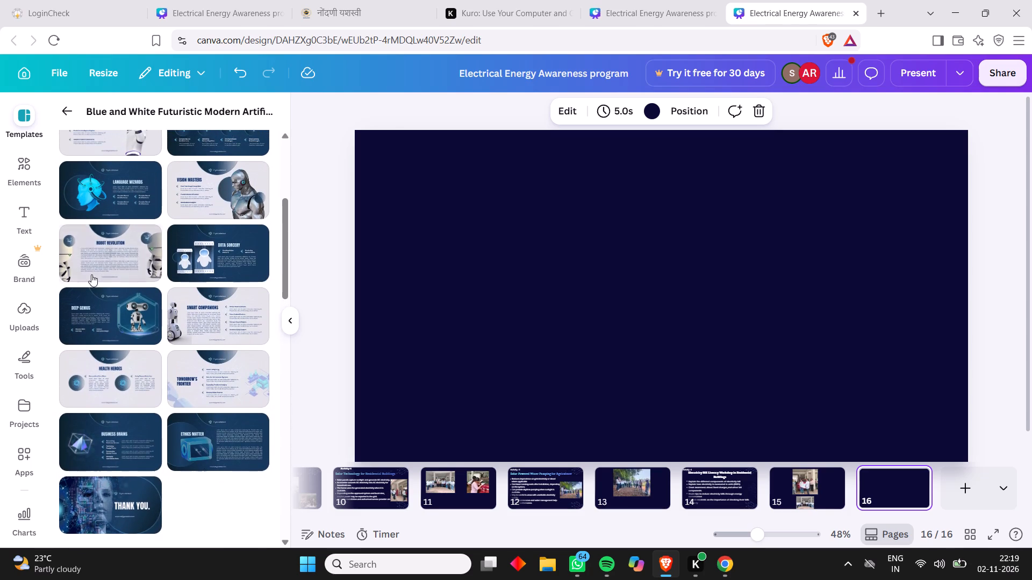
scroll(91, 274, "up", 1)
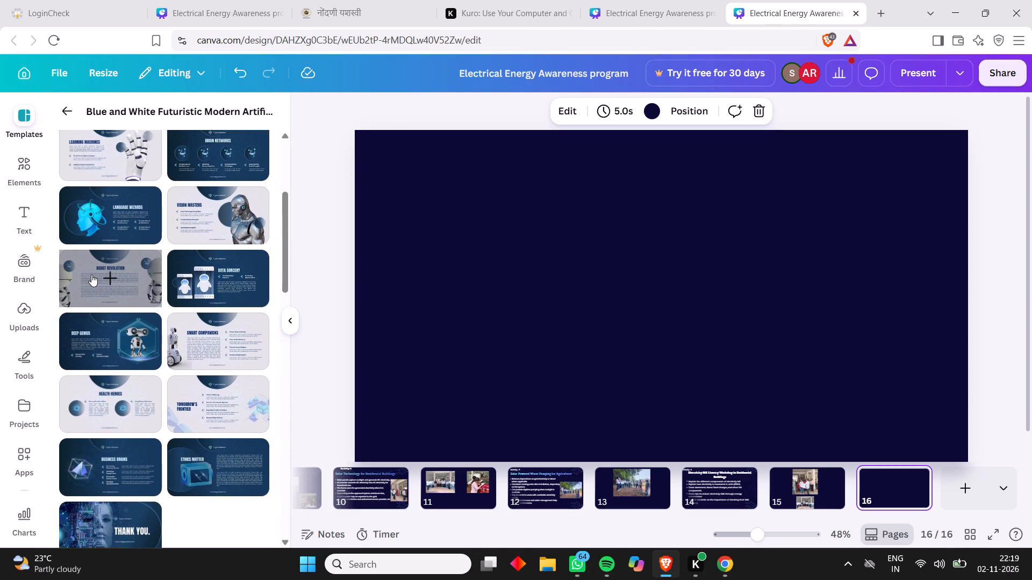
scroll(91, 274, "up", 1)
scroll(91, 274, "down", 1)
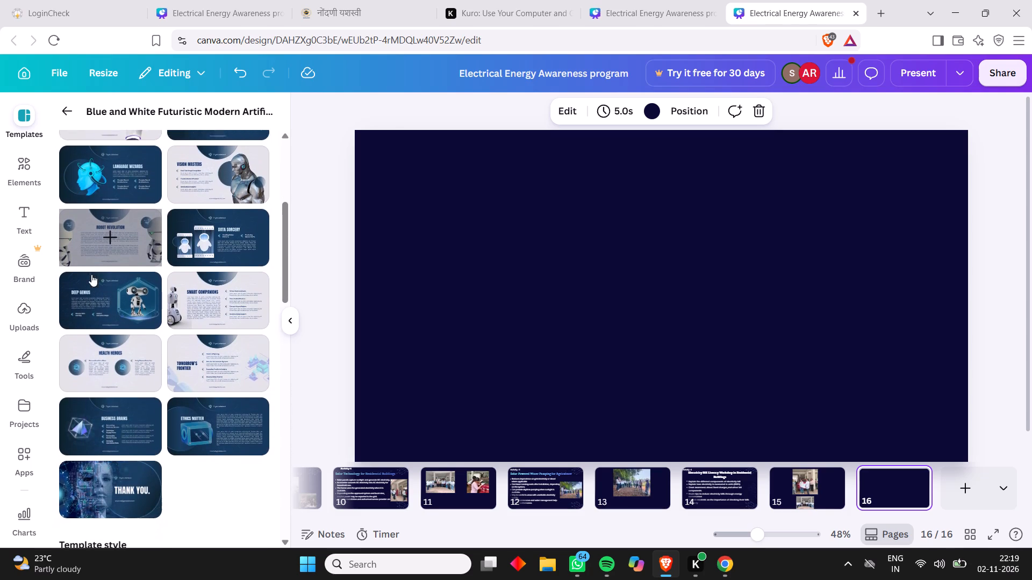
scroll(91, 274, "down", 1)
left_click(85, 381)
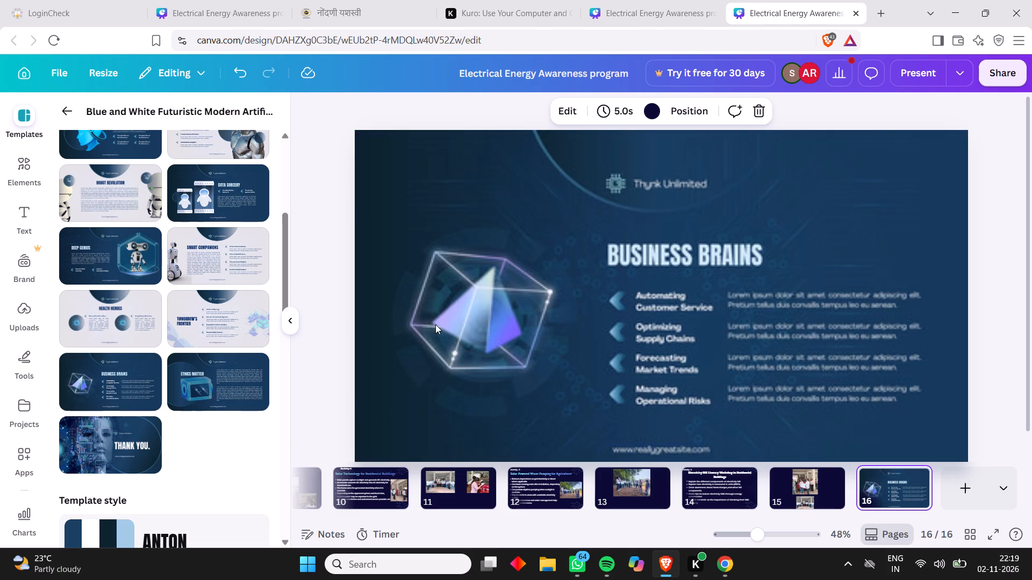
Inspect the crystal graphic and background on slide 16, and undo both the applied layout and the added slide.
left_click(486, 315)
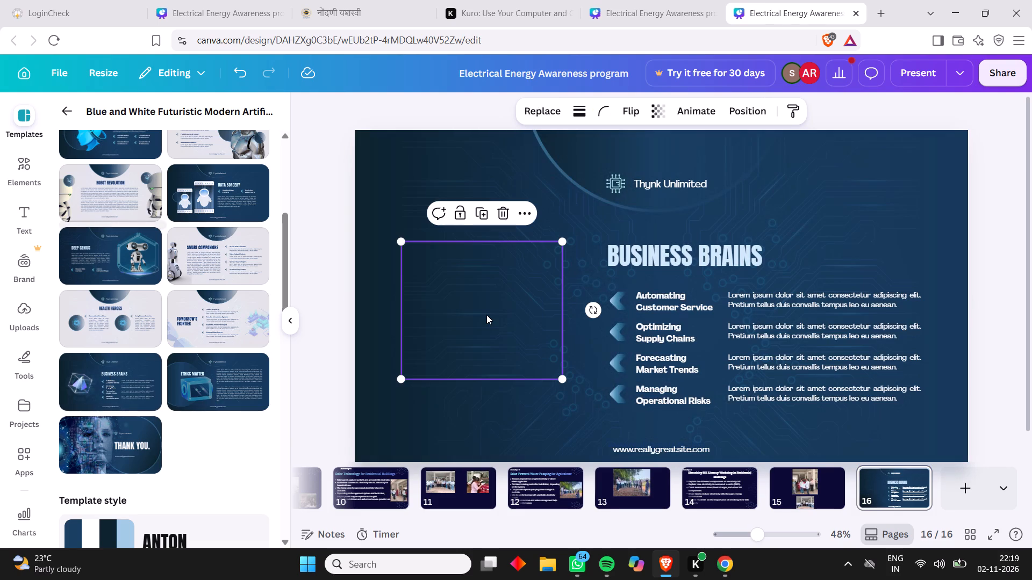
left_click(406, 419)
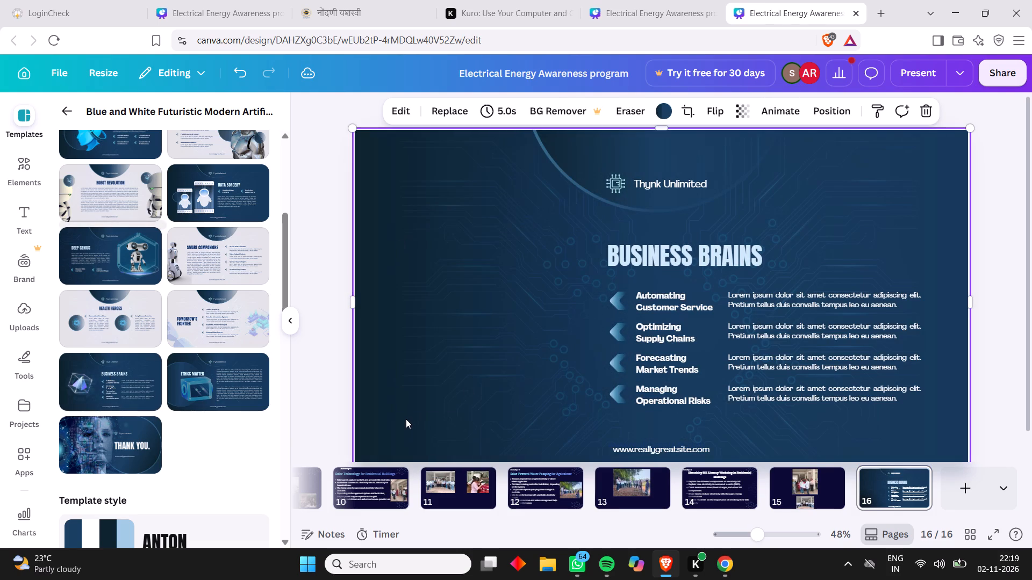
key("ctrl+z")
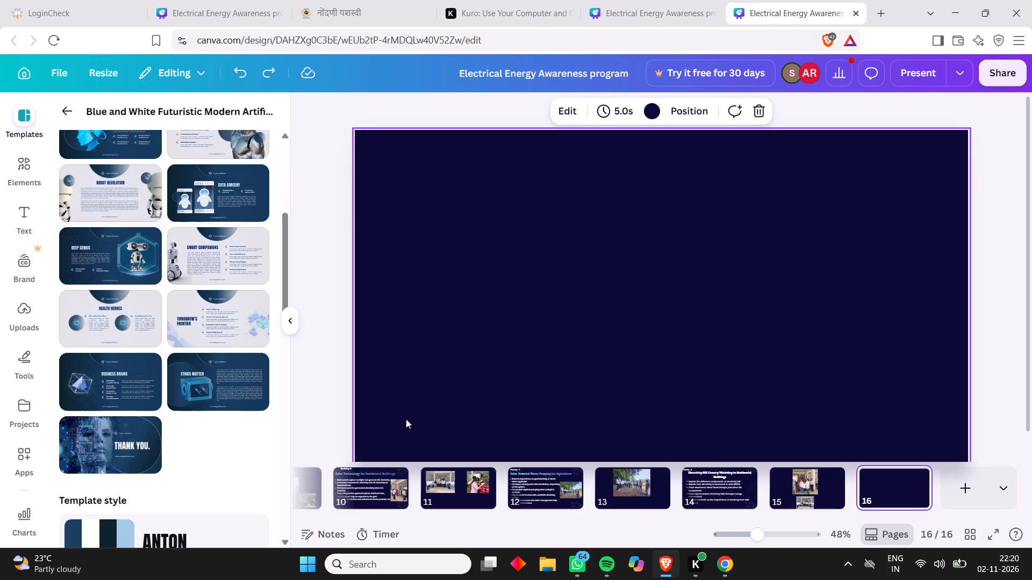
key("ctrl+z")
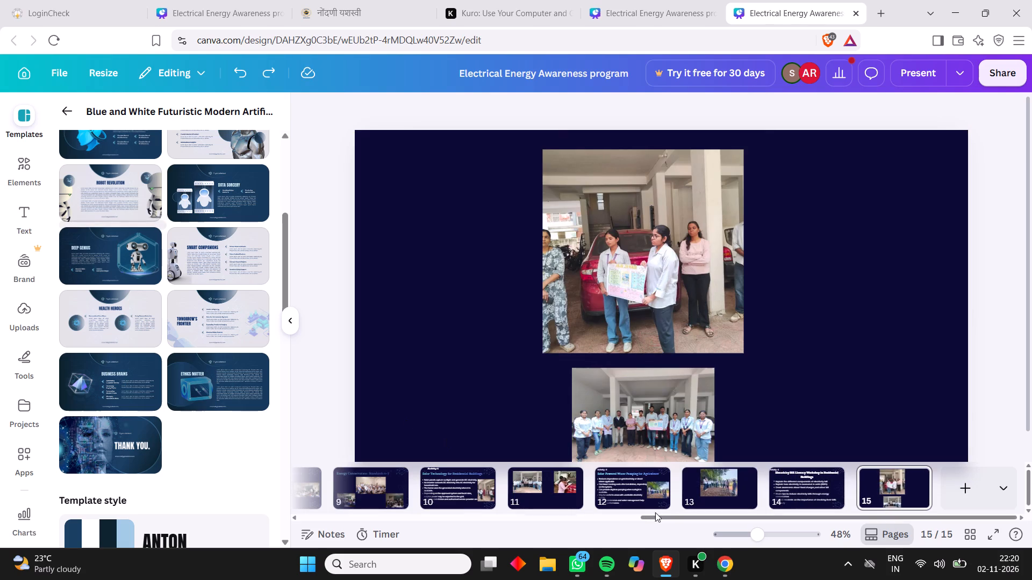
Add a new slide 16 after slide 15 and apply the "Business Brains" template layout to it.
left_click(963, 485)
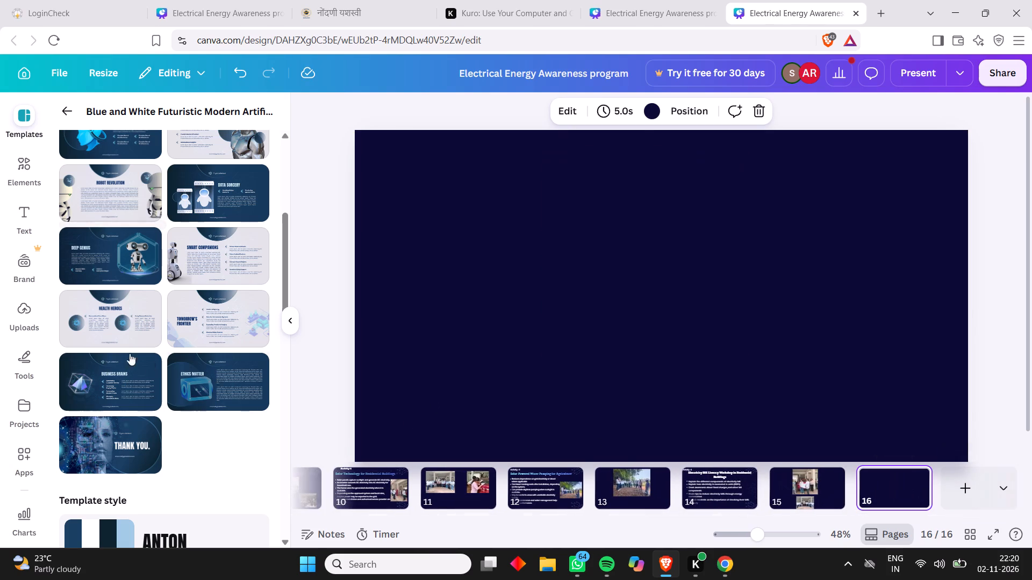
left_click(117, 372)
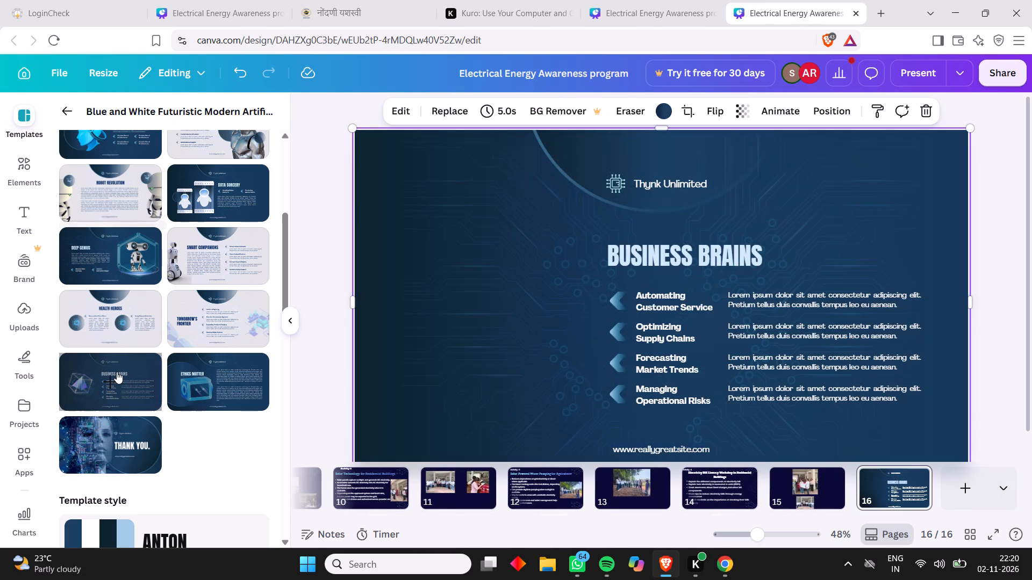
Browse the other page layouts of the Blue and White Futuristic Modern Artificial Intelligence template for comparison.
scroll(194, 353, "up", 1)
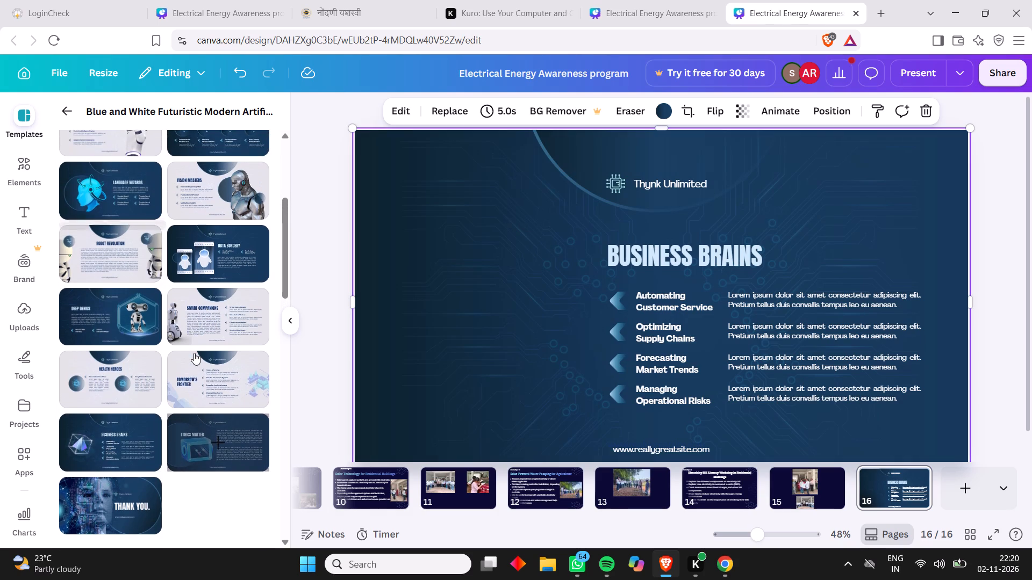
scroll(194, 353, "up", 3)
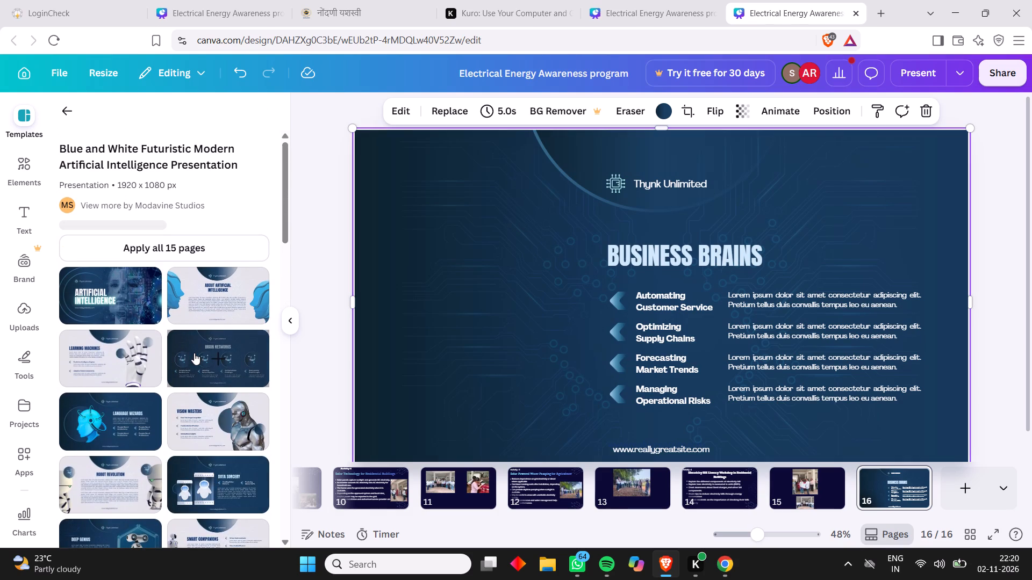
scroll(194, 353, "down", 2)
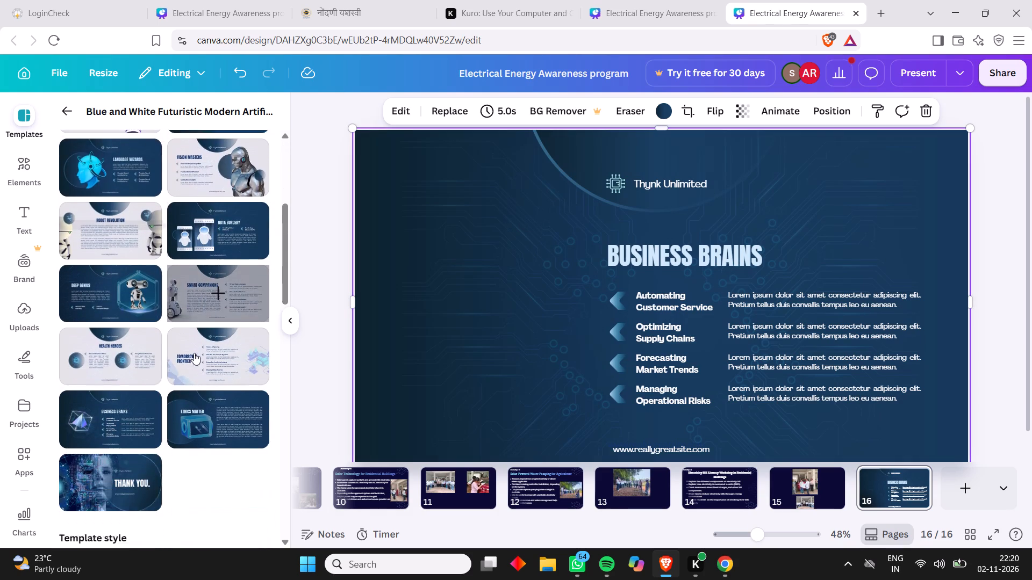
scroll(194, 353, "down", 1)
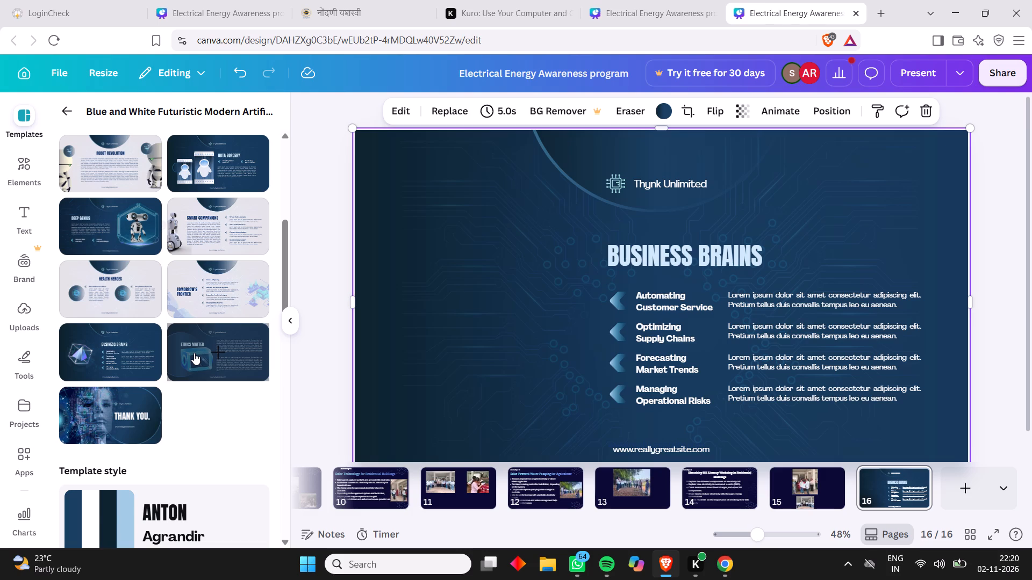
scroll(194, 353, "up", 1)
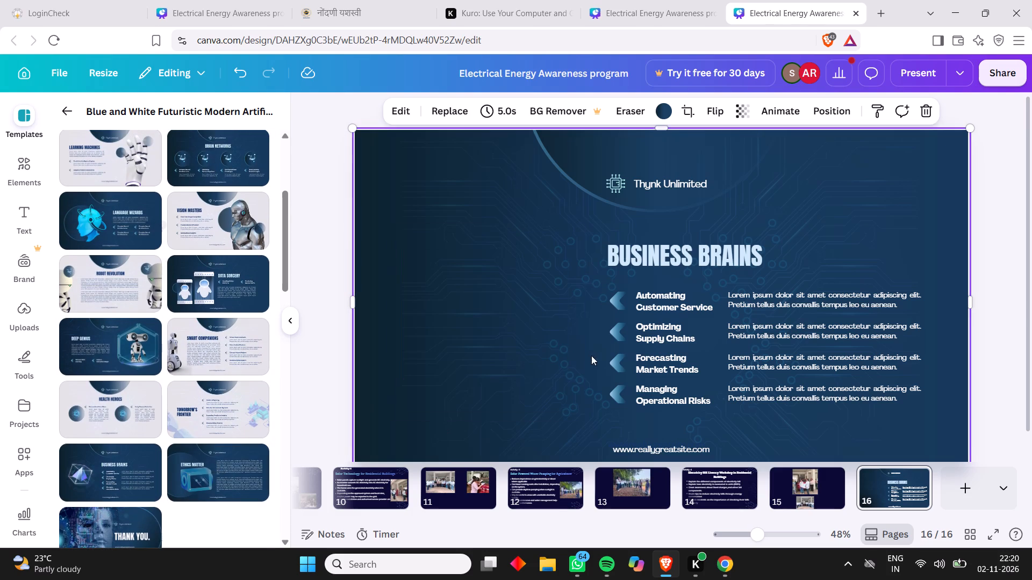
Delete the "Business Brains" heading from slide 16.
left_click(629, 354)
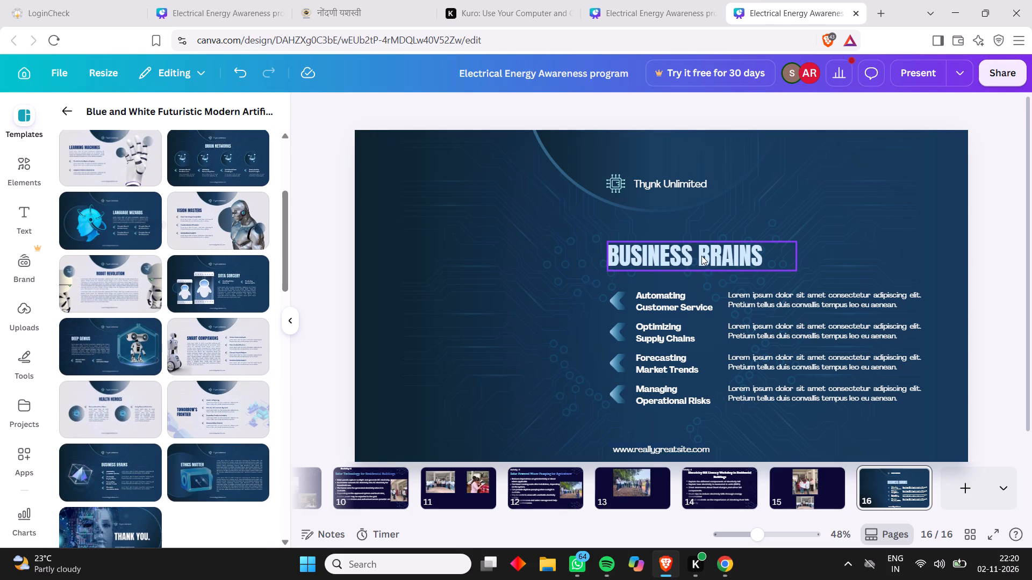
left_click(701, 256)
left_click(726, 213)
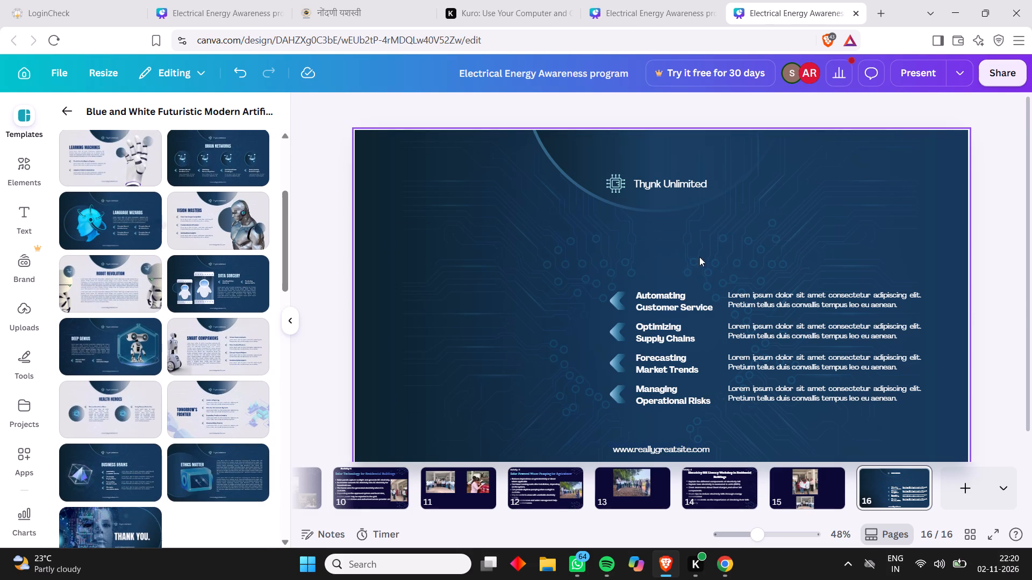
Delete the "Automating Customer Service" and "Optimizing Supply Chains" placeholder labels from slide 16.
left_click(677, 302)
left_click(697, 259)
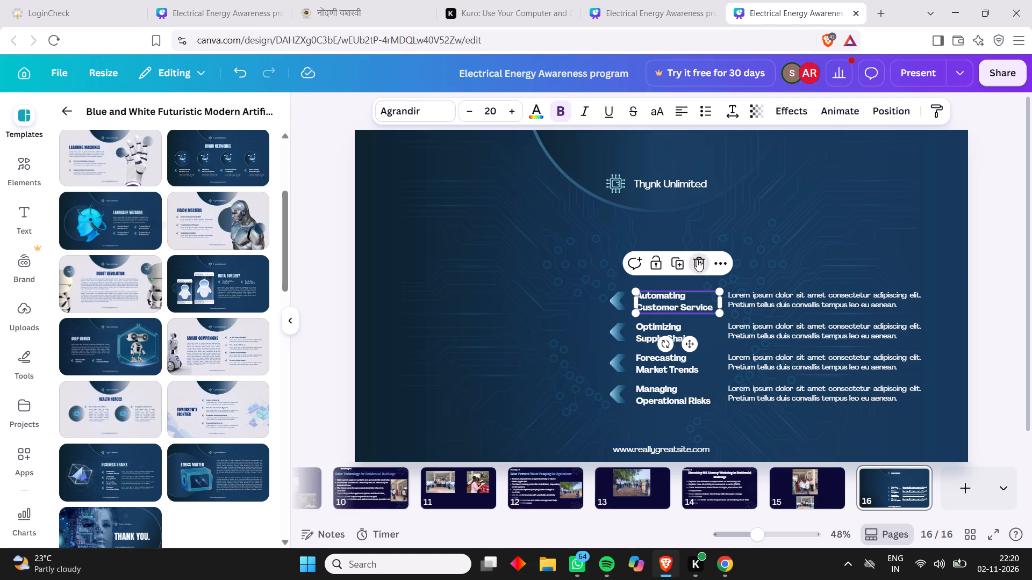
left_click_drag(660, 334, 679, 299)
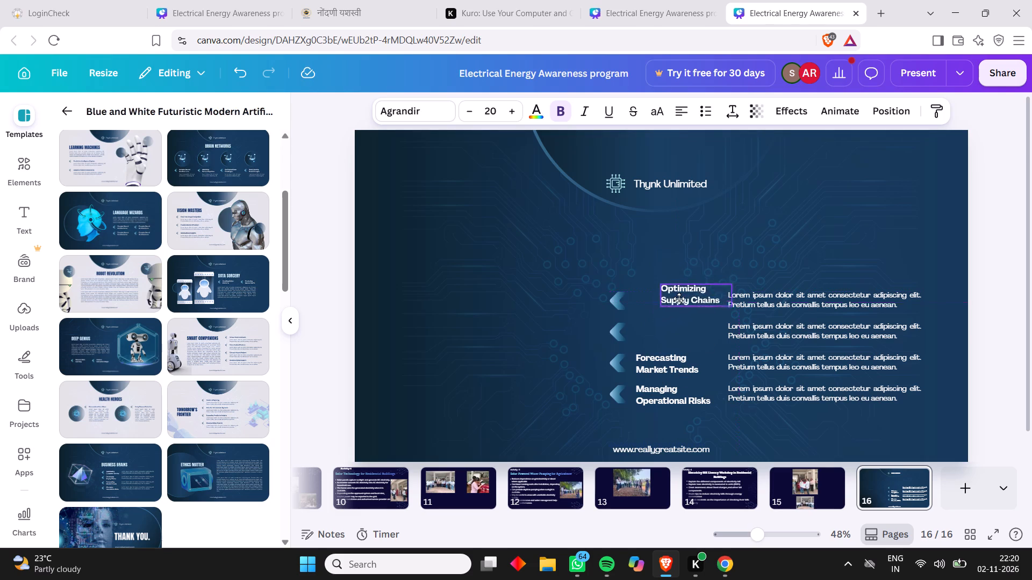
left_click_drag(679, 299, 660, 318)
left_click_drag(696, 277, 651, 164)
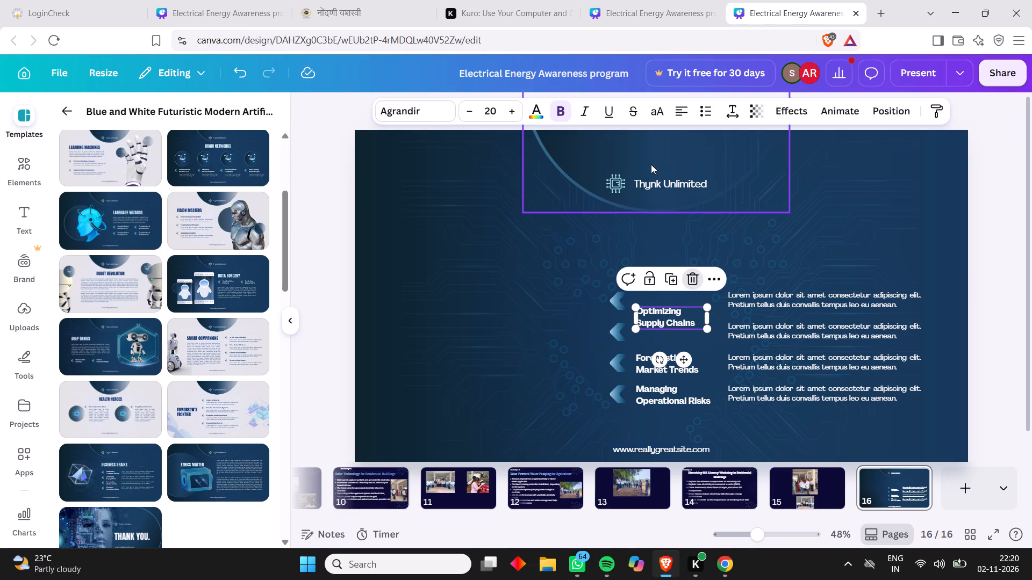
left_click_drag(651, 164, 691, 282)
left_click(691, 282)
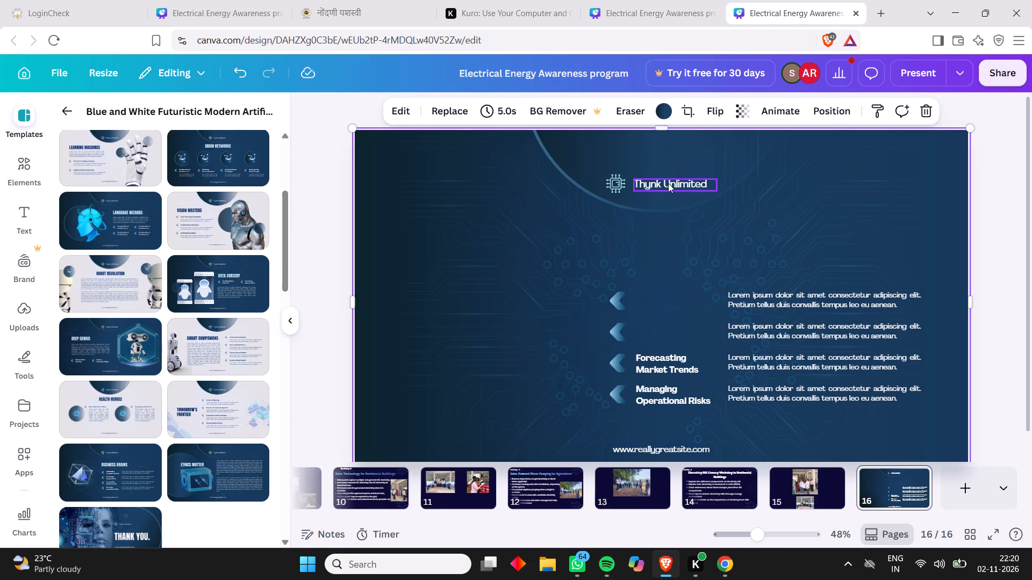
Delete the "Thynk Unlimited" placeholder name beside the chip logo at the top of slide 16.
left_click(668, 183)
left_click(698, 149)
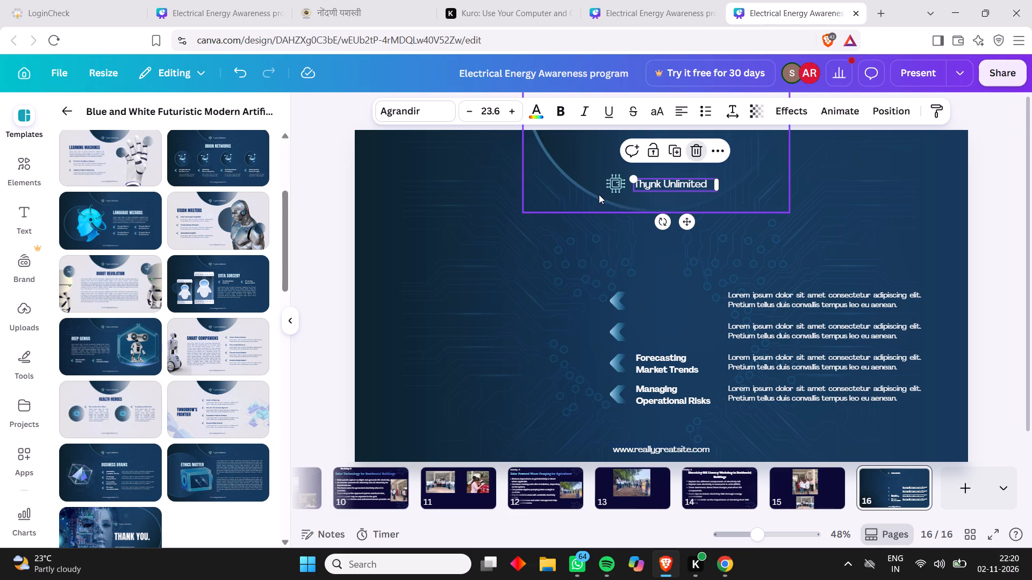
Delete the "Thynk Unlimited" placeholder name and the chip logo from the top of slide 16.
left_click(694, 151)
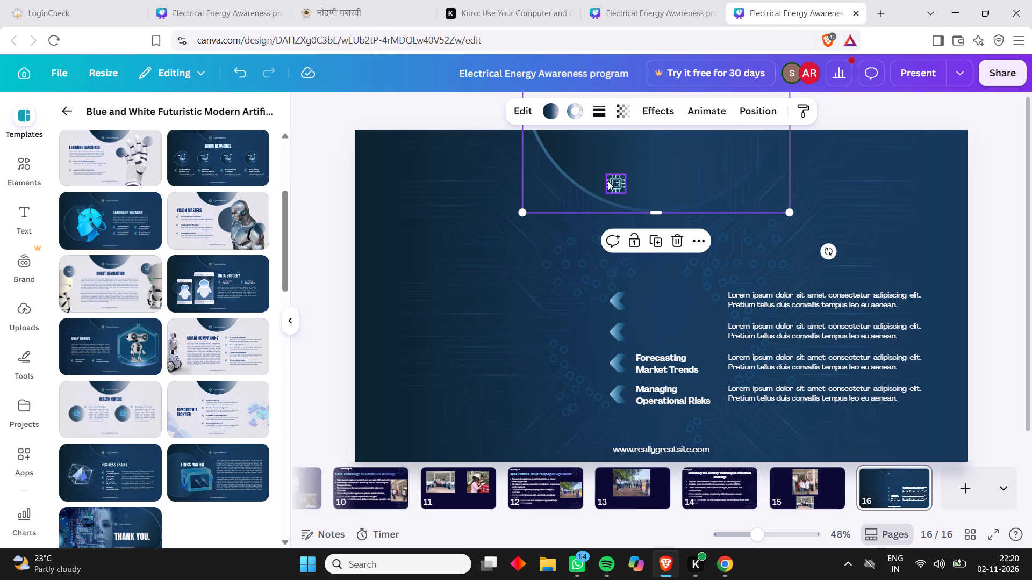
left_click(608, 181)
left_click(635, 147)
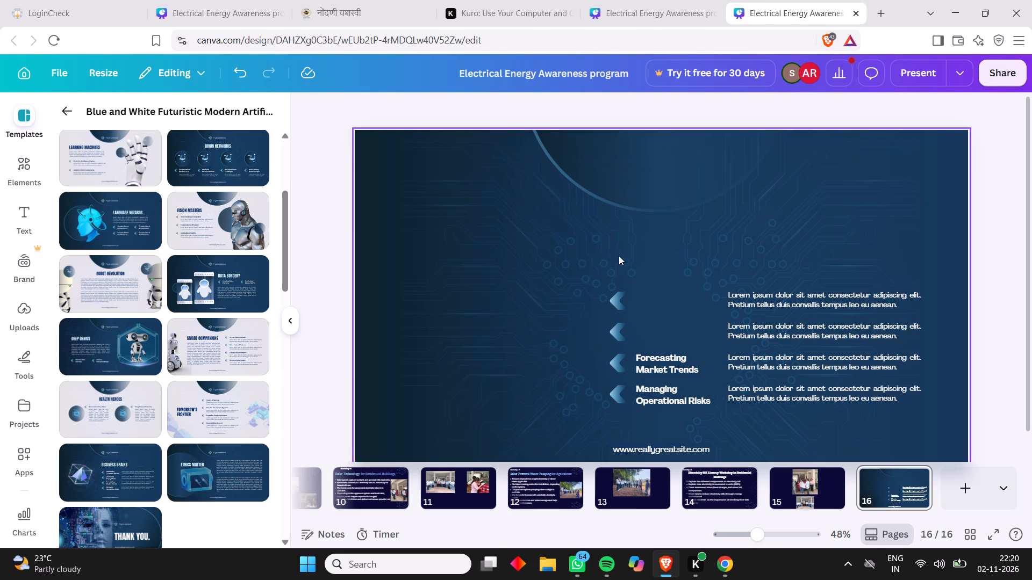
Delete the "Forecasting Market Trends" and "Managing Operational Risks" labels and the second arrow bullet from slide 16.
left_click_drag(637, 355, 645, 324)
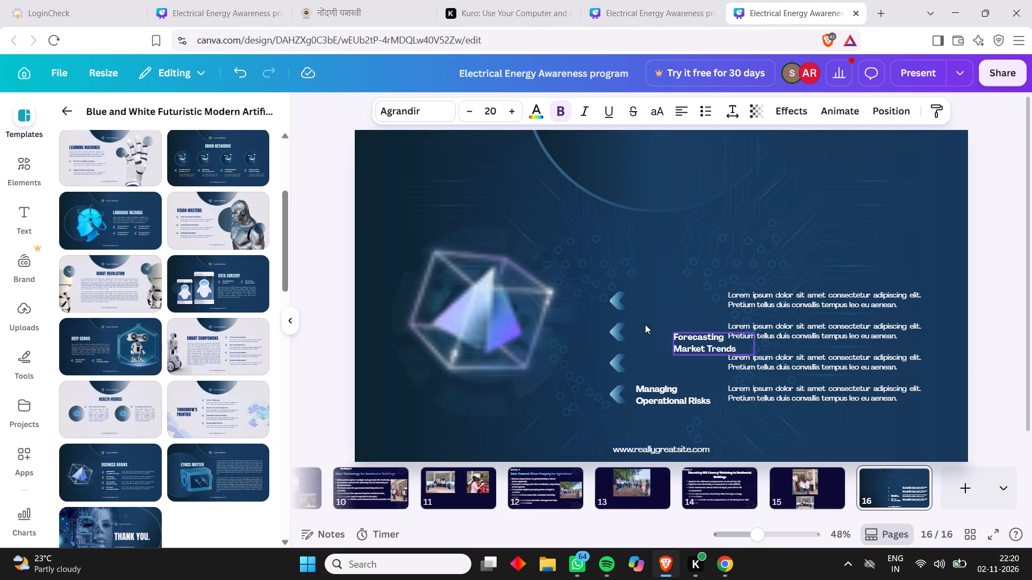
left_click(691, 337)
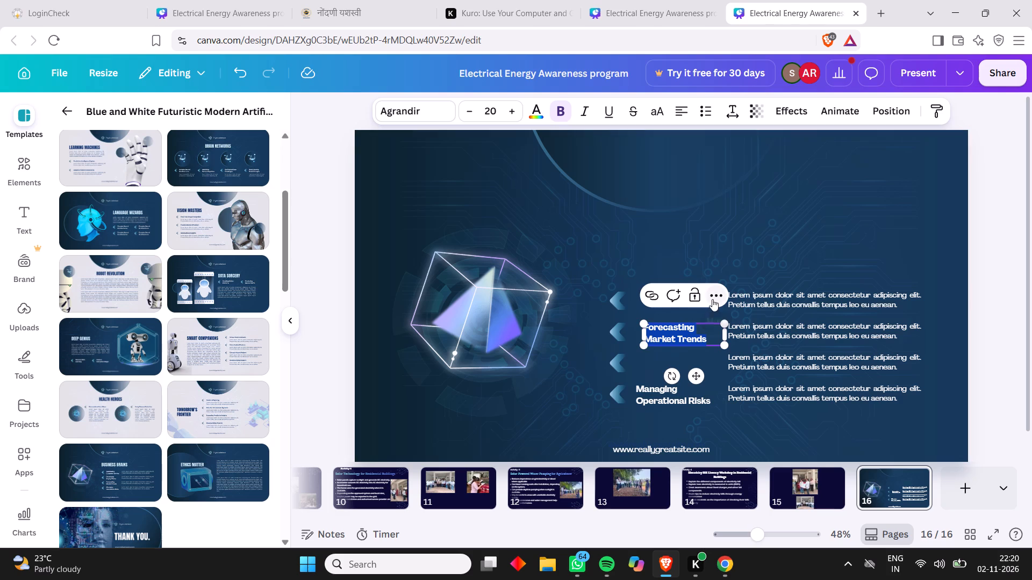
left_click(680, 329)
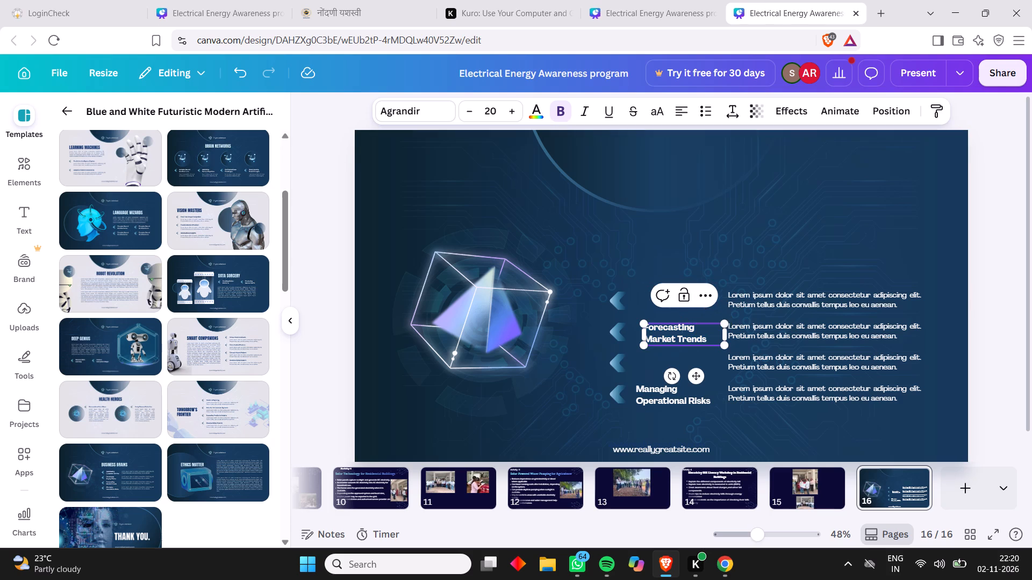
left_click(680, 329)
left_click(617, 337)
left_click(640, 293)
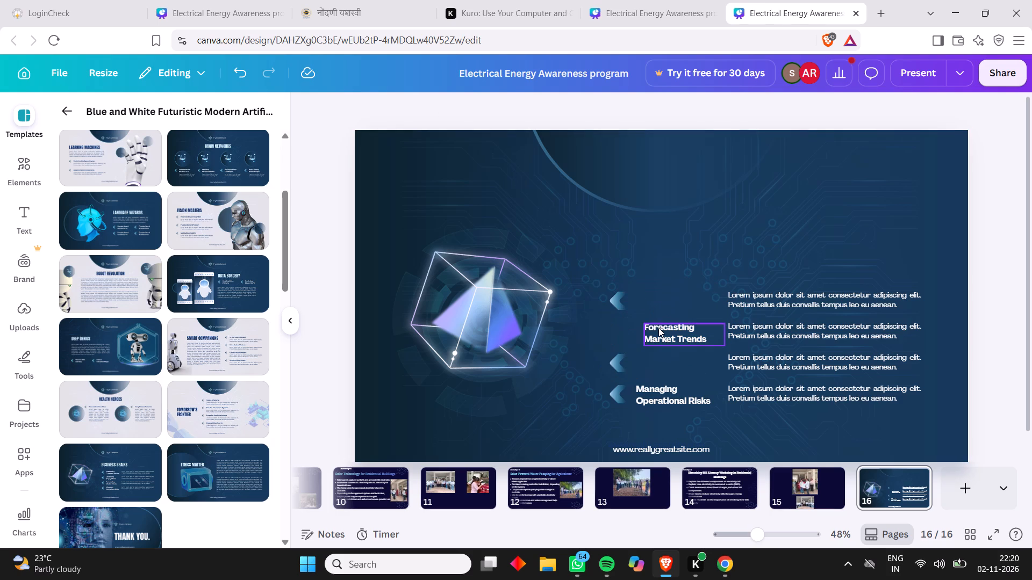
left_click(658, 328)
left_click(705, 297)
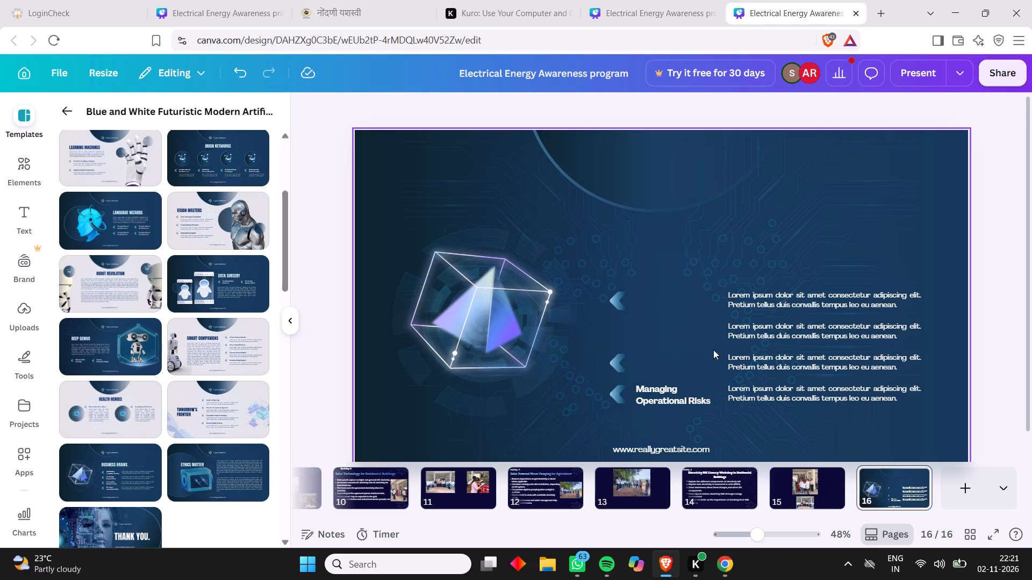
left_click(662, 387)
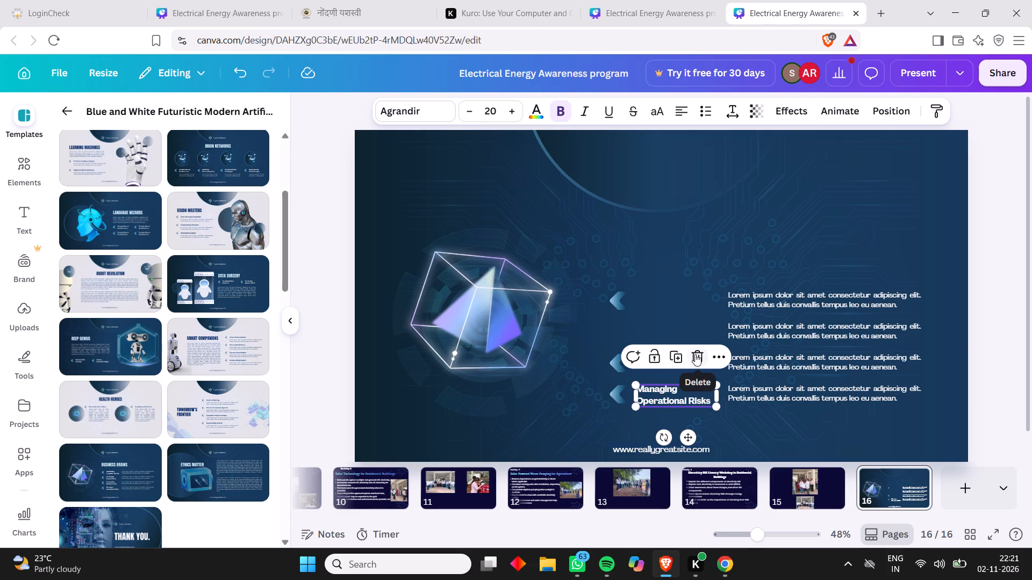
left_click(695, 354)
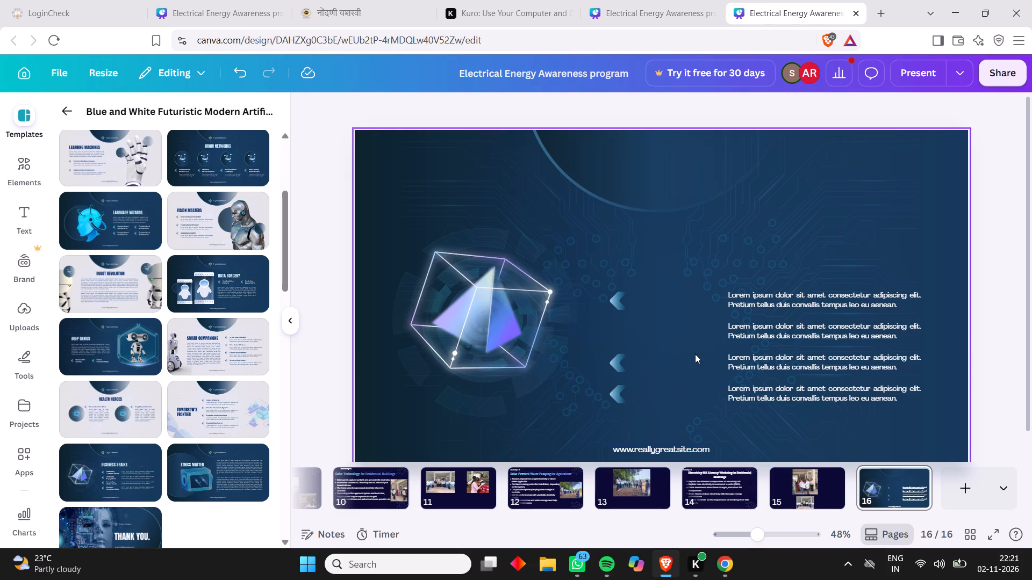
Delete the three remaining arrow bullets from slide 16.
left_click_drag(621, 301, 633, 289)
left_click(633, 289)
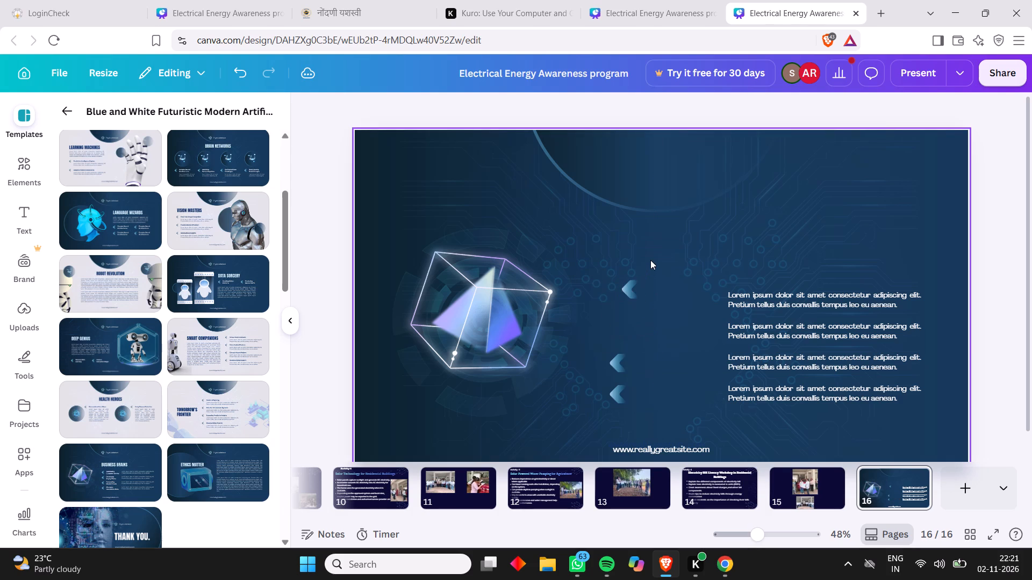
left_click_drag(624, 291, 634, 271)
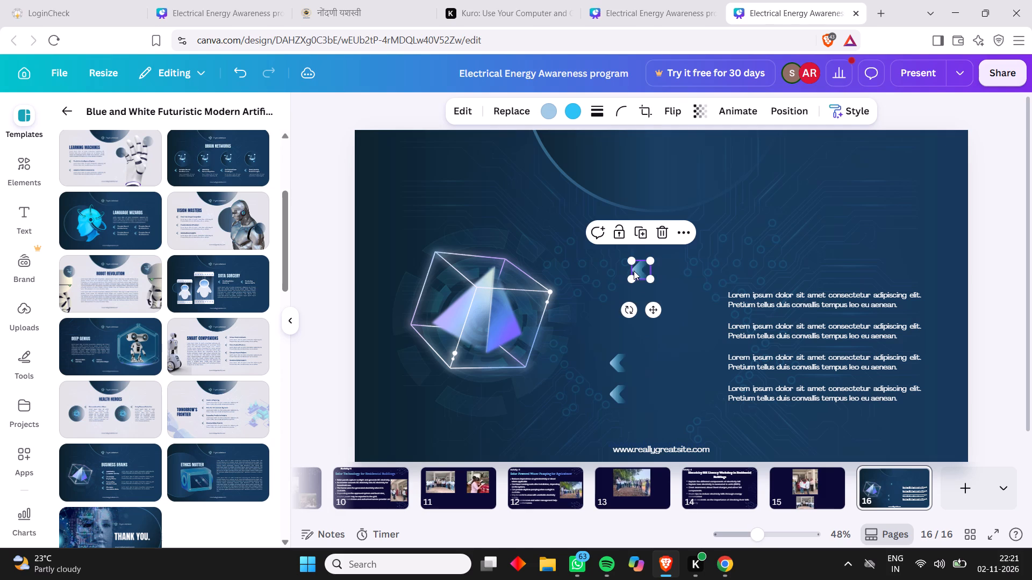
left_click(660, 236)
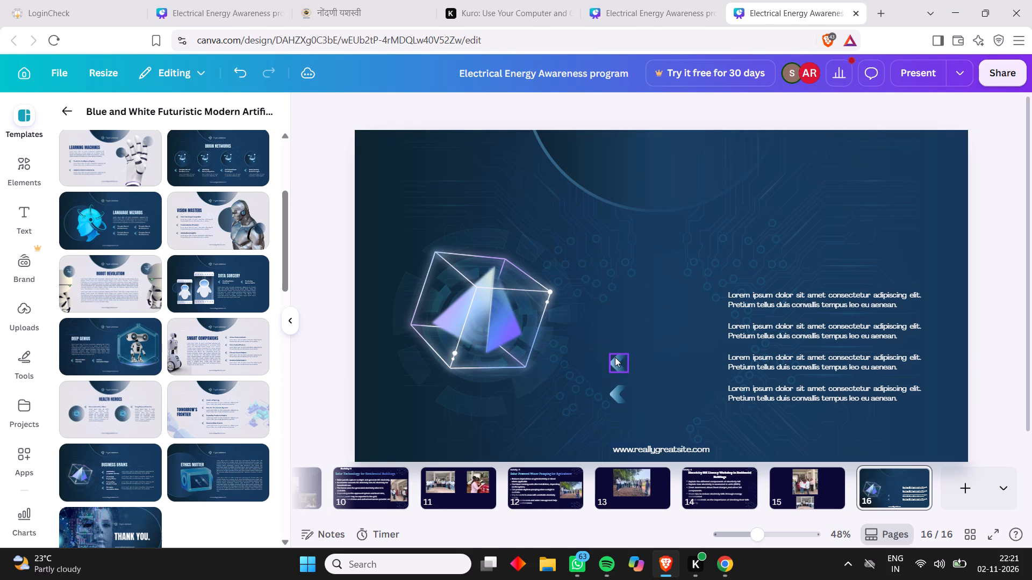
left_click(618, 356)
left_click(641, 323)
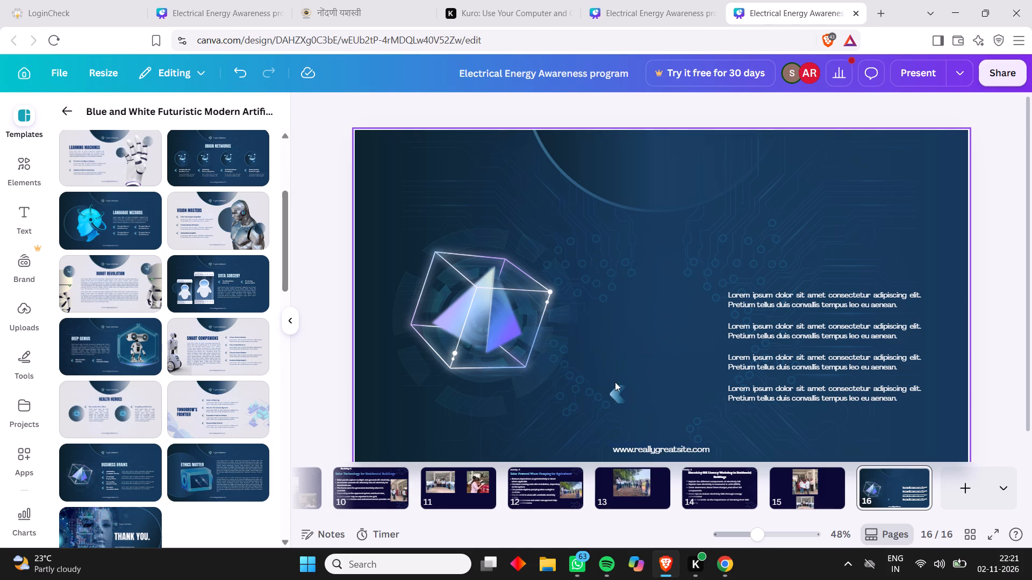
left_click(617, 399)
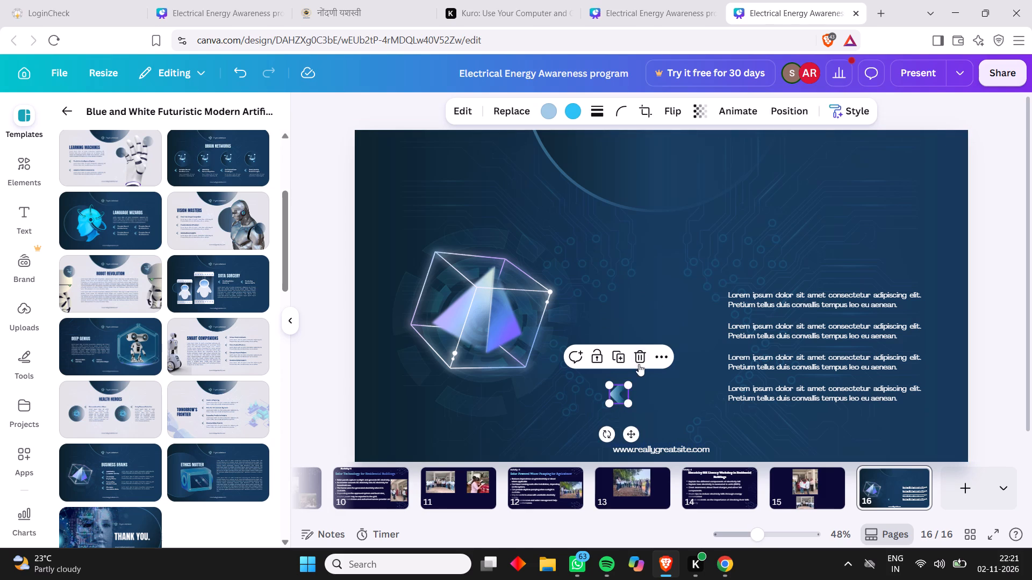
left_click(641, 359)
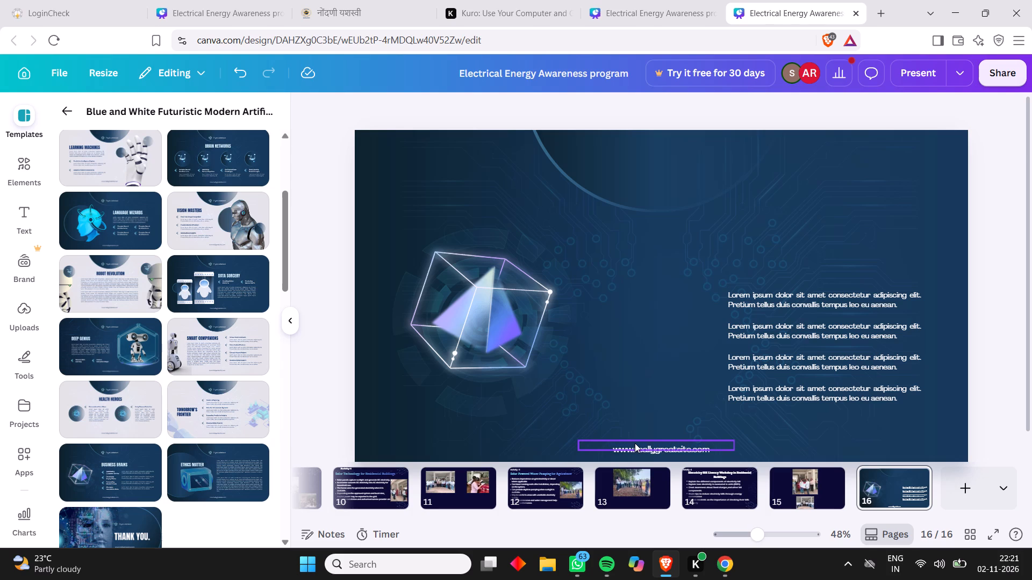
left_click(637, 447)
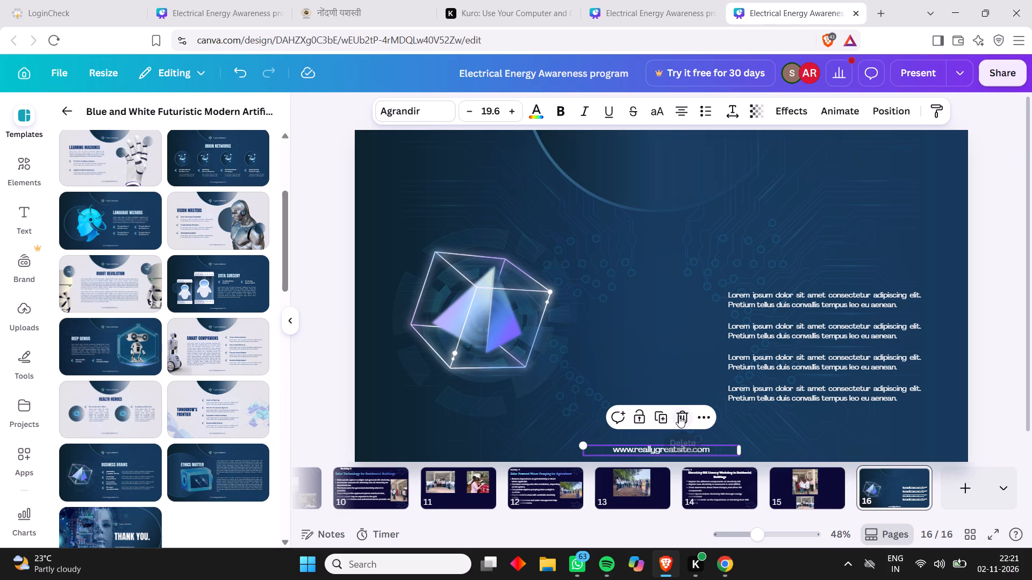
left_click(685, 417)
Delete all four "Lorem ipsum" placeholder paragraphs from slide 16.
left_click(791, 303)
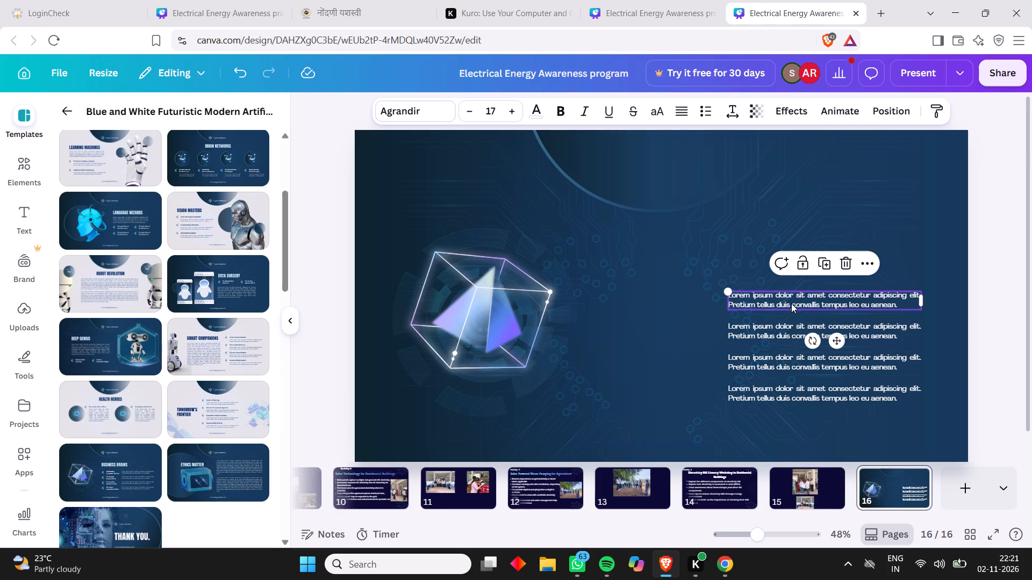
left_click(846, 258)
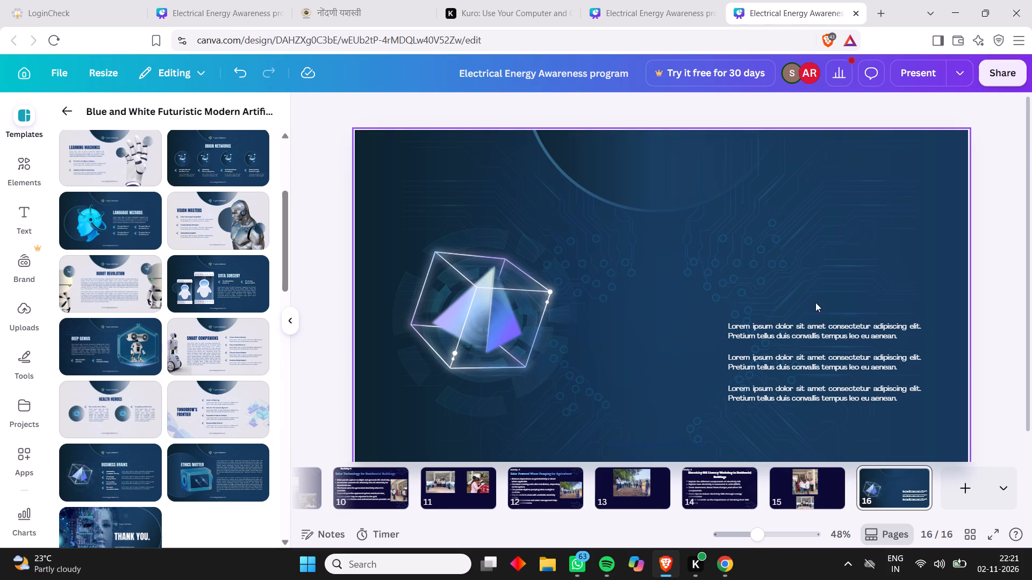
left_click_drag(810, 331, 820, 310)
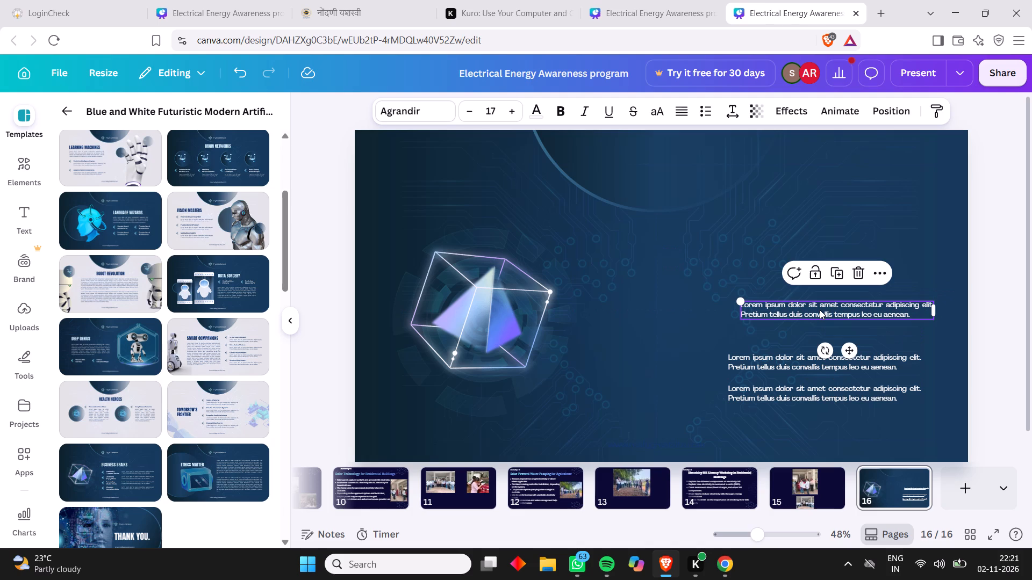
left_click(820, 310)
left_click(834, 309)
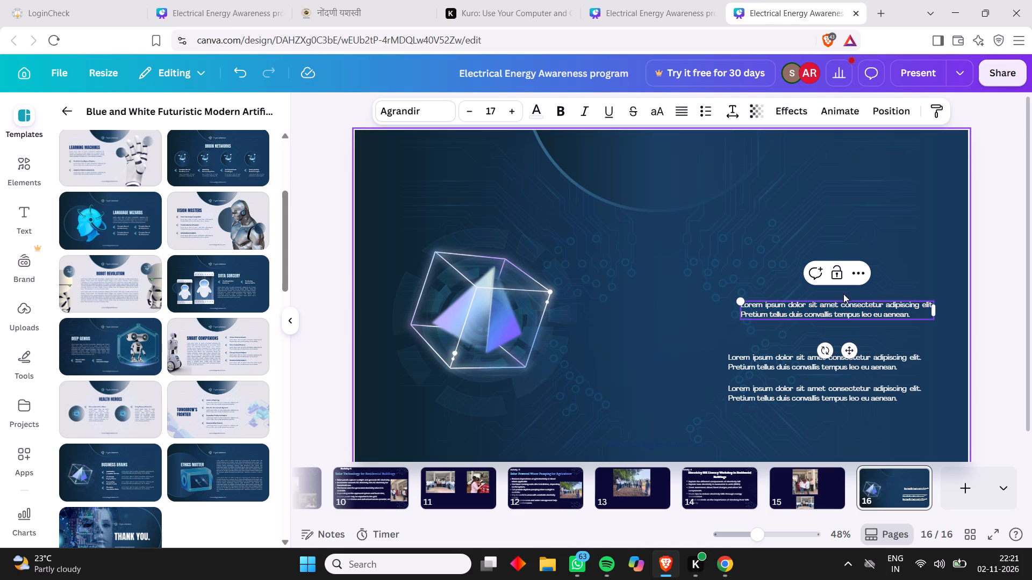
left_click(830, 309)
left_click_drag(800, 360, 827, 339)
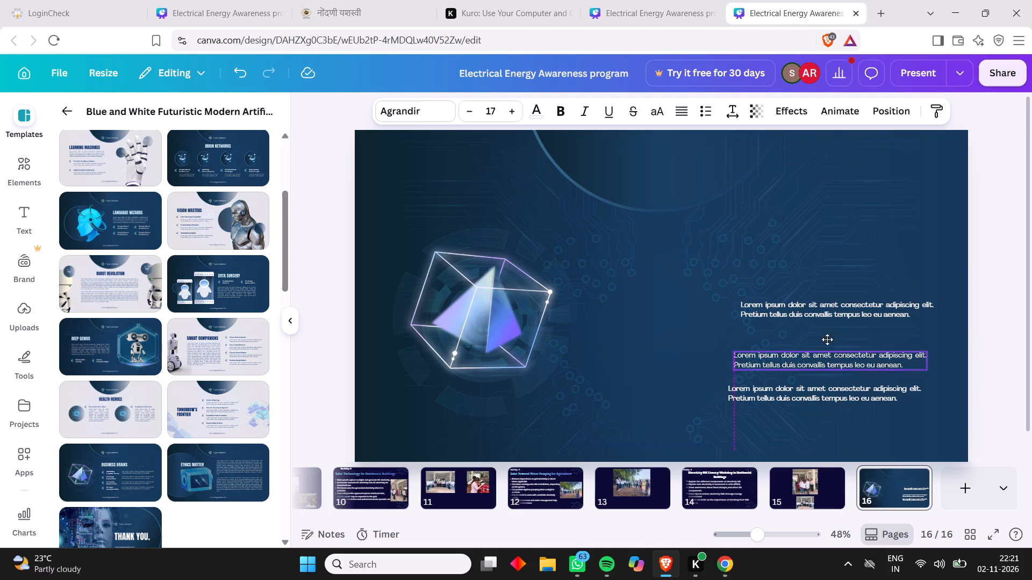
left_click_drag(827, 339, 804, 353)
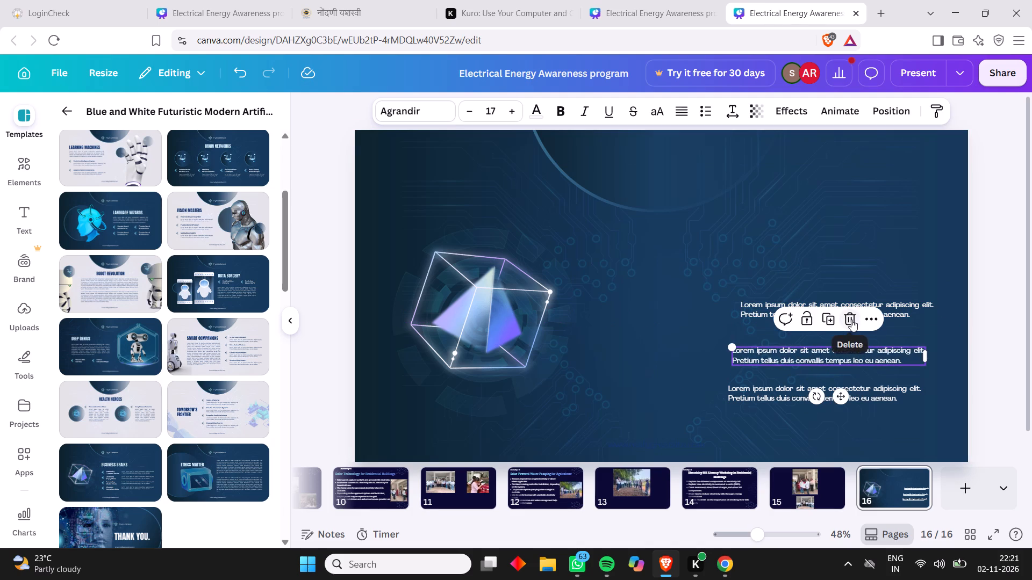
left_click(851, 320)
left_click(796, 395)
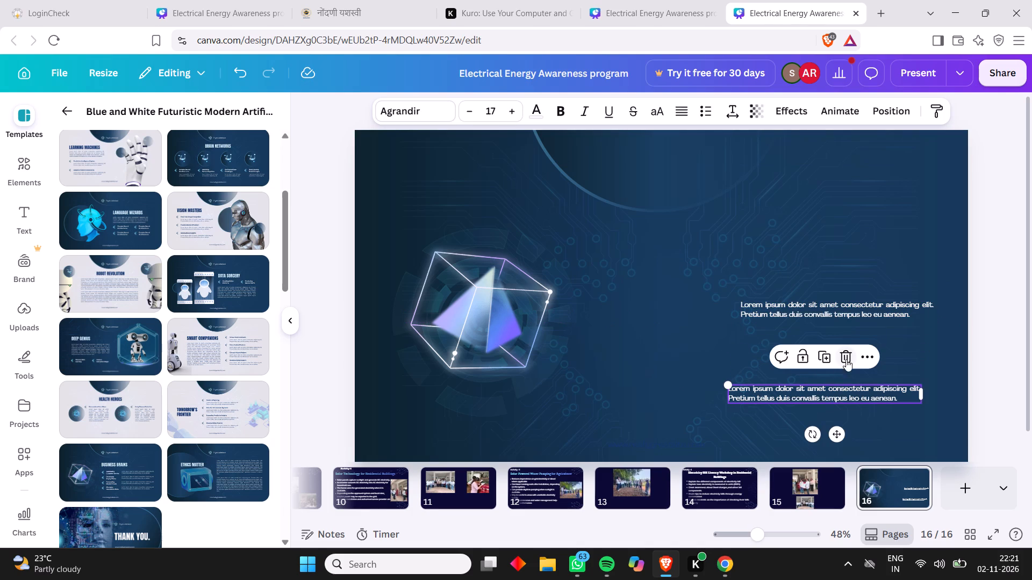
left_click(845, 356)
left_click(836, 313)
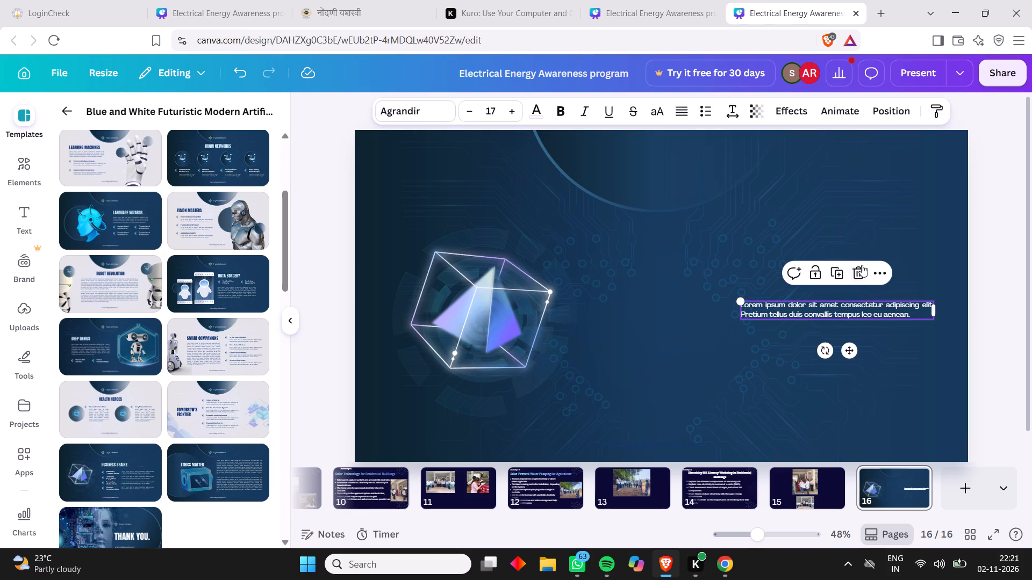
left_click(857, 271)
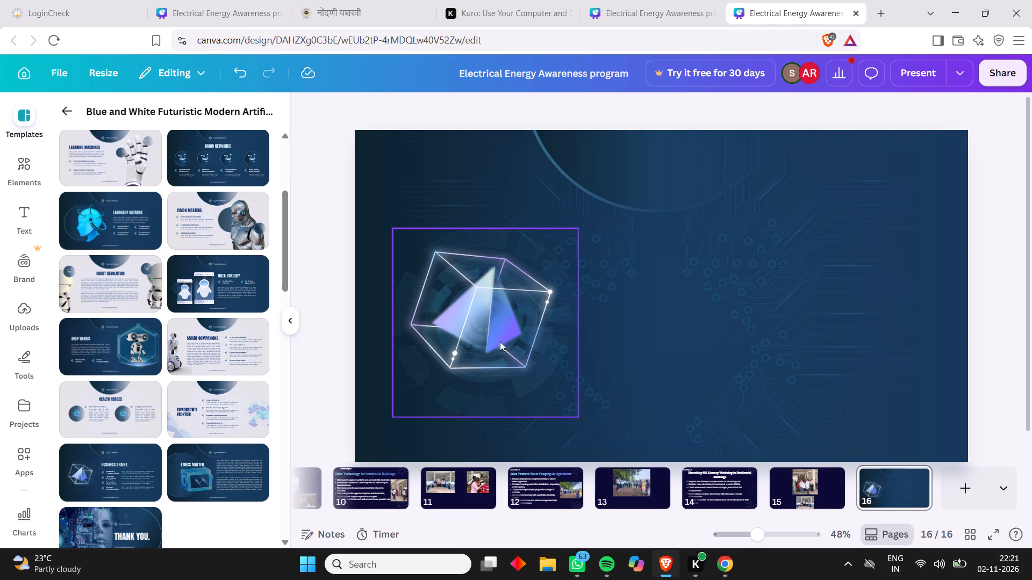
Copy the glowing pyramid graphic on slide 16 and shift the original slightly toward the slide's left edge.
right_click(497, 341)
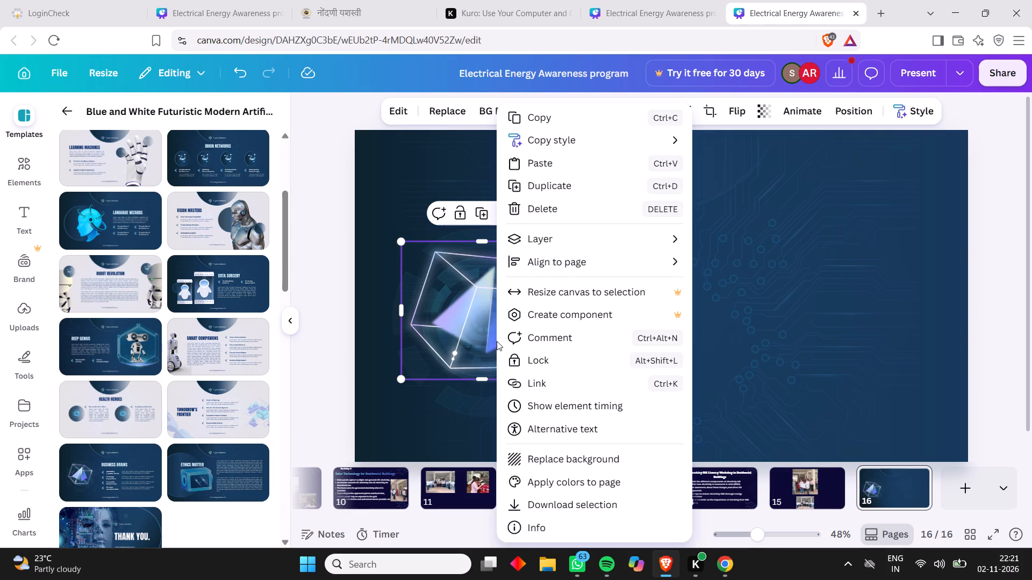
left_click(535, 115)
left_click_drag(505, 257, 553, 236)
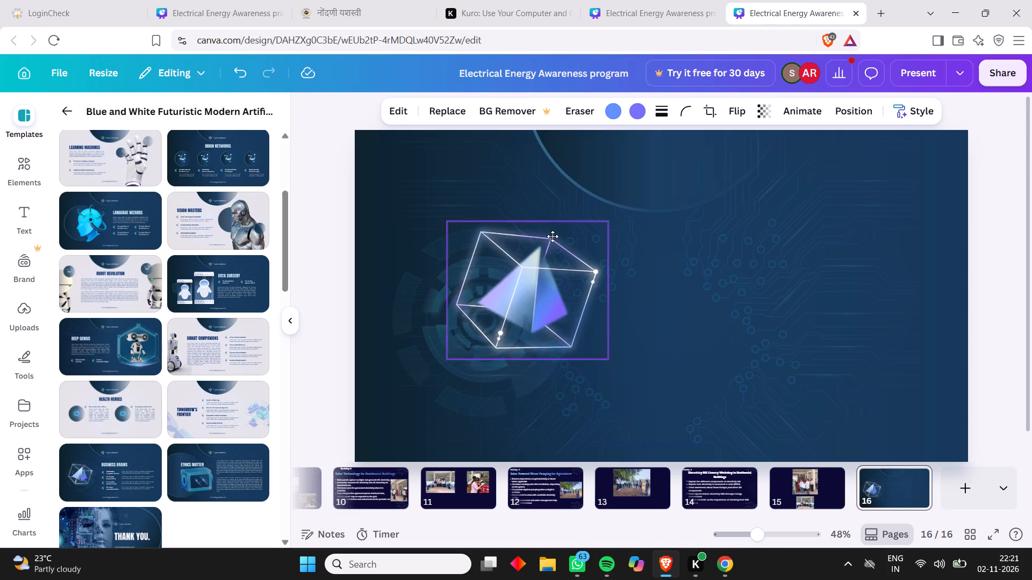
left_click_drag(553, 236, 493, 260)
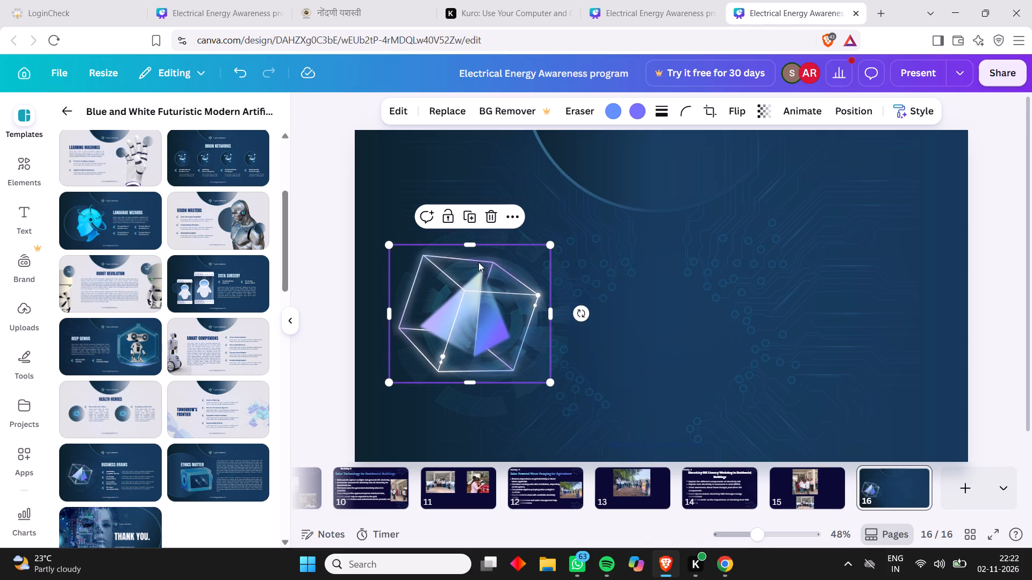
Duplicate the glowing pyramid graphic on slide 16 and move the duplicate near the slide's top-right corner.
left_click(509, 215)
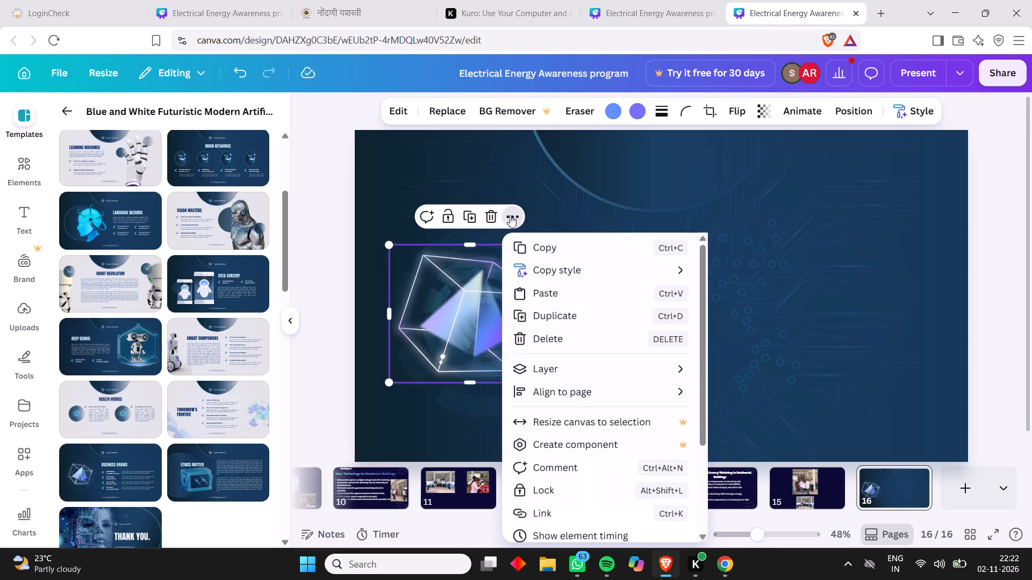
left_click(529, 247)
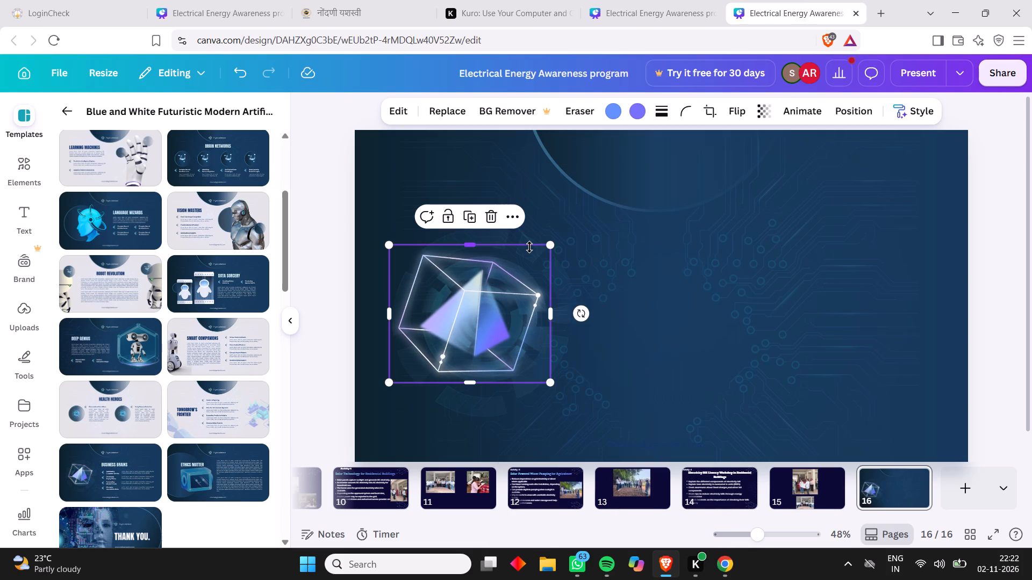
left_click(510, 216)
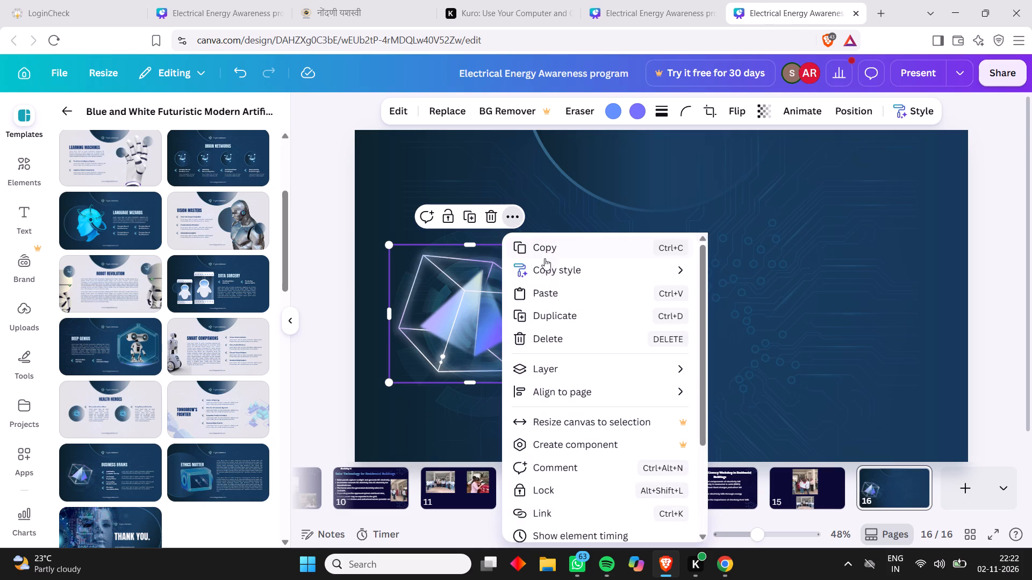
left_click(555, 313)
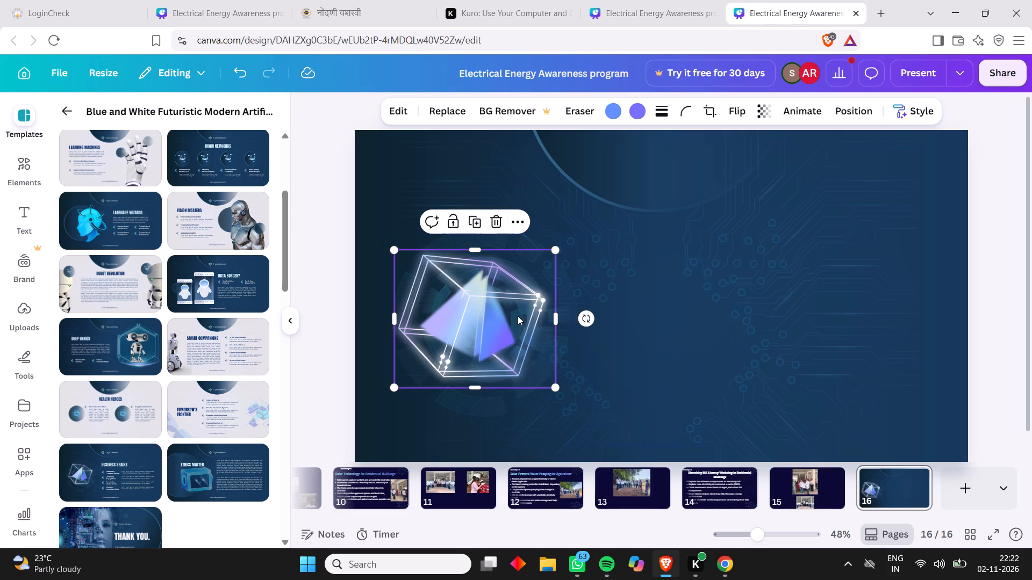
left_click_drag(517, 316, 727, 245)
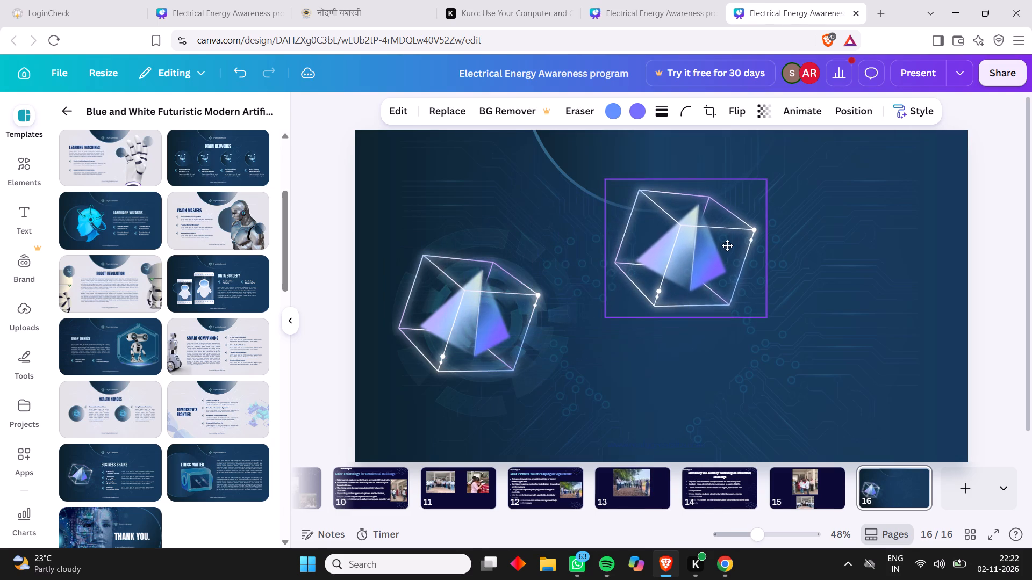
left_click_drag(727, 245, 901, 233)
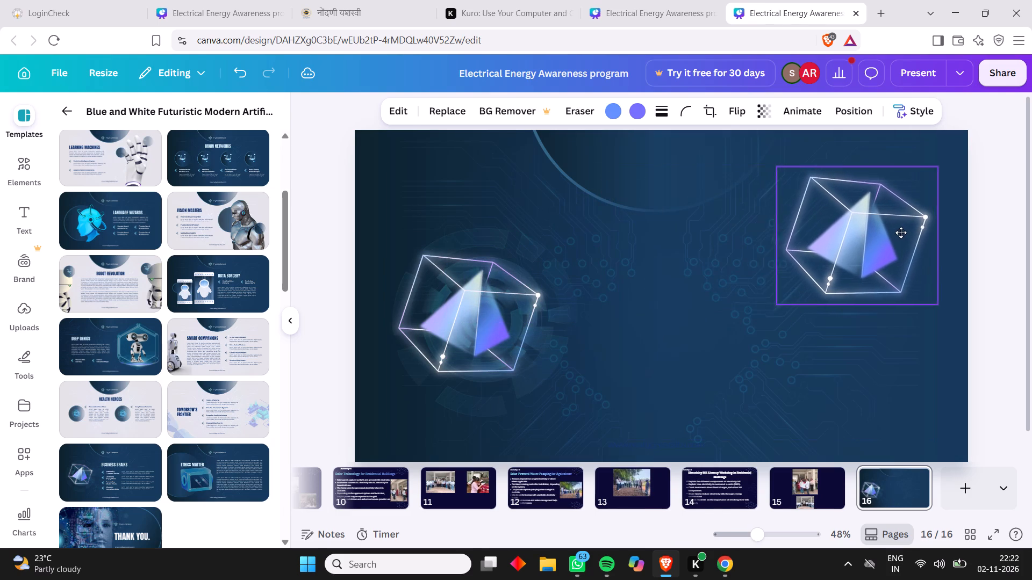
left_click_drag(901, 233, 899, 211)
Move the original pyramid graphic down into the bottom-left corner of slide 16.
left_click(529, 314)
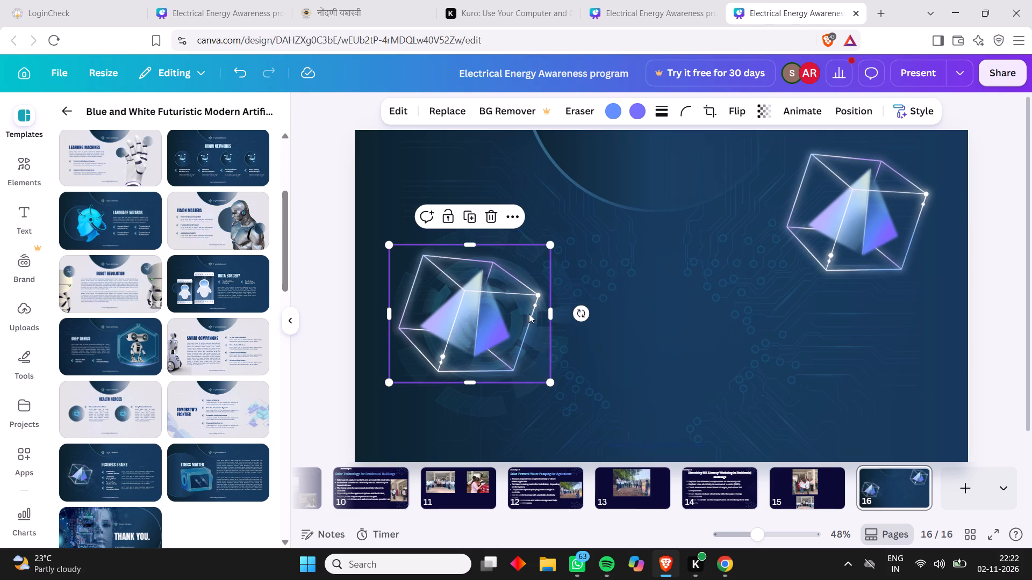
left_click_drag(529, 314, 509, 375)
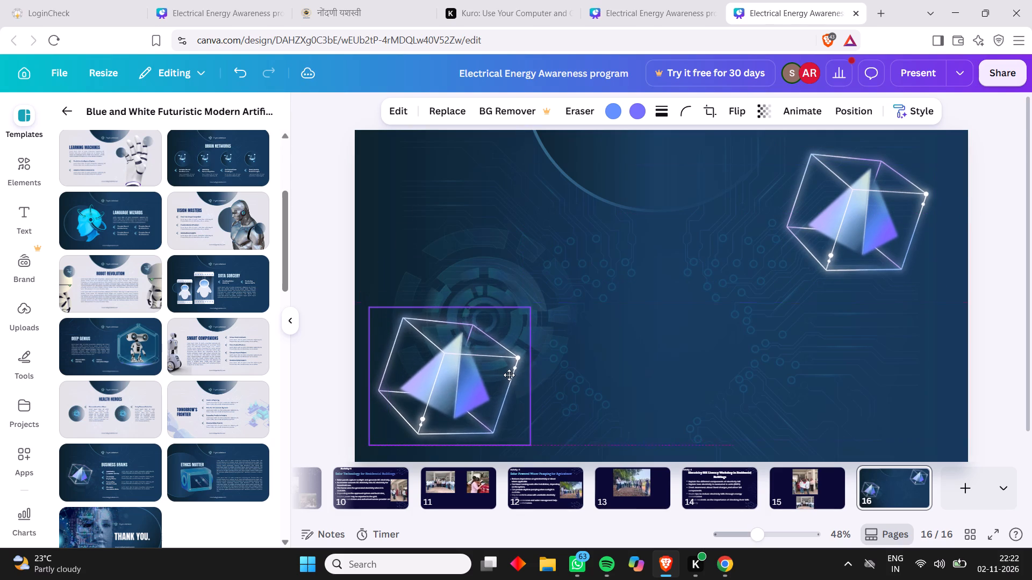
left_click_drag(509, 375, 505, 388)
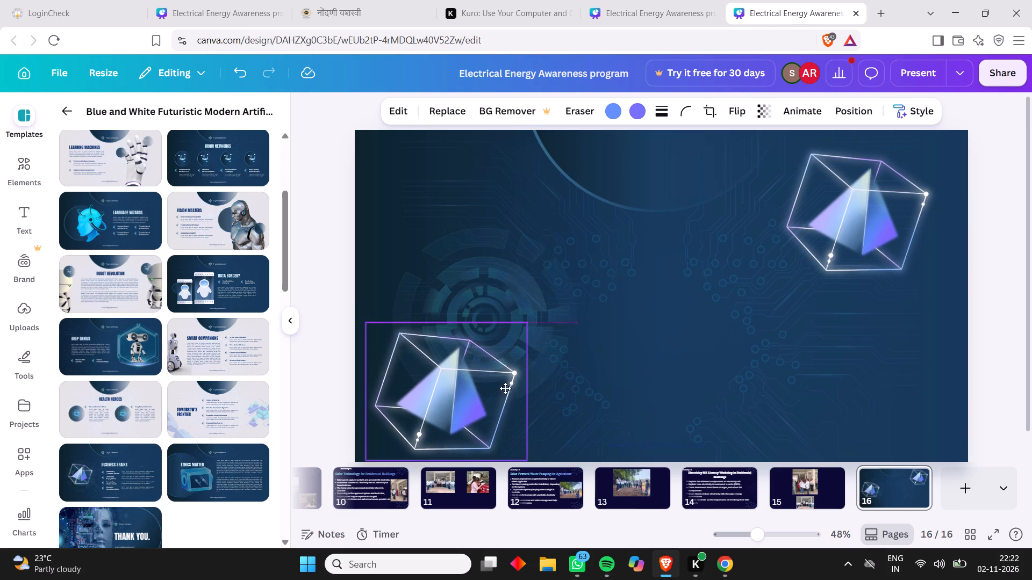
left_click_drag(505, 388, 499, 387)
Nudge the duplicate pyramid slightly closer to the top-right corner of slide 16.
left_click_drag(883, 240, 902, 234)
left_click(827, 351)
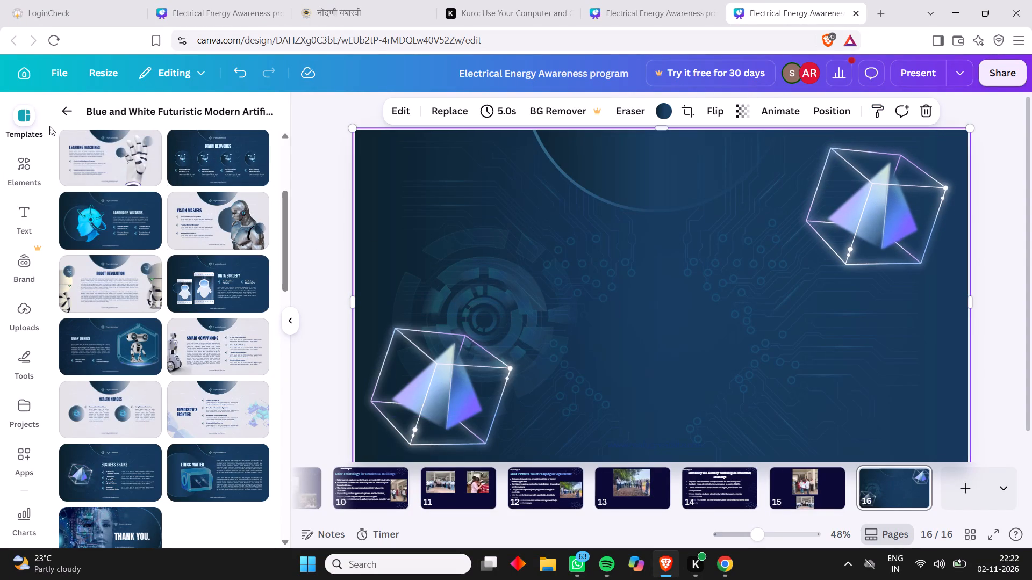
Add a text box in the middle of slide 16 and replace its placeholder text with "Thank-you".
left_click(31, 127)
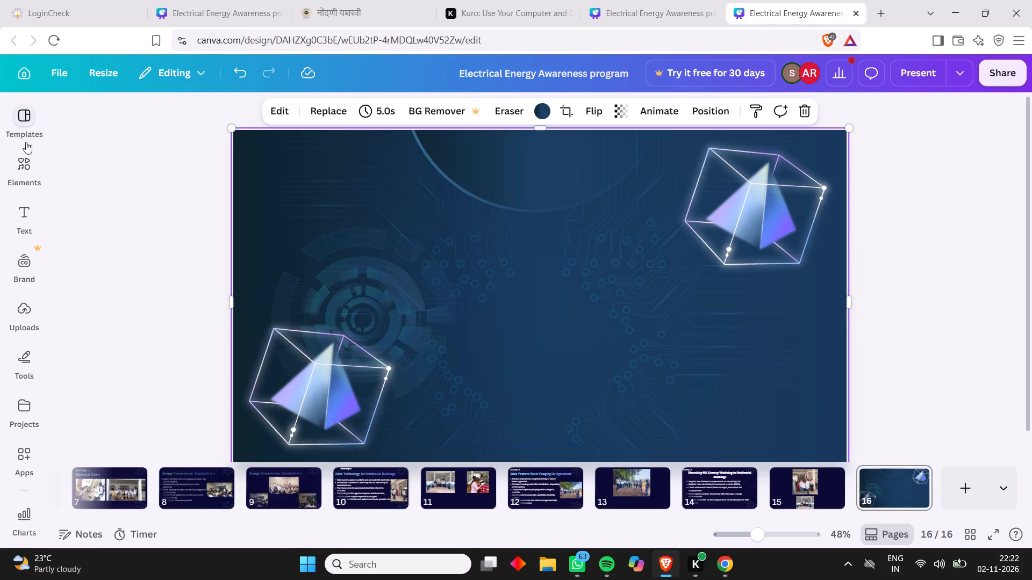
left_click(19, 231)
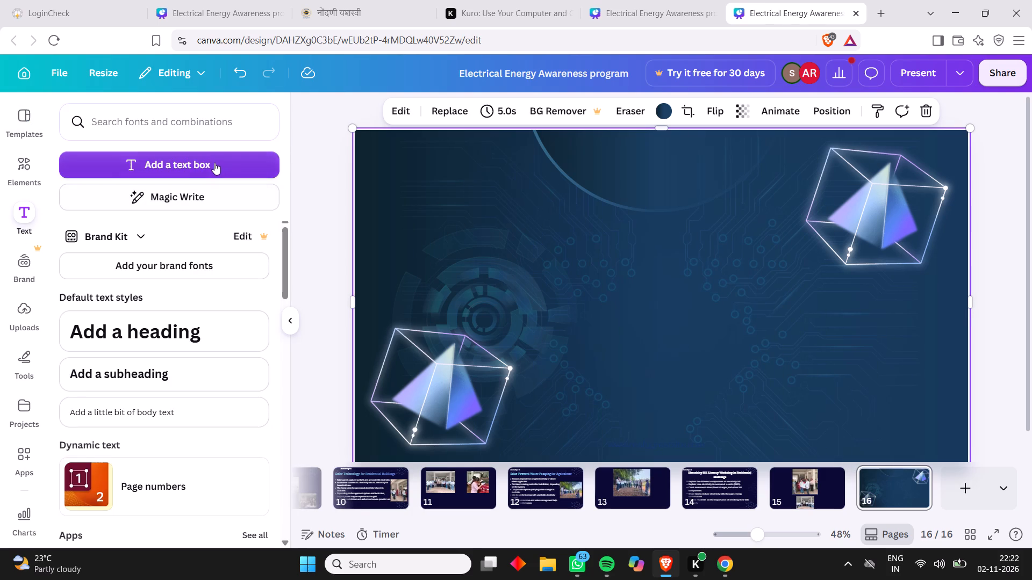
left_click(215, 162)
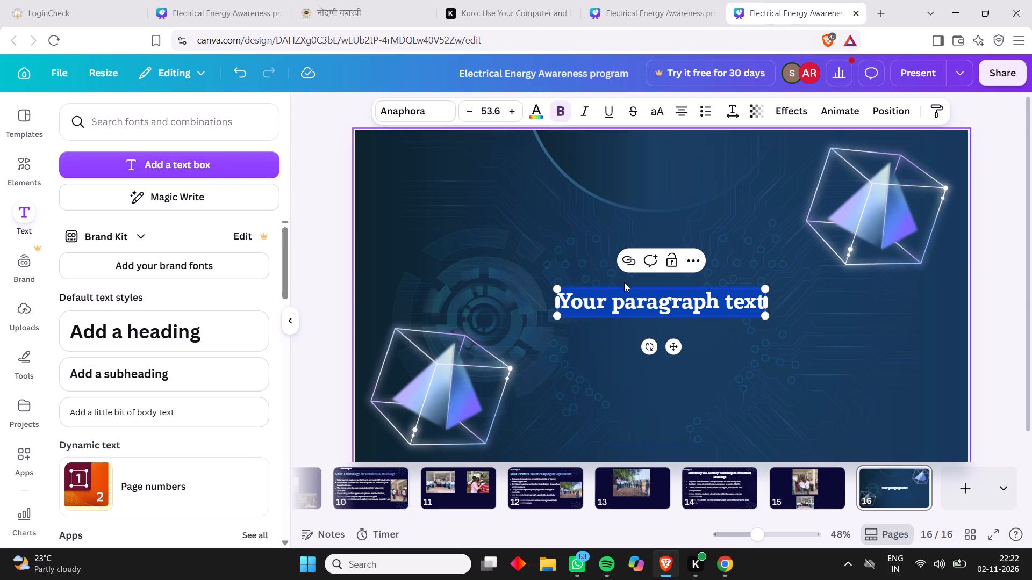
left_click_drag(628, 294, 620, 277)
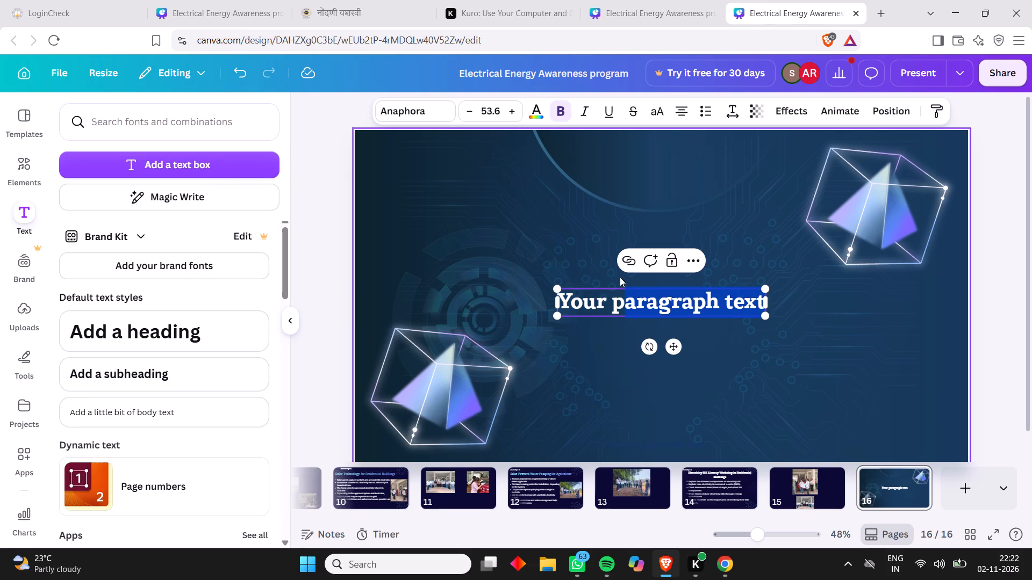
left_click_drag(620, 277, 619, 278)
left_click_drag(568, 302, 684, 298)
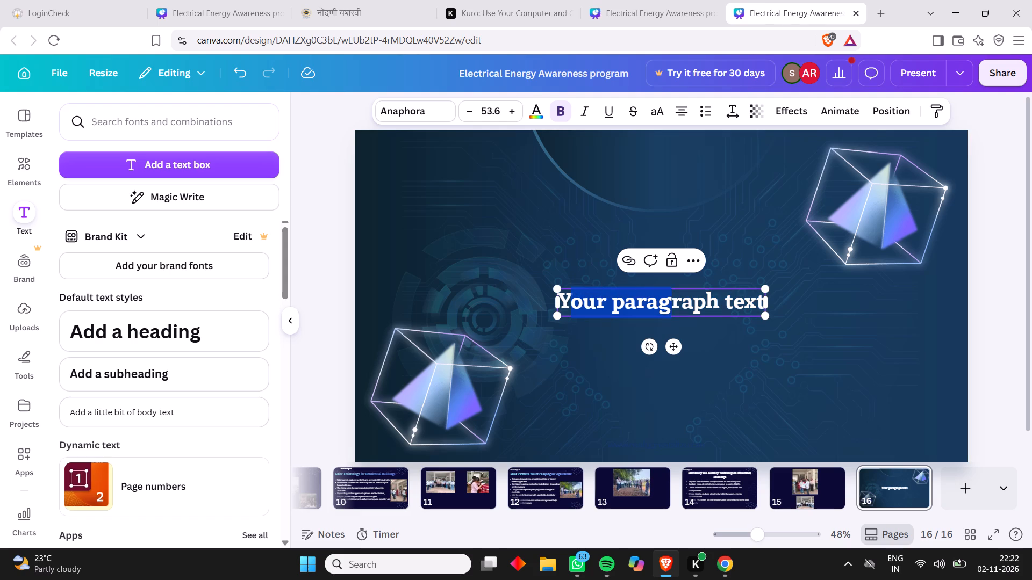
left_click_drag(684, 298, 740, 296)
left_click(691, 386)
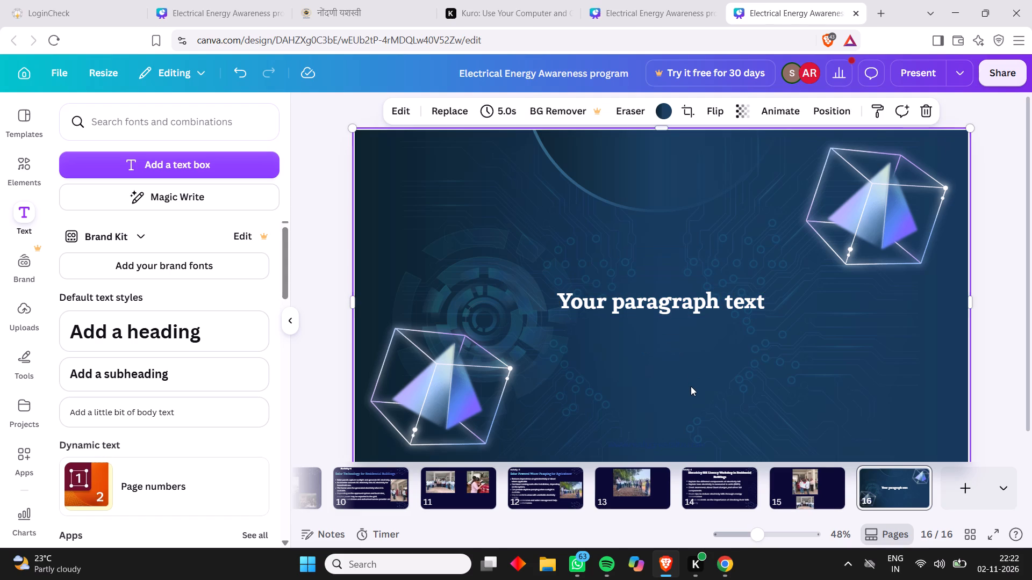
double_click(678, 303)
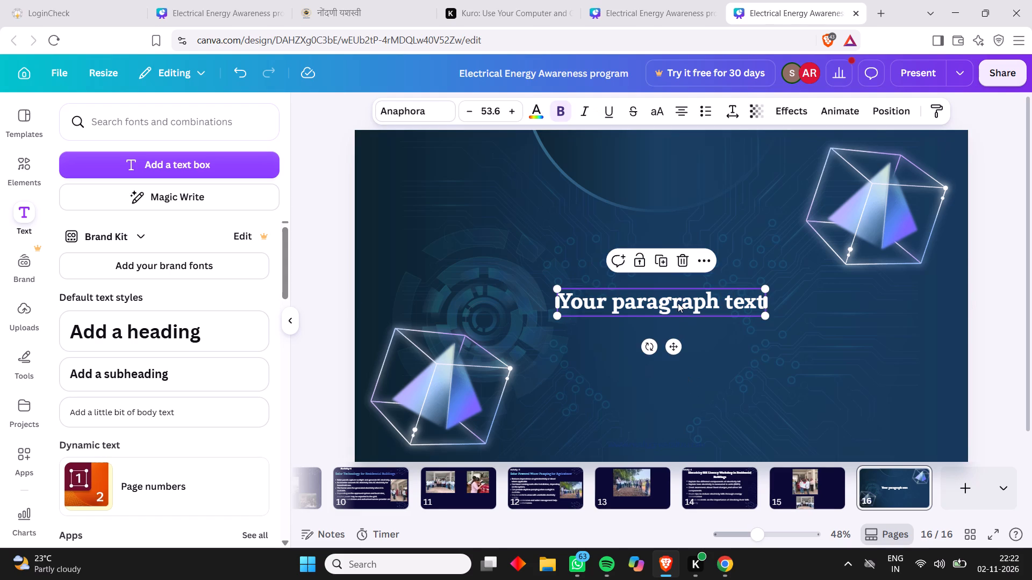
key("BackSpace")
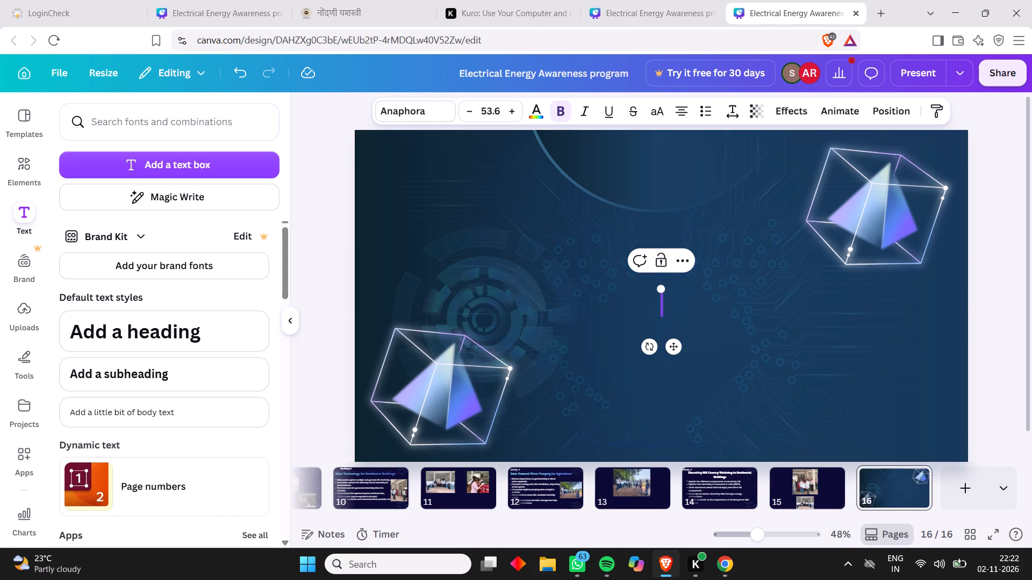
type("TH")
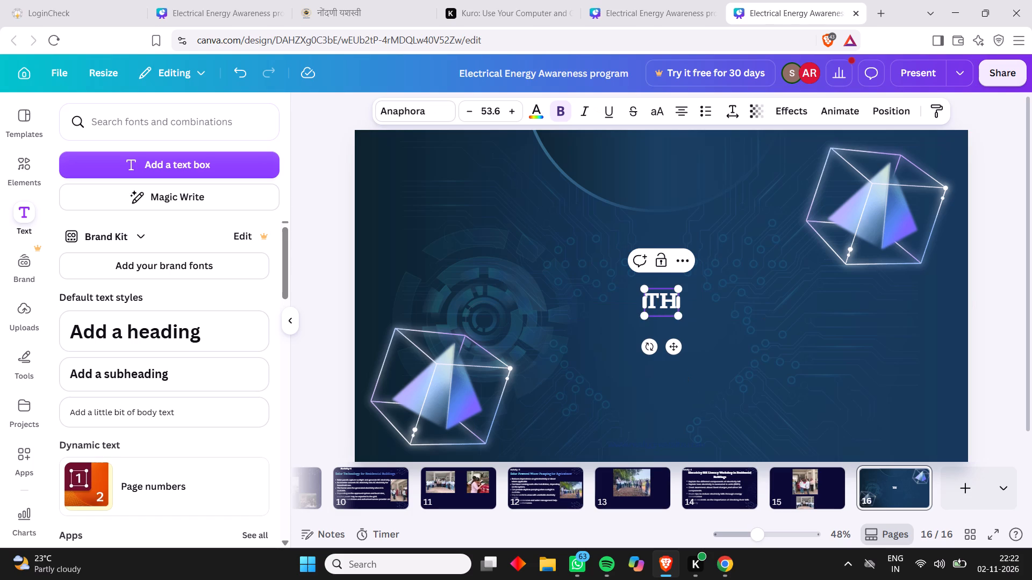
key("shift+BackSpace")
type("ha")
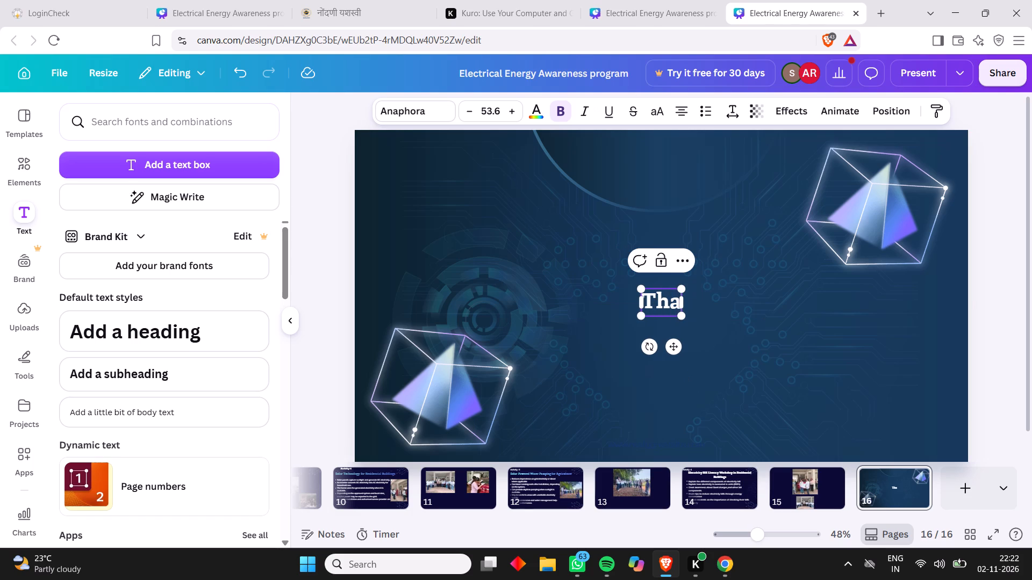
type("nk")
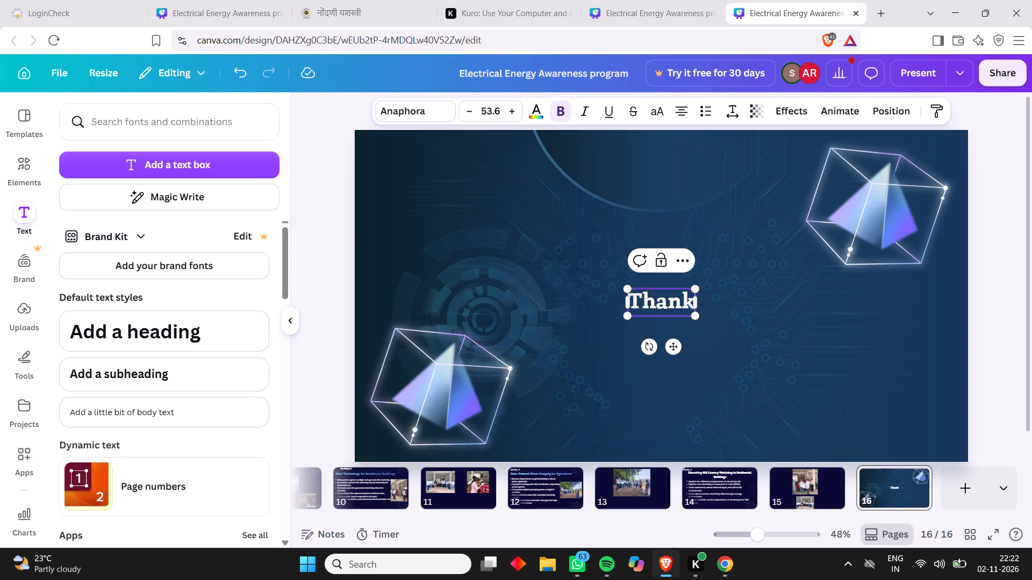
key("space")
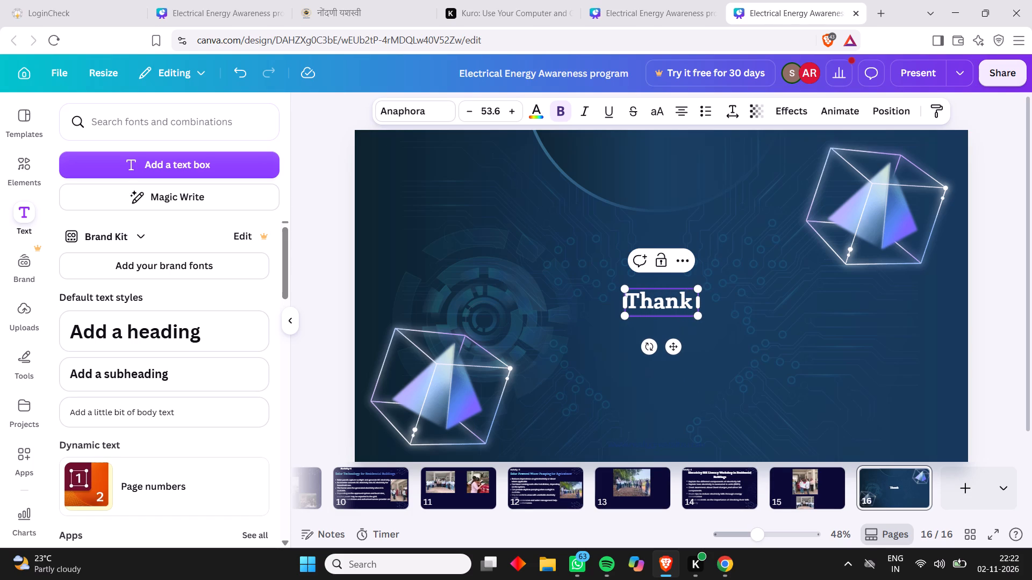
Complete the wording of the text box in the middle of slide 16 so it reads "Thank-you".
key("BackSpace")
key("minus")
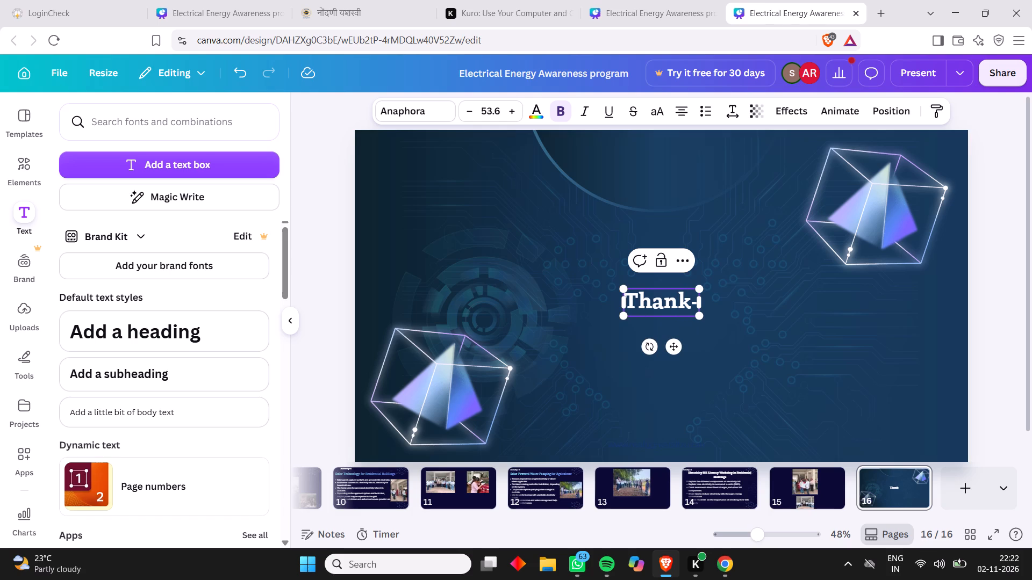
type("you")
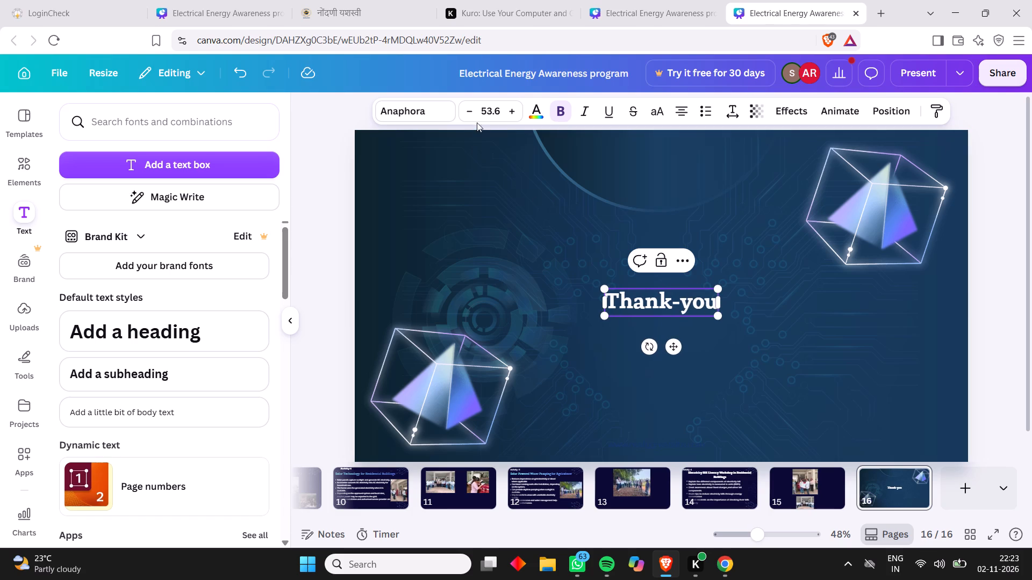
Enlarge the "Thank-you" text on slide 16 to font size 119.
triple_click(508, 115)
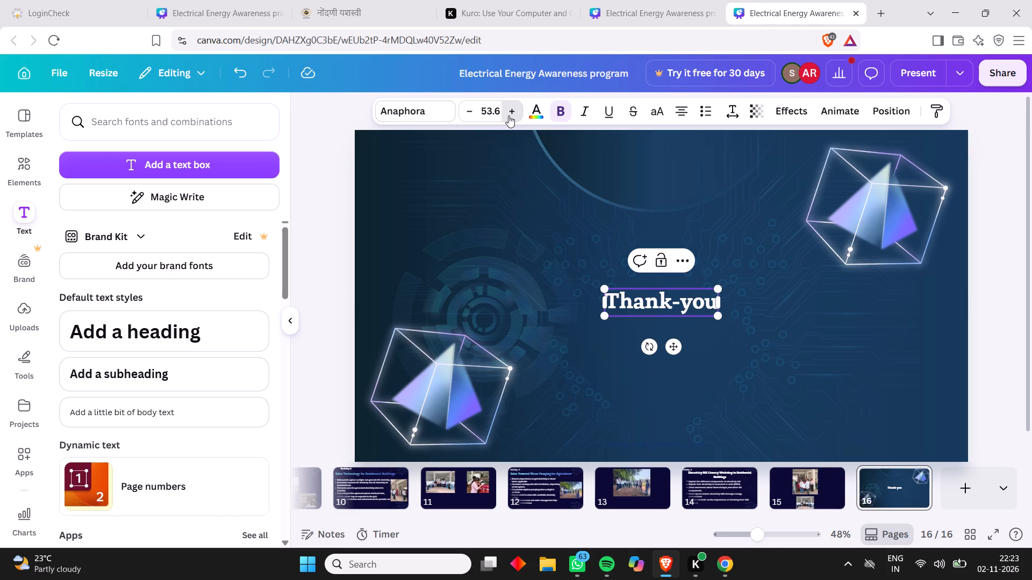
triple_click(508, 115)
triple_click(508, 115)
triple_click(508, 115)
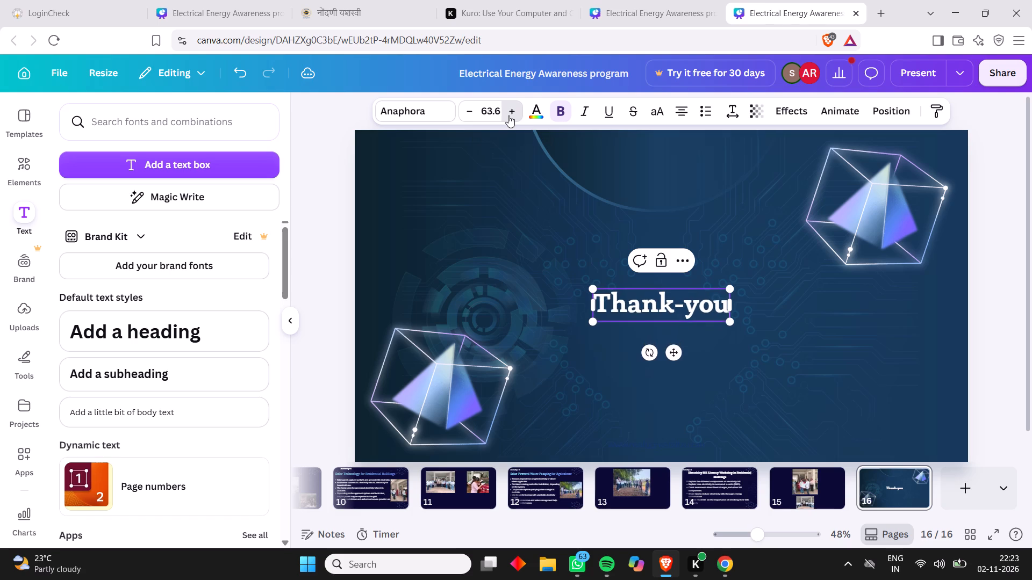
triple_click(508, 115)
triple_click(508, 115)
triple_click(508, 115)
triple_click(508, 115)
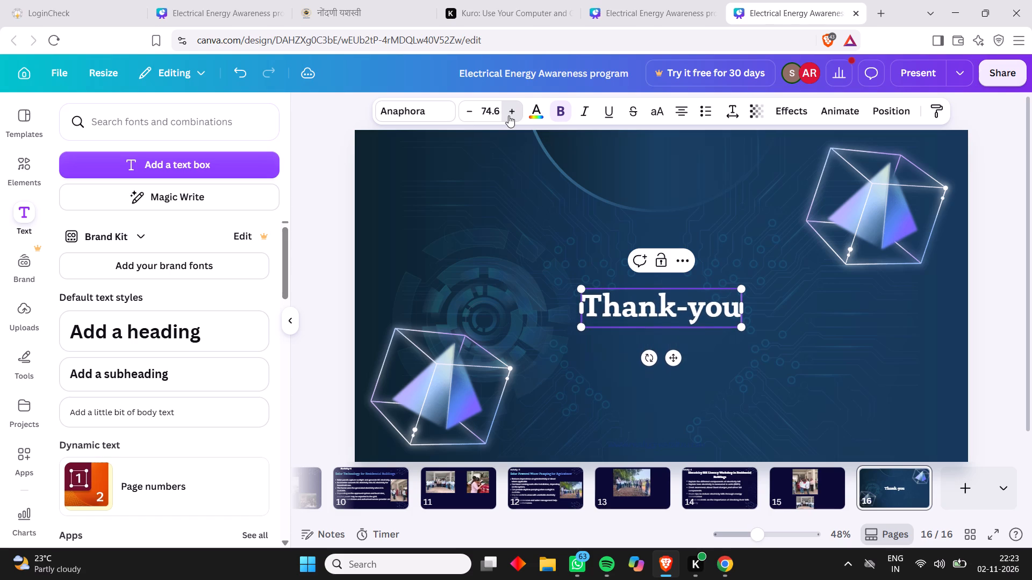
triple_click(508, 115)
triple_click(508, 115)
triple_click(508, 115)
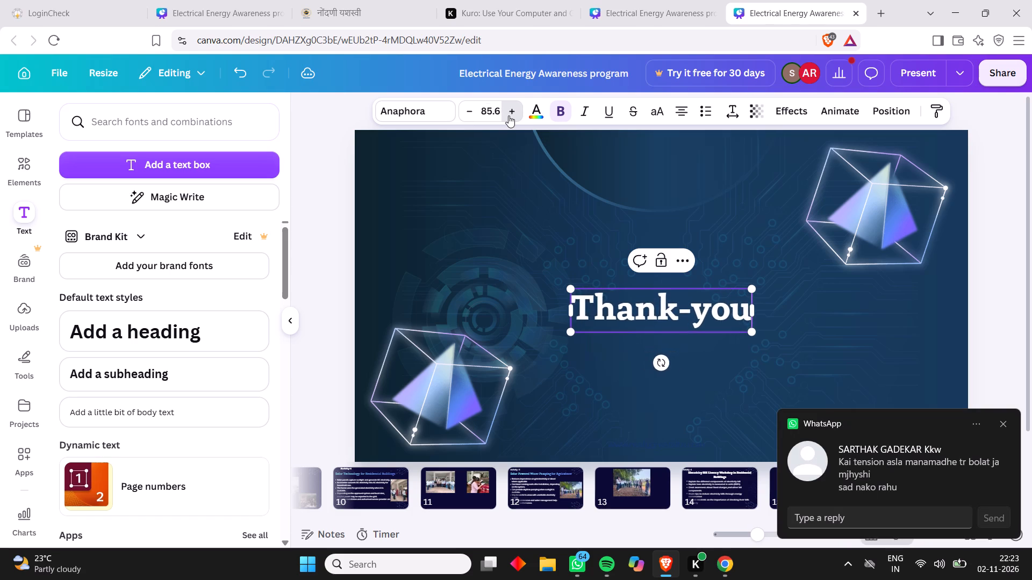
triple_click(508, 115)
triple_click(508, 115)
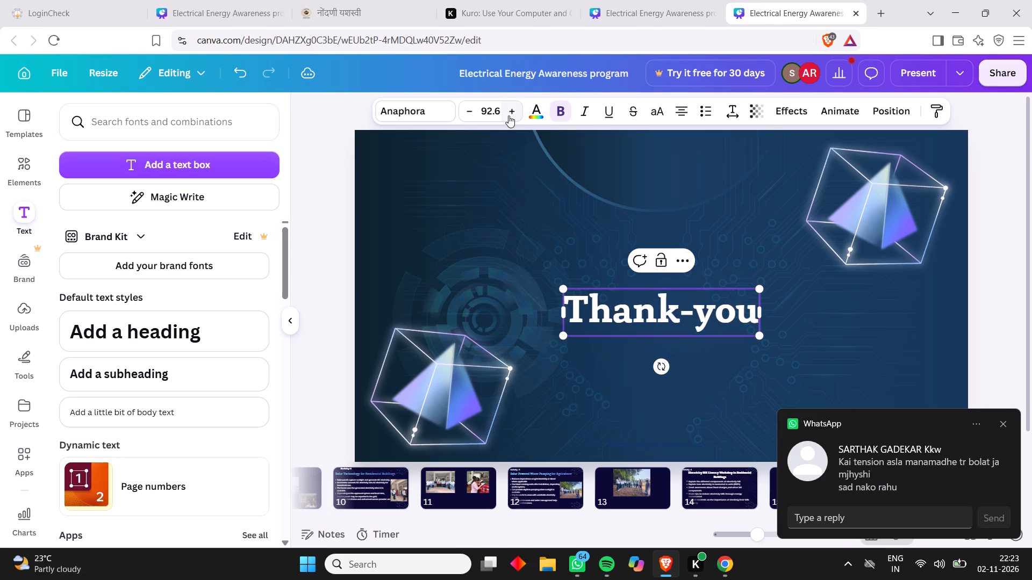
triple_click(508, 115)
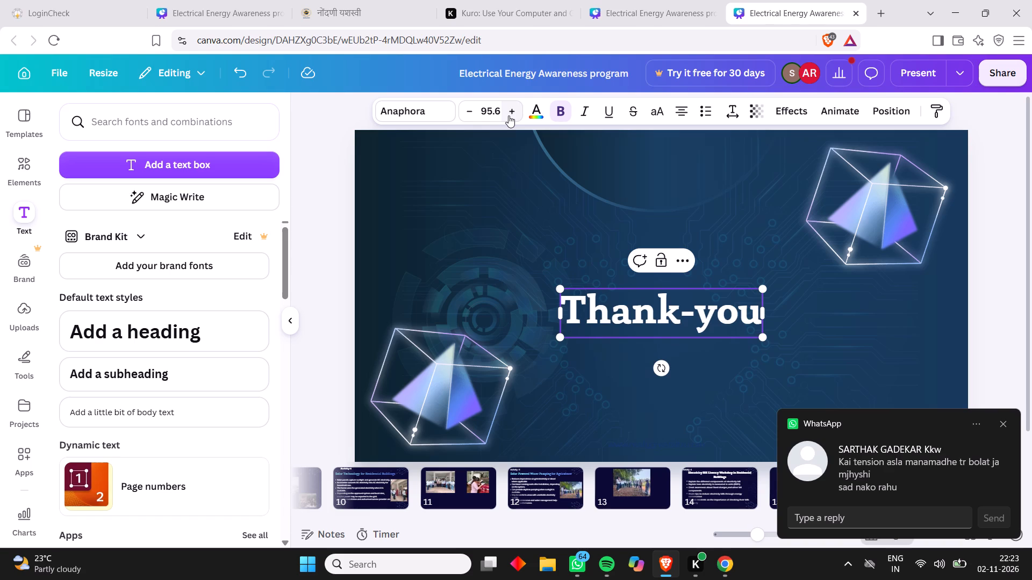
triple_click(508, 115)
triple_click(508, 115)
triple_click(508, 115)
triple_click(508, 115)
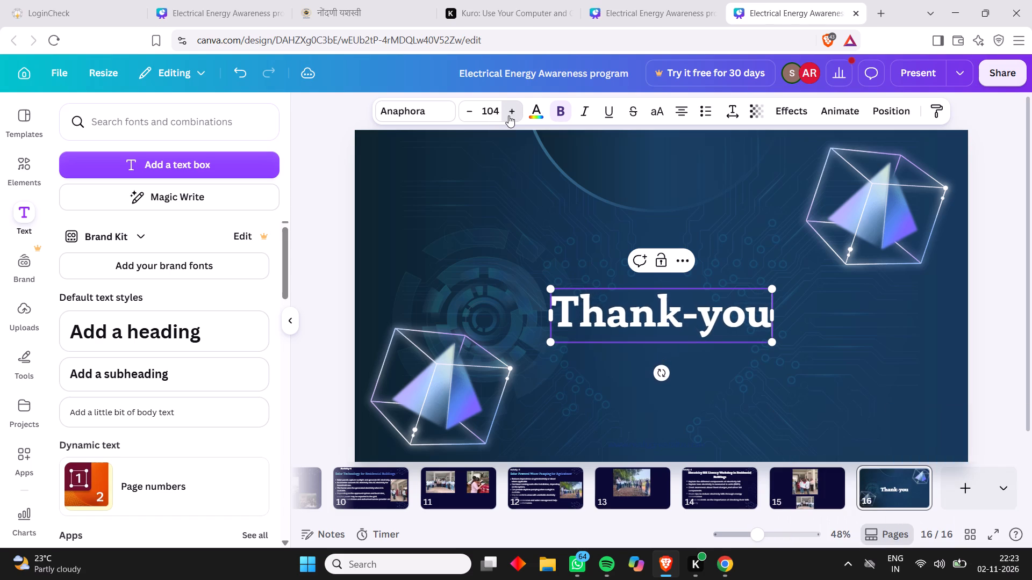
triple_click(508, 115)
triple_click(508, 115)
triple_click(508, 115)
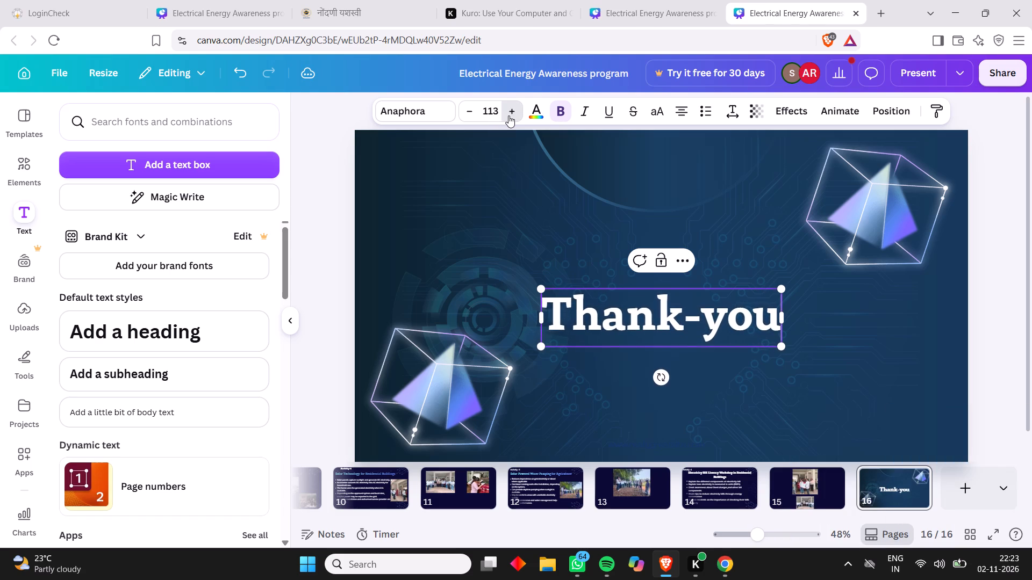
double_click(508, 115)
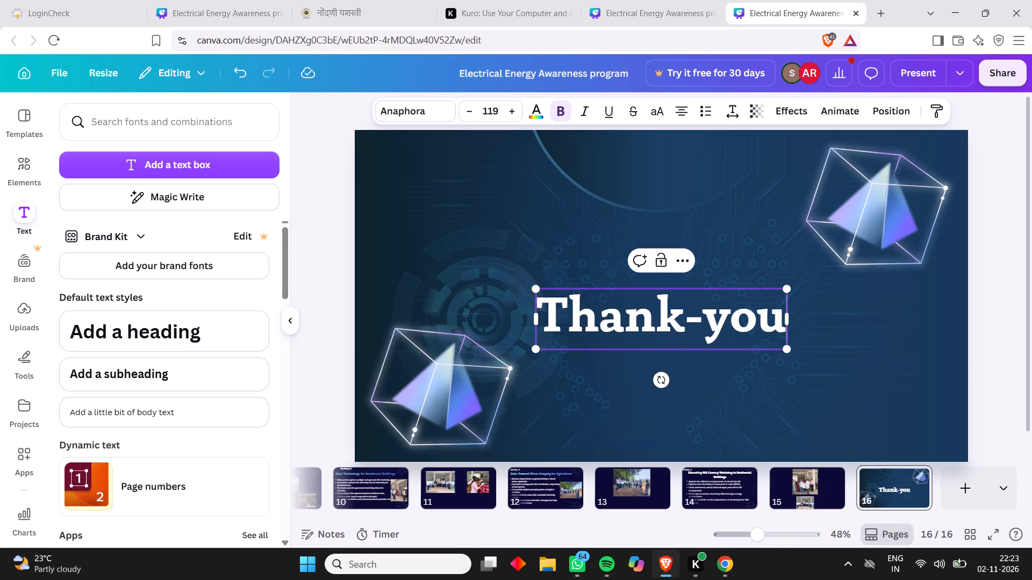
scroll(668, 316, "up", 1)
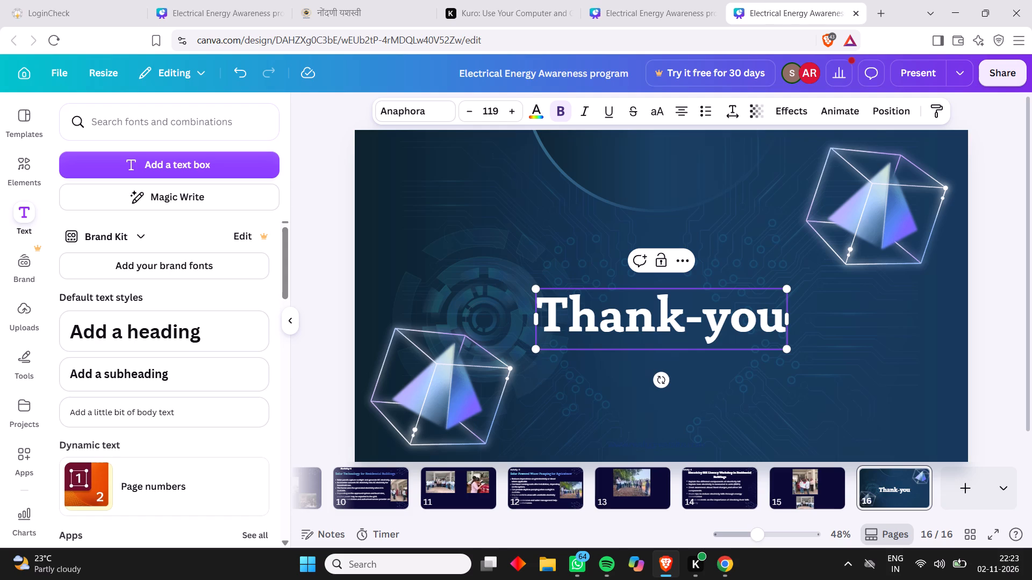
Move the "Thank-you" text slightly up and to the left on slide 16.
left_click(682, 347)
left_click_drag(670, 350, 657, 328)
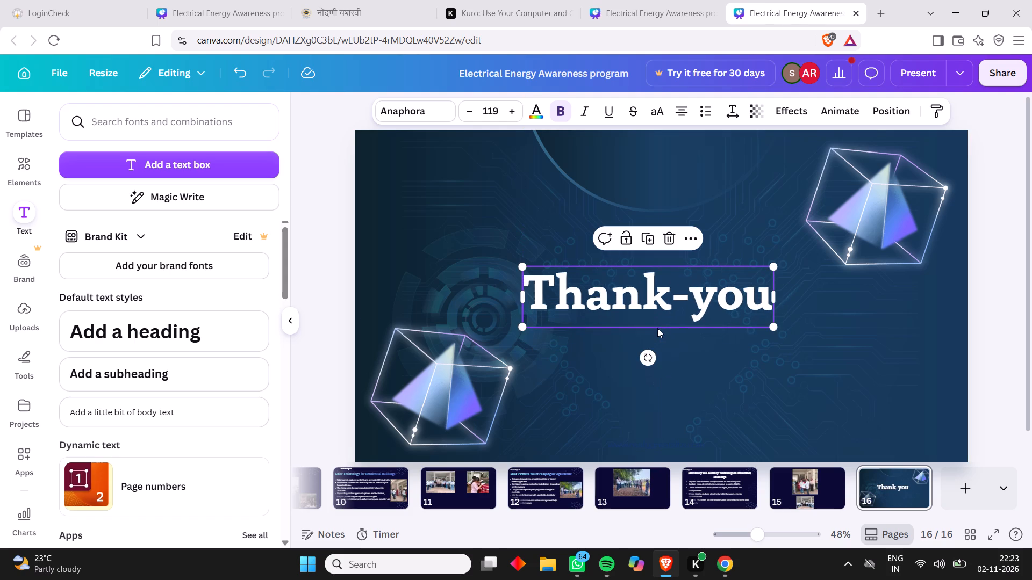
left_click(660, 374)
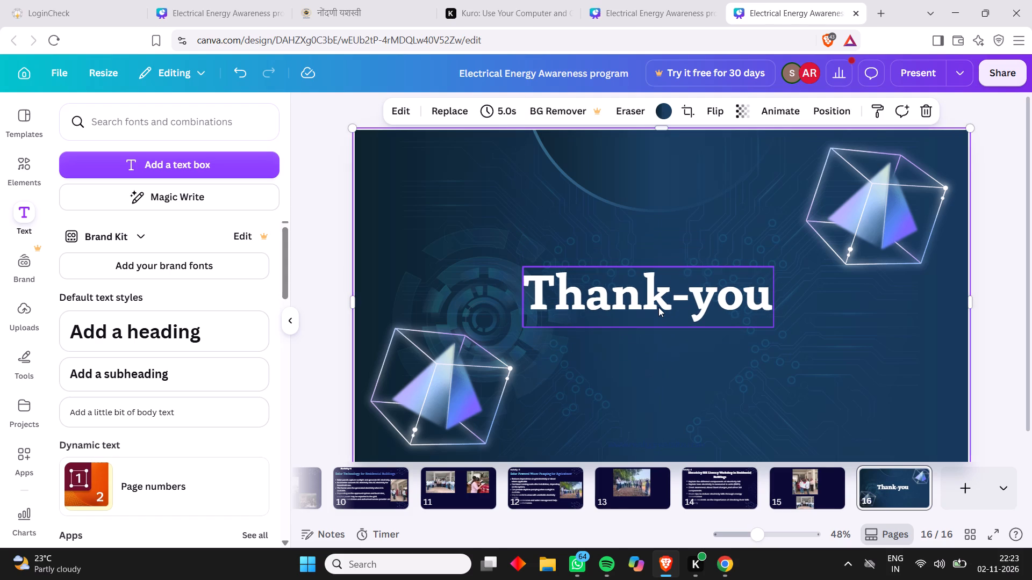
Set the font size of the "Thank-you" text to 123.
left_click(658, 307)
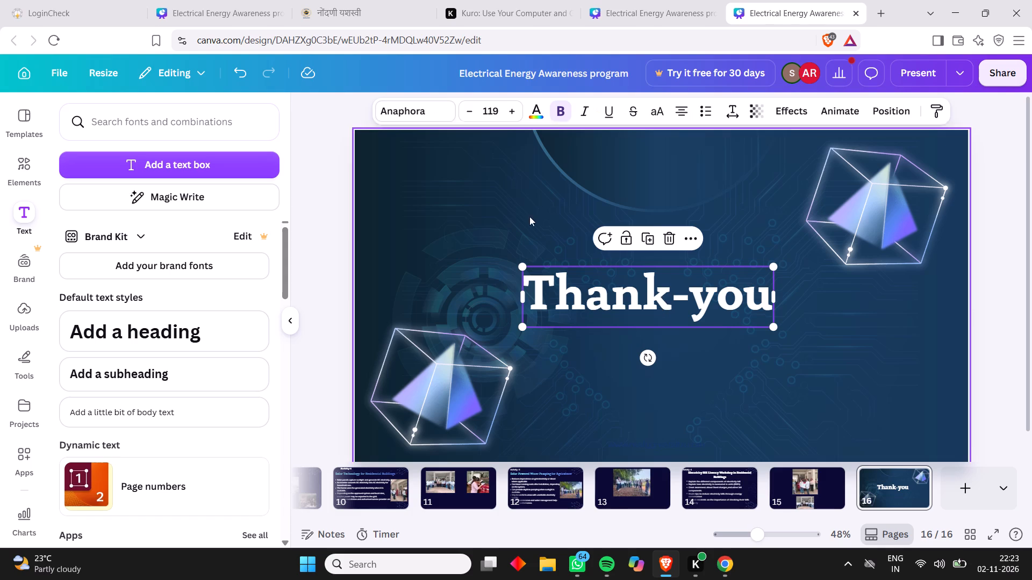
left_click(510, 113)
left_click(510, 113)
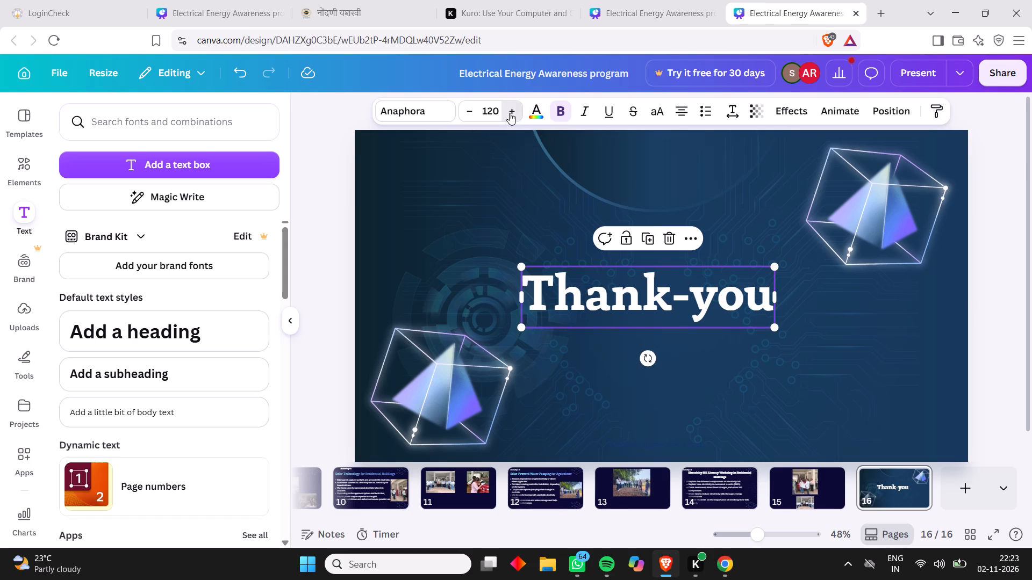
left_click(510, 113)
left_click(510, 113)
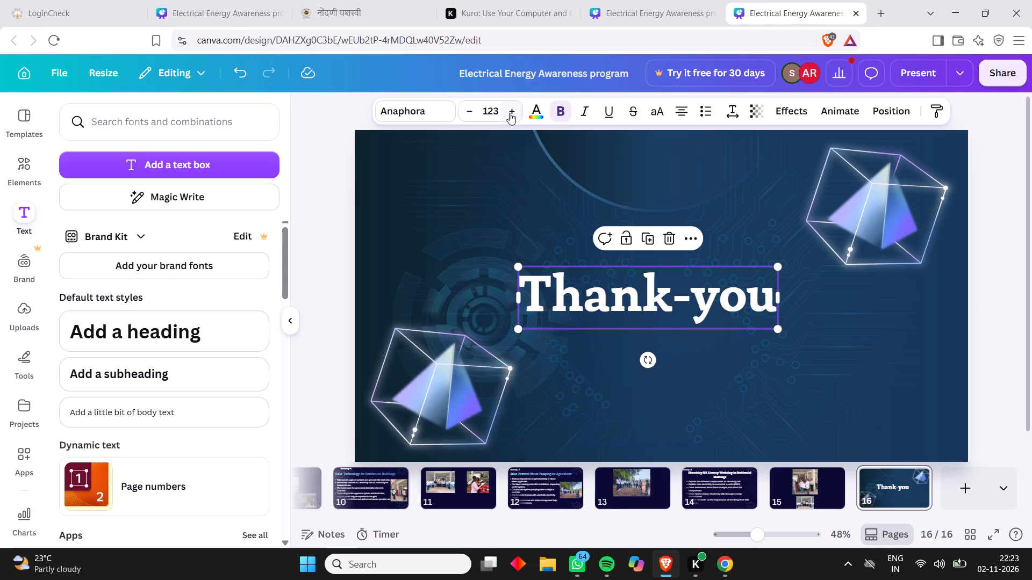
left_click(609, 368)
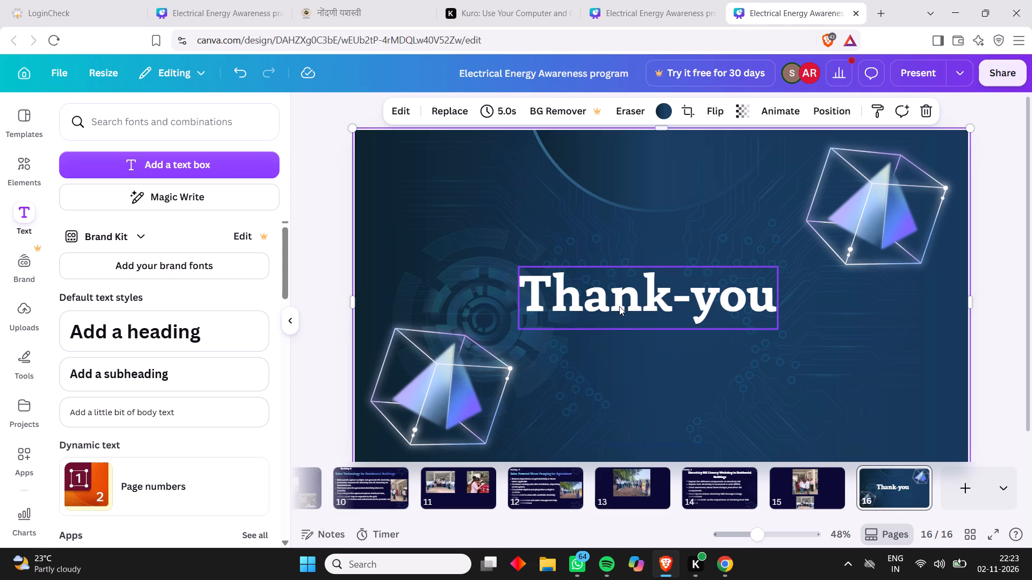
Search the graphics elements for "star burst shape".
left_click(23, 179)
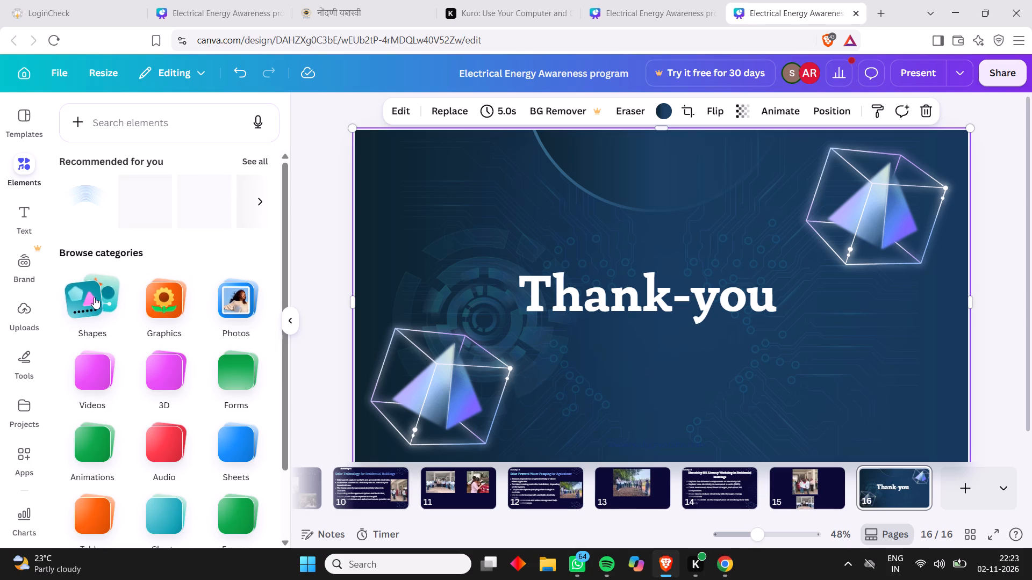
left_click(153, 309)
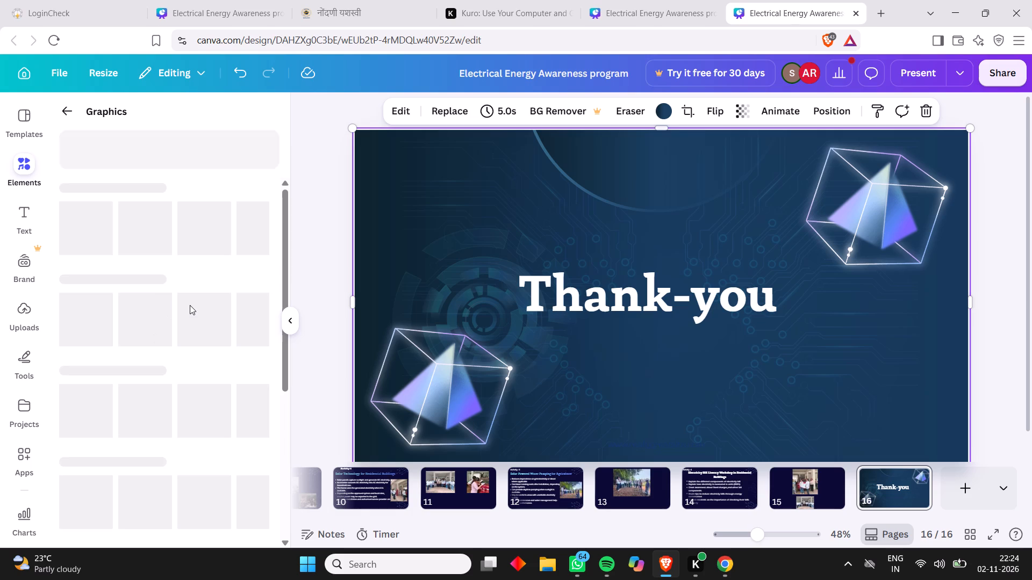
left_click(29, 166)
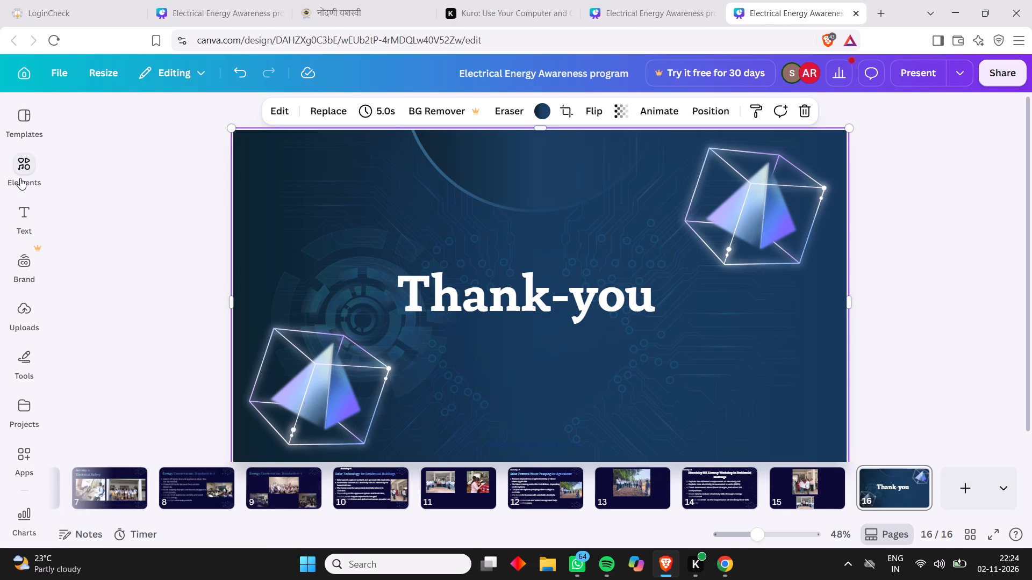
left_click(20, 177)
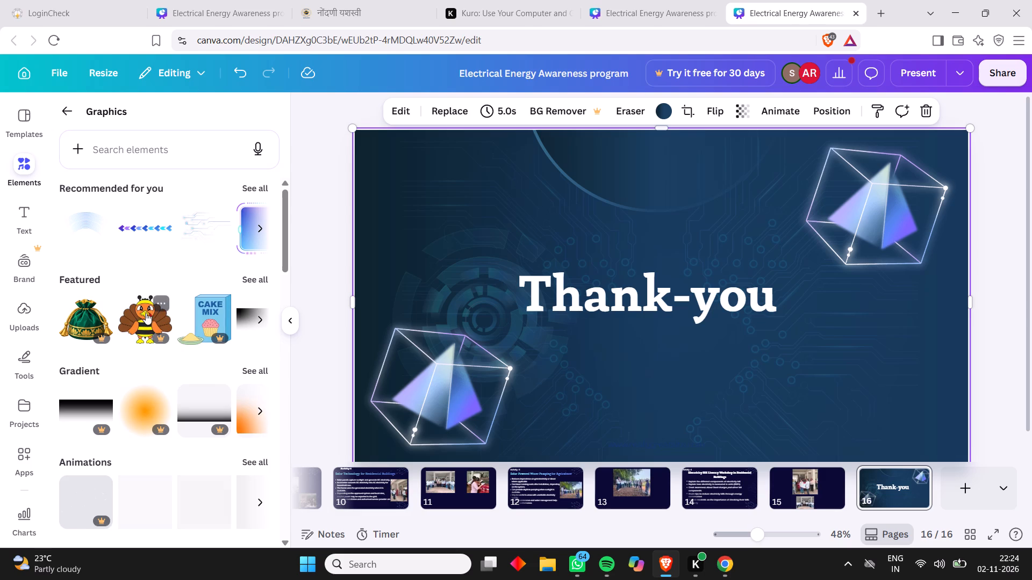
left_click(120, 143)
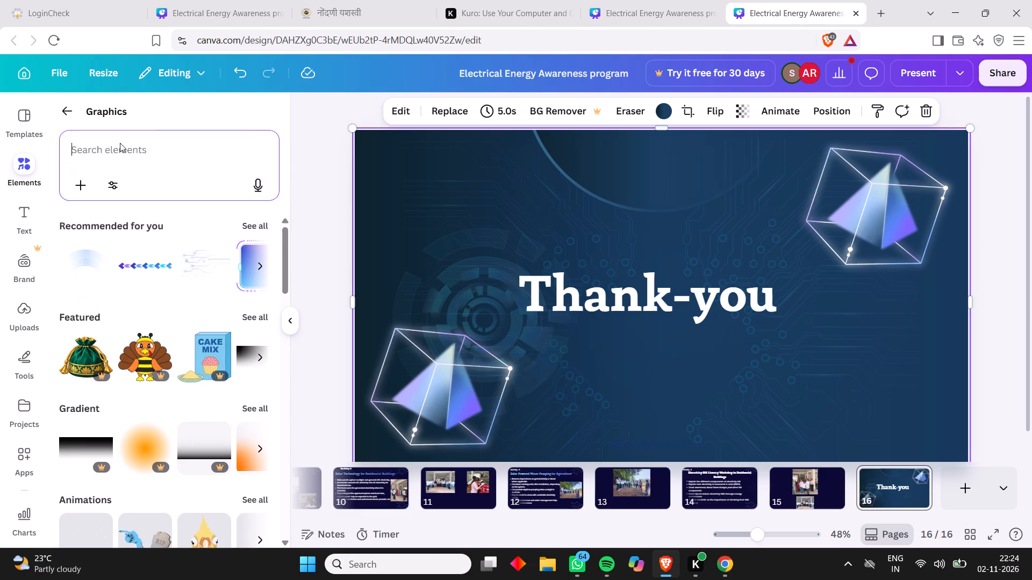
type("sa")
key("BackSpace")
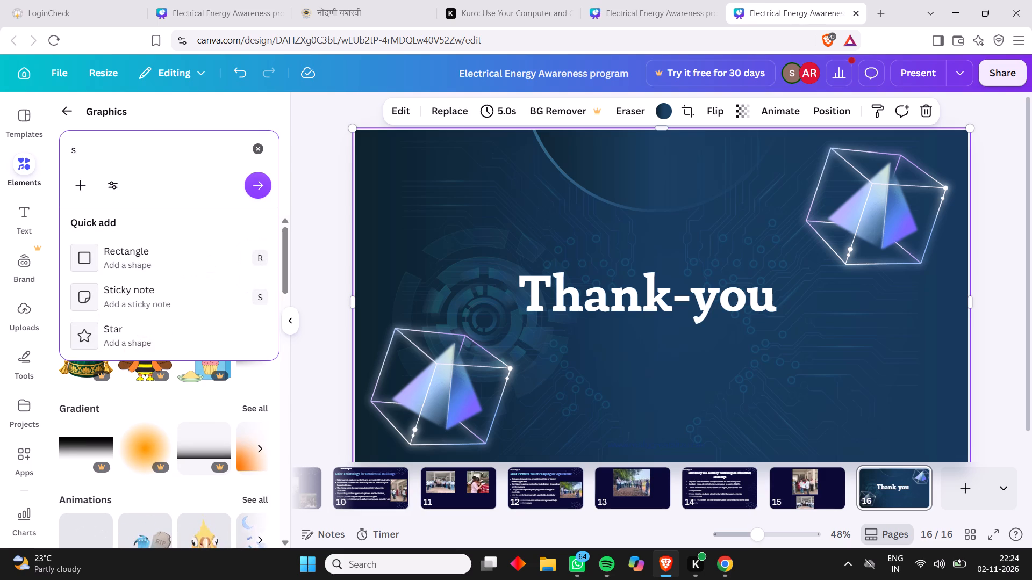
type("tar shao")
key("BackSpace")
type("pe")
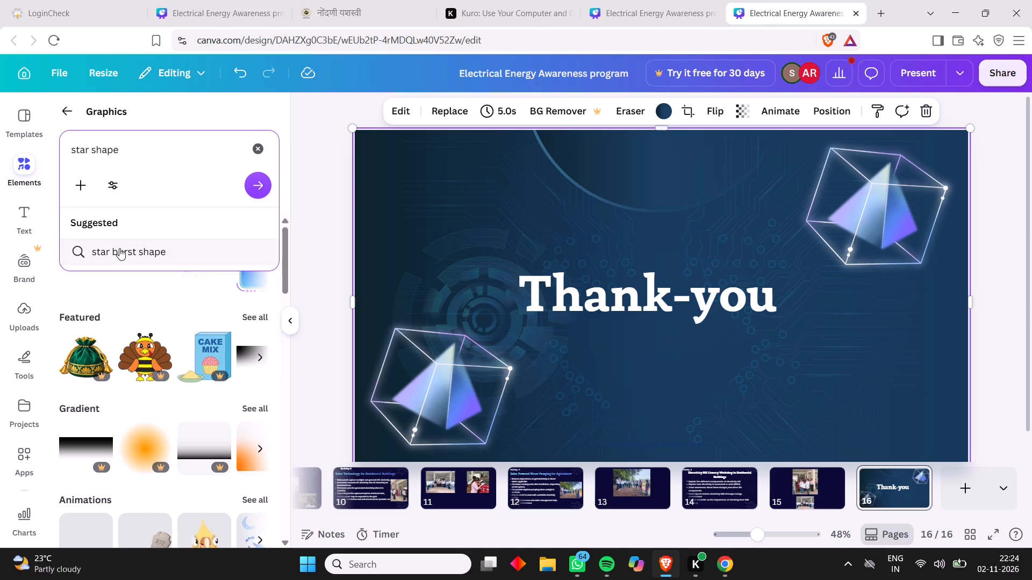
left_click(119, 248)
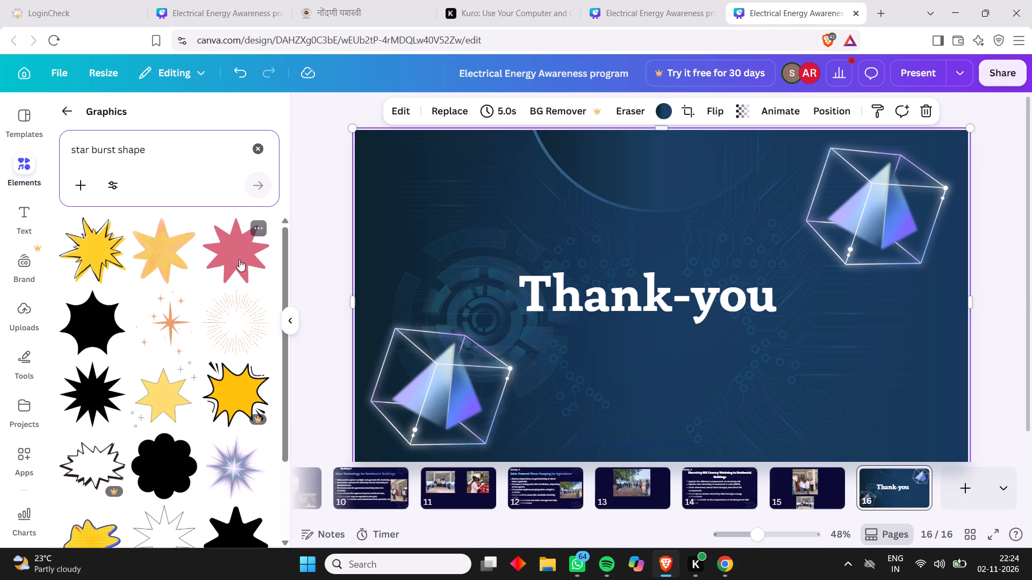
Add the glowing purple-white star burst graphic to slide 16 and shrink it to roughly a third of its size.
left_click(233, 463)
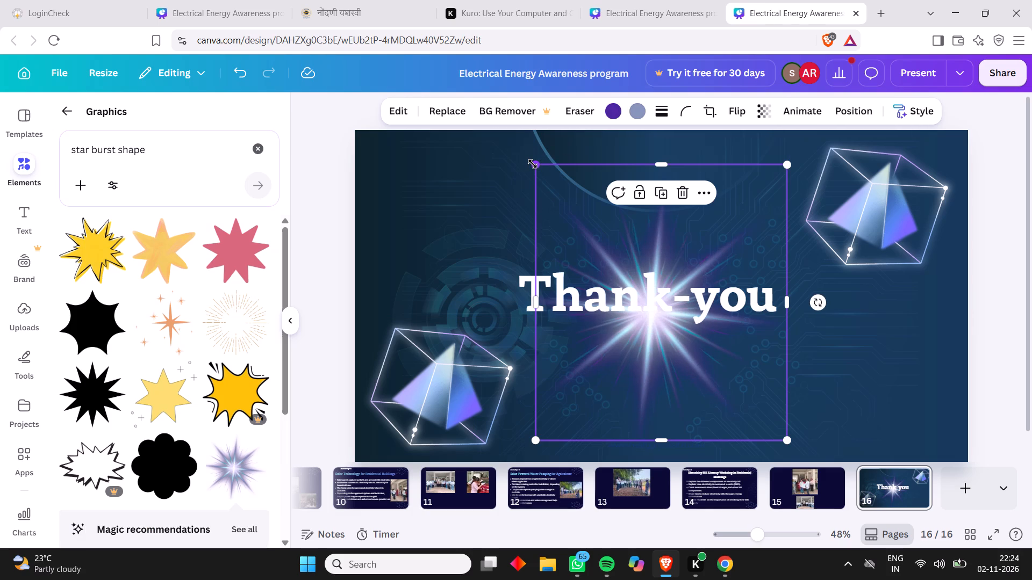
left_click_drag(533, 164, 662, 275)
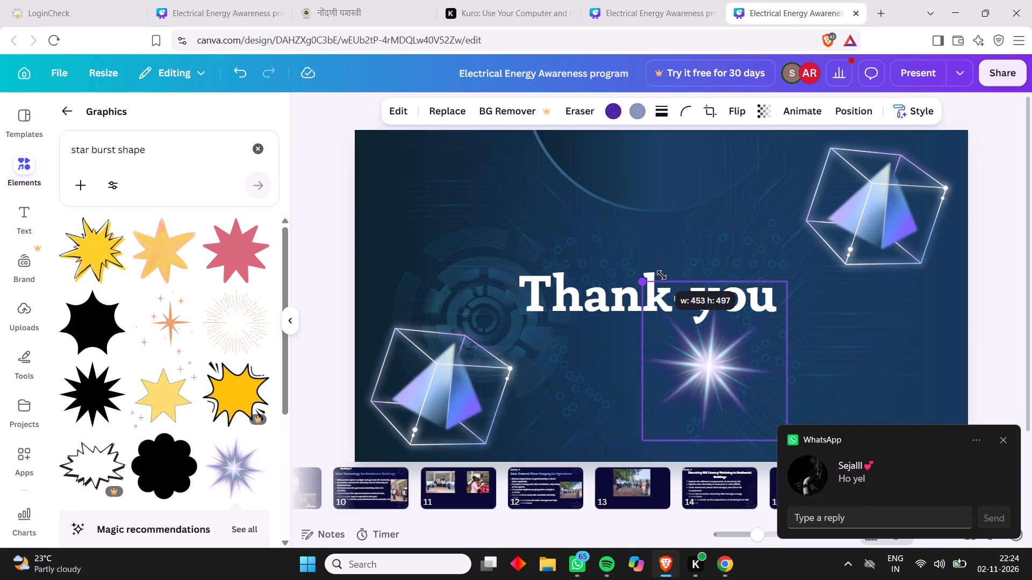
left_click_drag(662, 275, 739, 308)
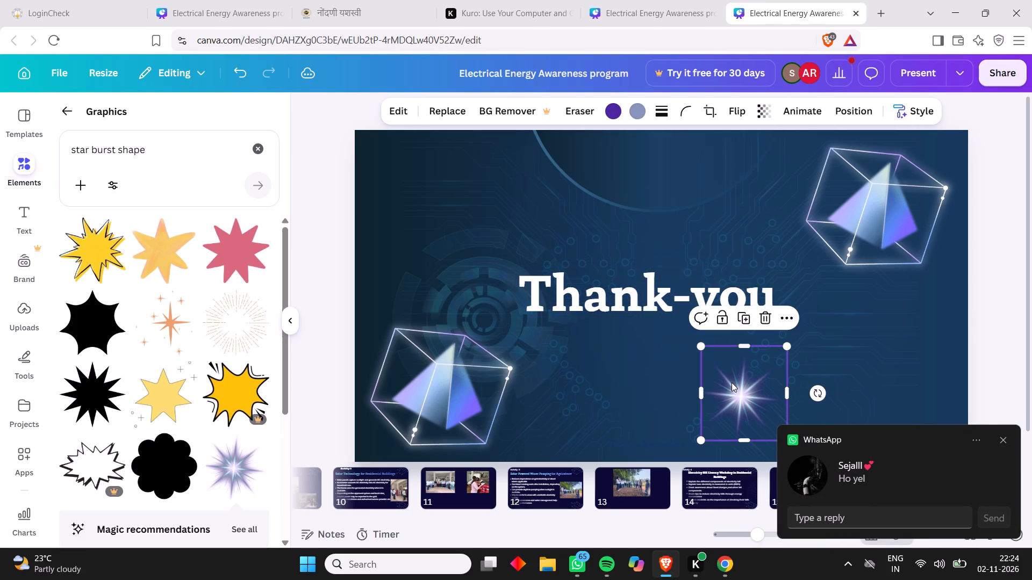
Move the small star burst onto the letter "o" of the "Thank-you" text.
left_click_drag(732, 382, 477, 225)
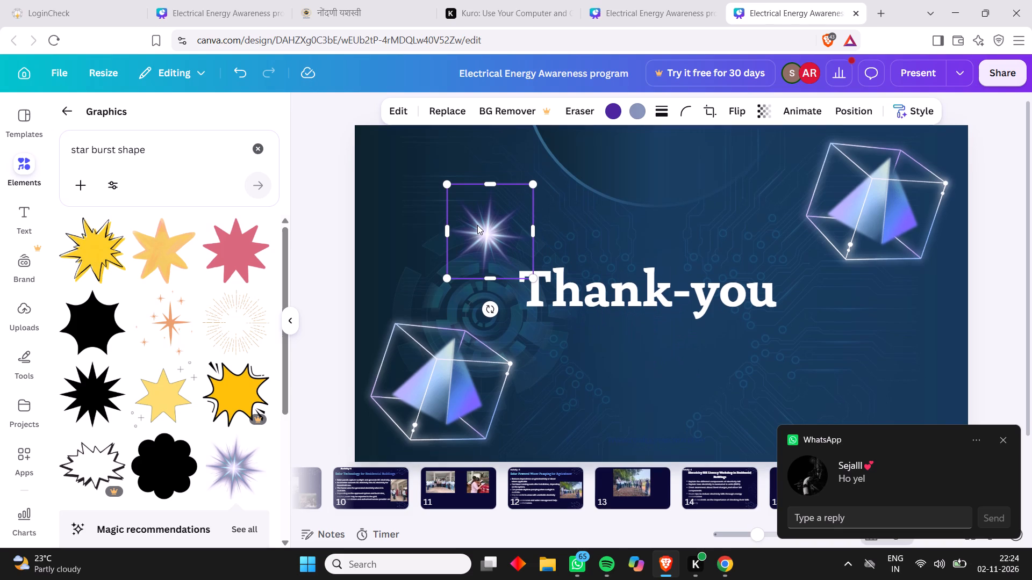
left_click_drag(477, 225, 449, 197)
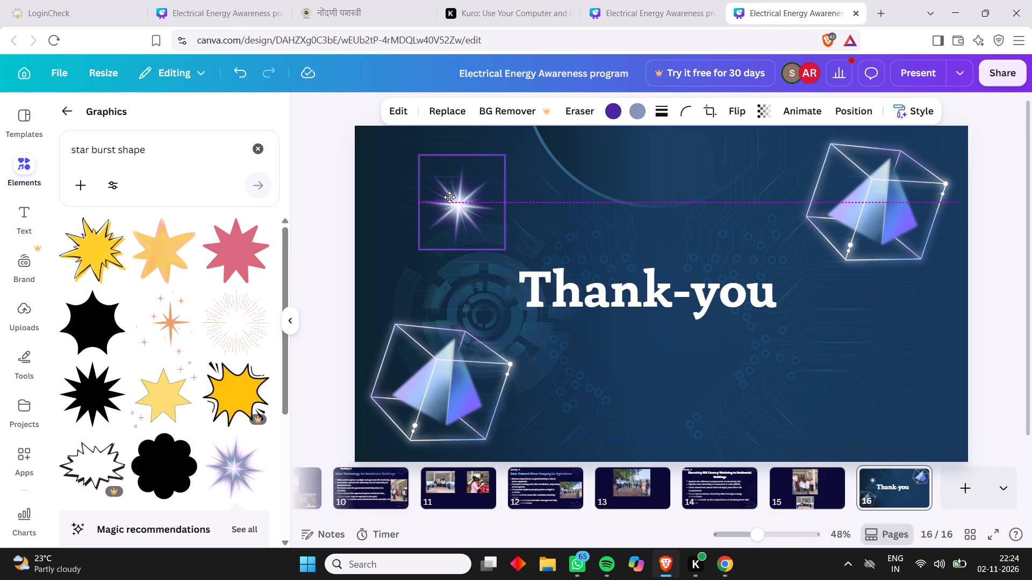
left_click_drag(449, 197, 525, 248)
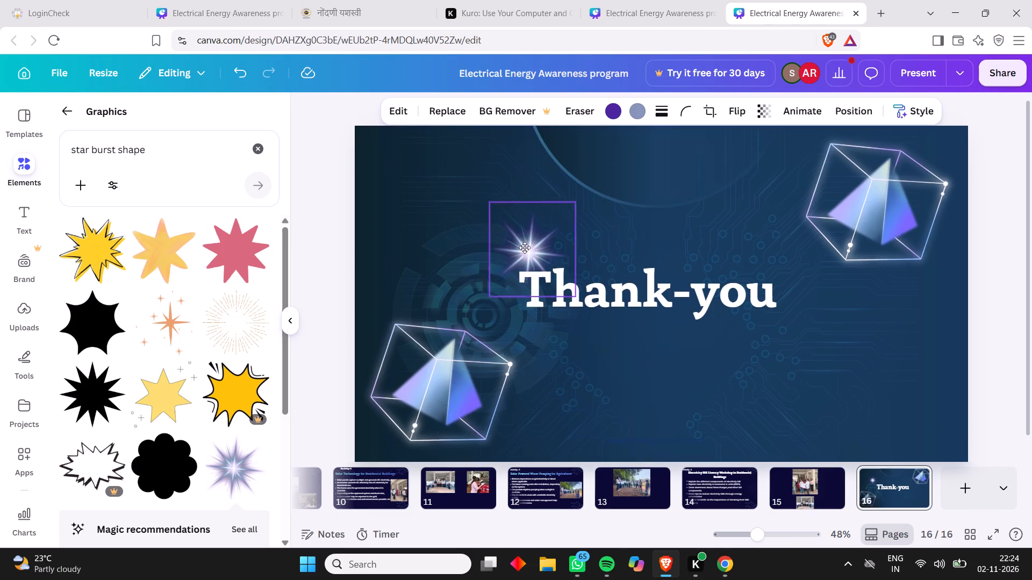
left_click_drag(525, 248, 558, 283)
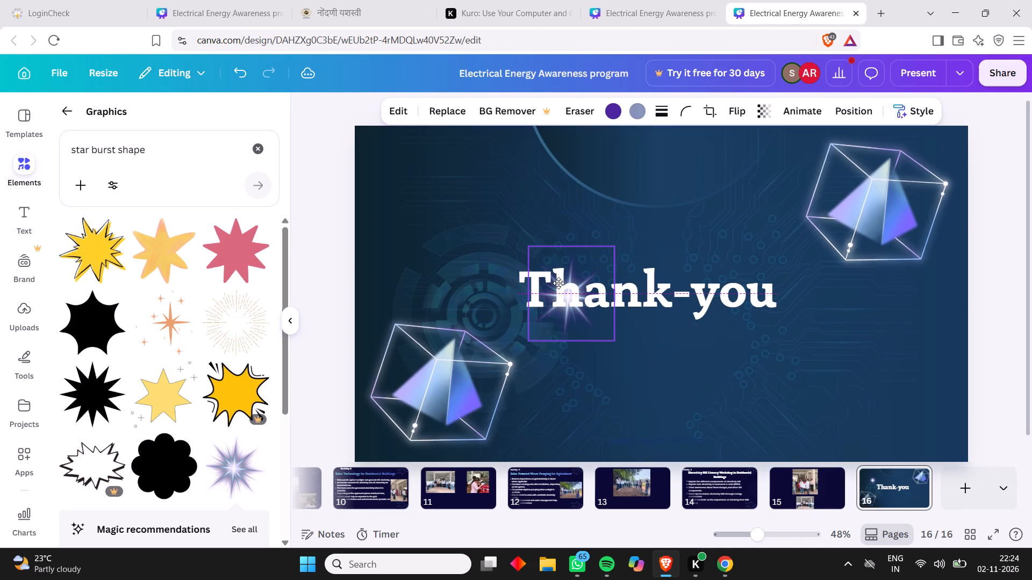
left_click_drag(558, 283, 690, 278)
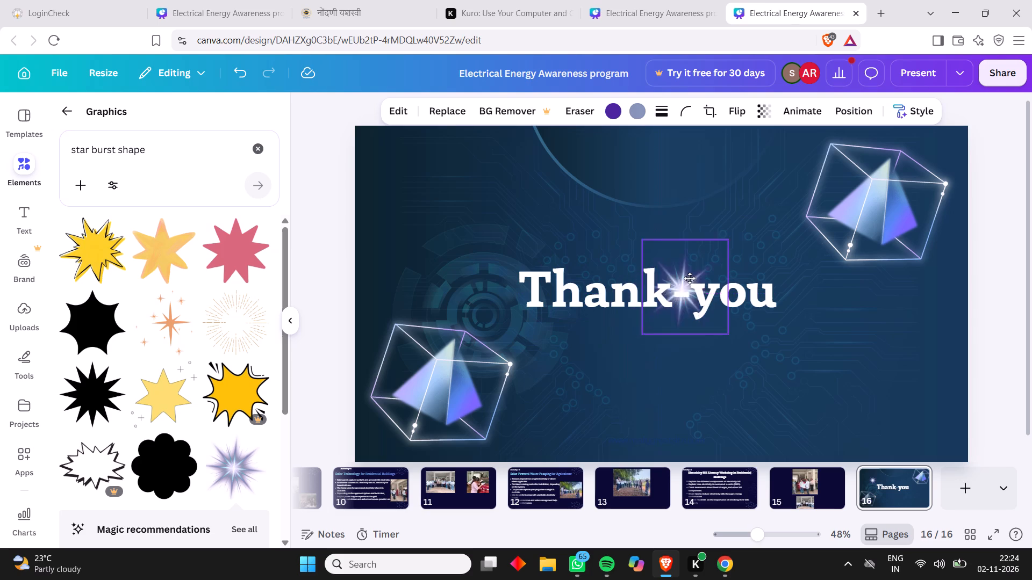
left_click_drag(690, 278, 719, 281)
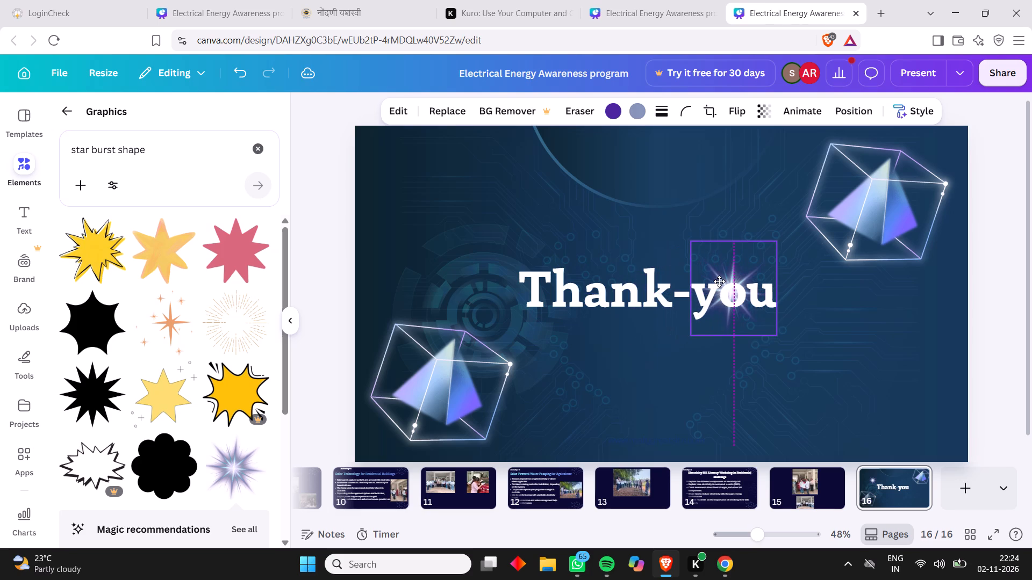
left_click_drag(719, 281, 721, 282)
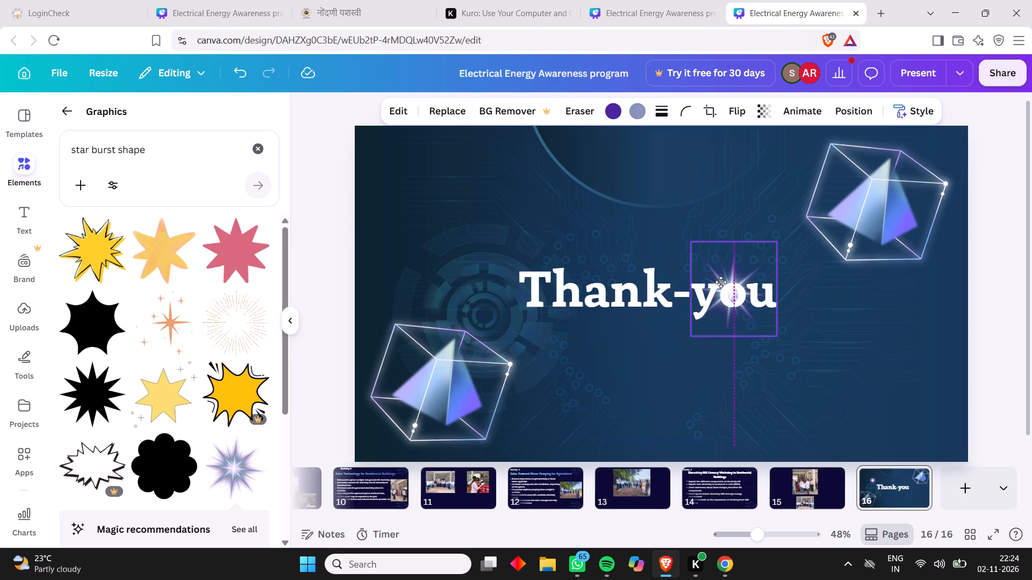
left_click_drag(721, 282, 725, 282)
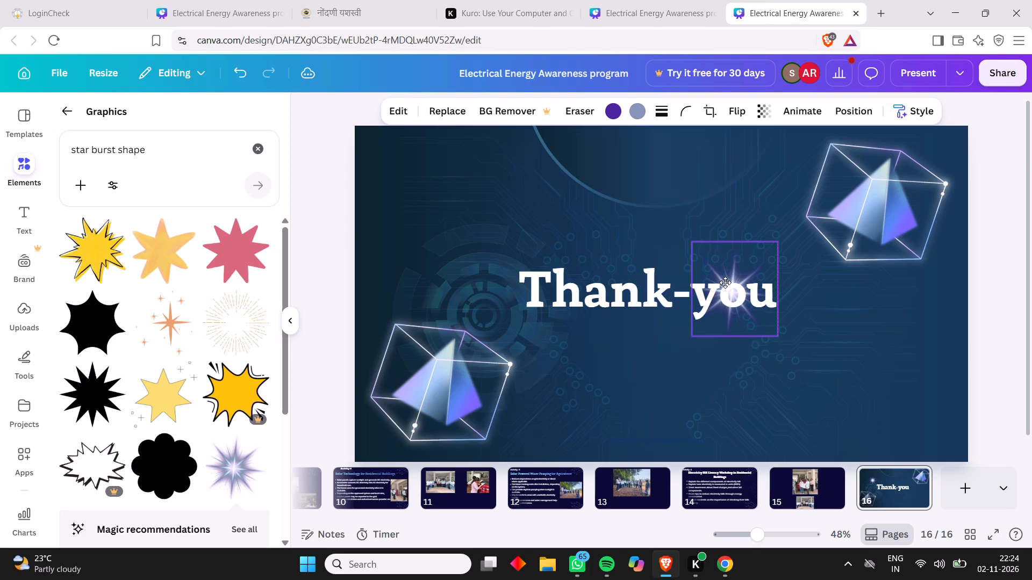
left_click_drag(725, 282, 725, 284)
left_click(680, 354)
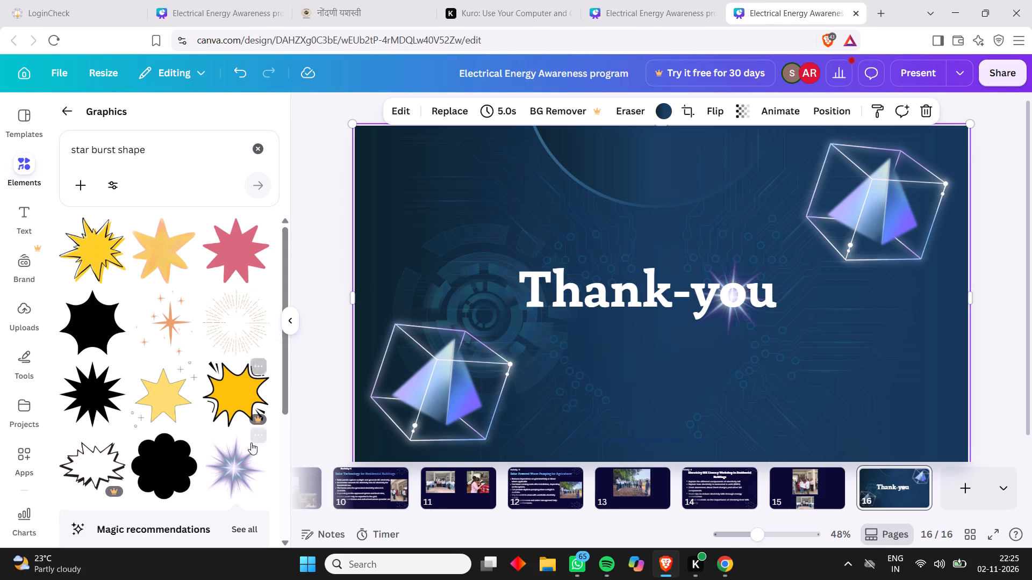
Add two more copies of the glowing star burst and move one of them to the upper-left area of slide 16.
left_click(228, 473)
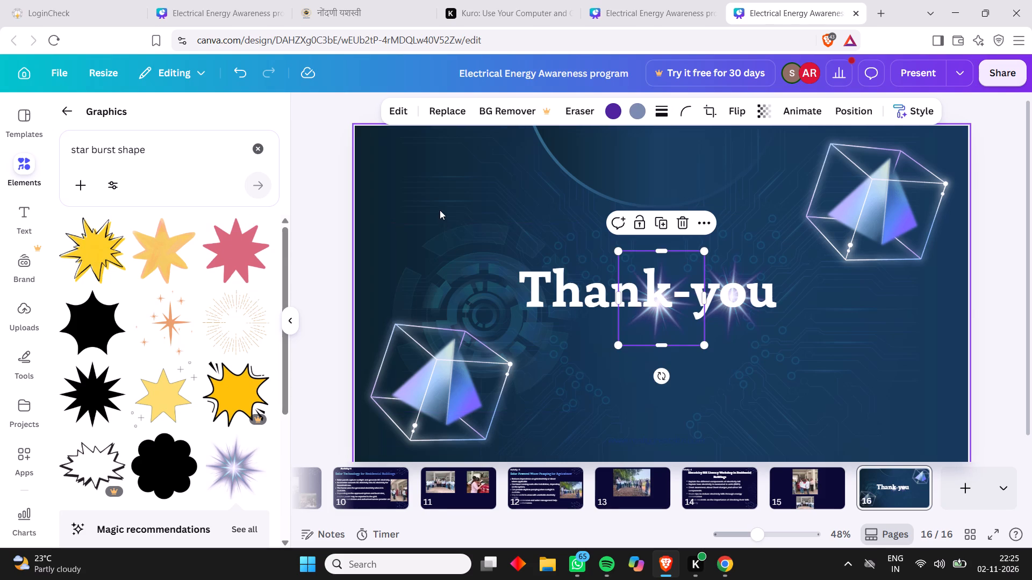
left_click(232, 468)
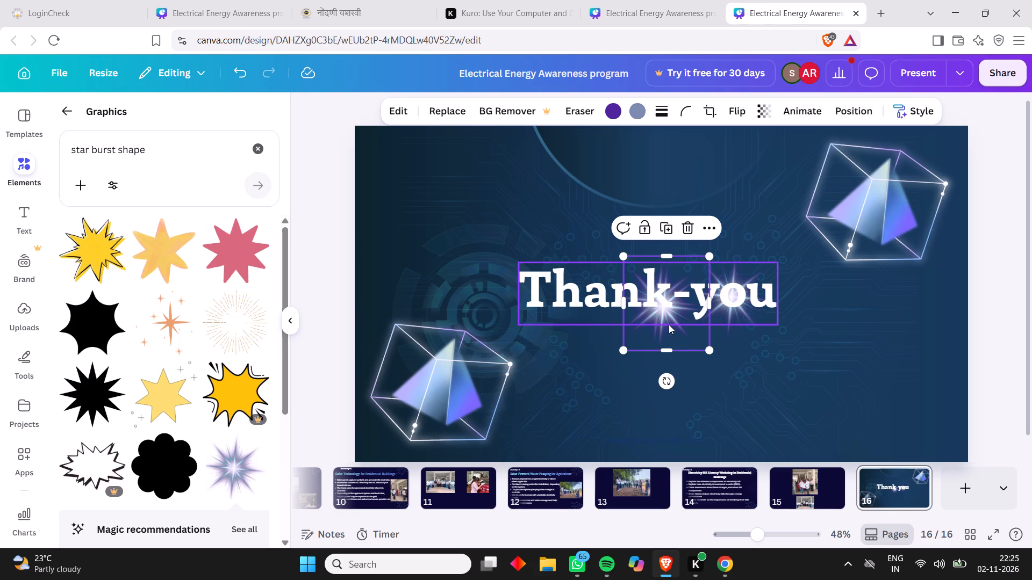
left_click_drag(669, 324, 471, 256)
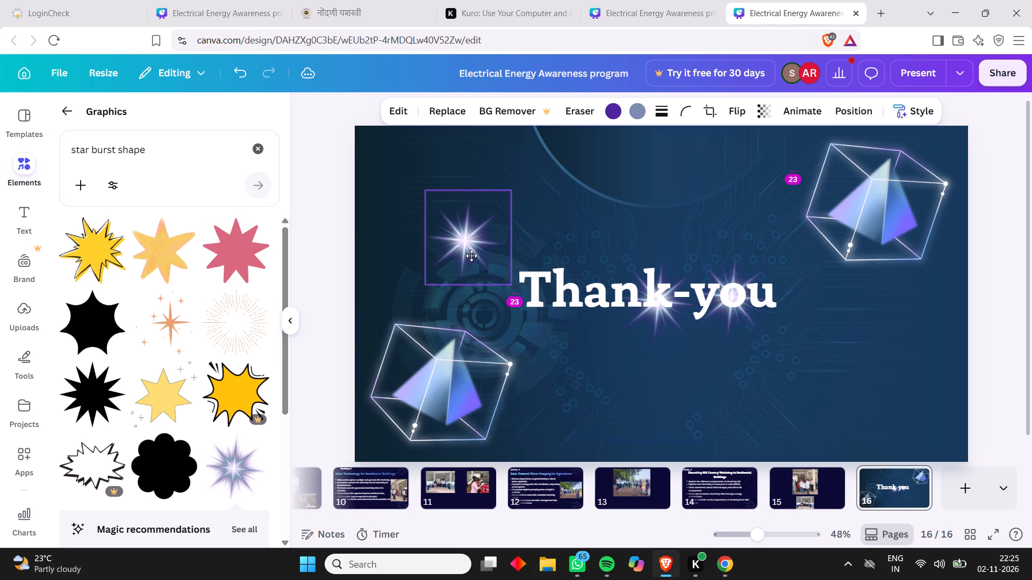
left_click_drag(471, 256, 453, 227)
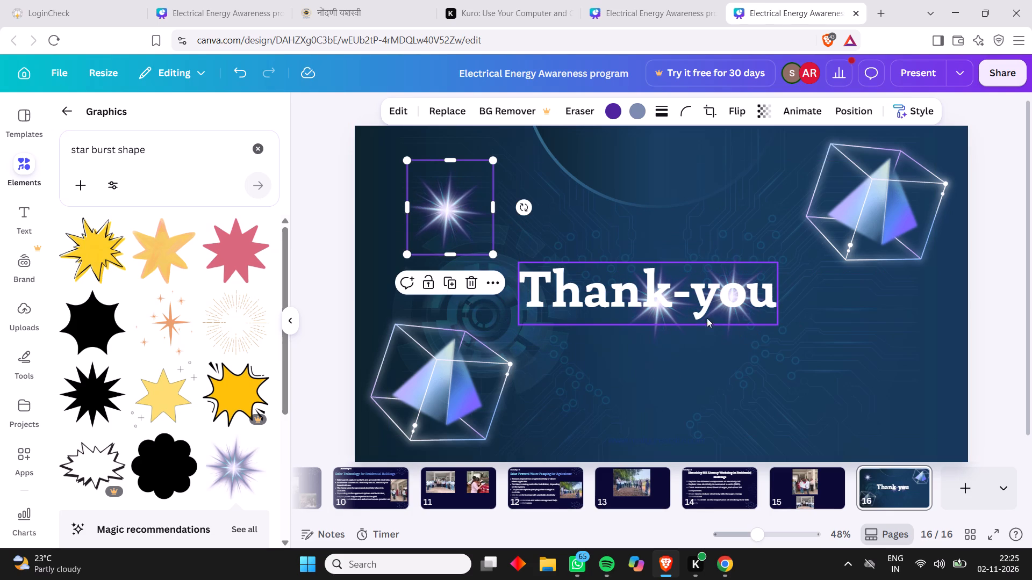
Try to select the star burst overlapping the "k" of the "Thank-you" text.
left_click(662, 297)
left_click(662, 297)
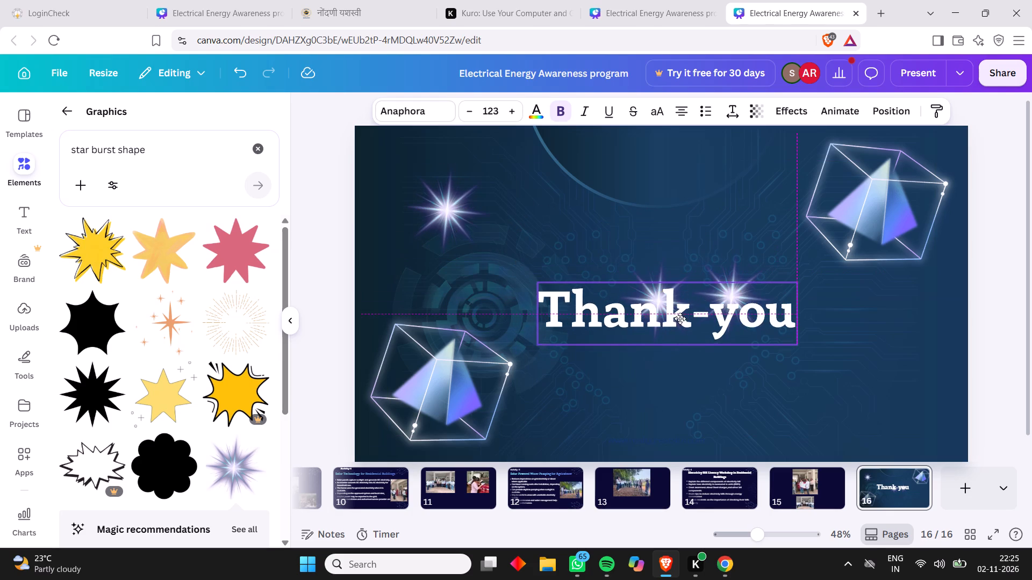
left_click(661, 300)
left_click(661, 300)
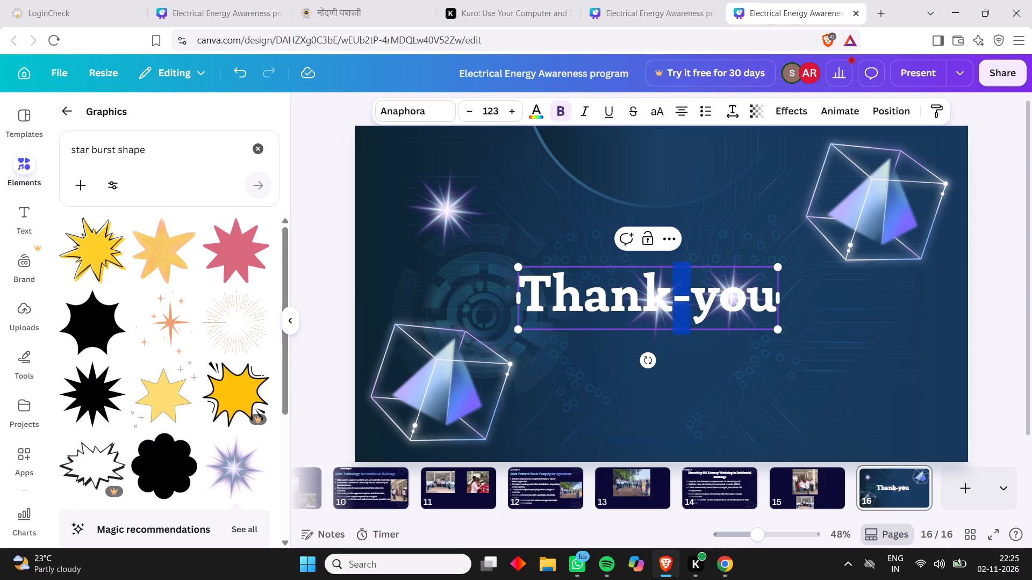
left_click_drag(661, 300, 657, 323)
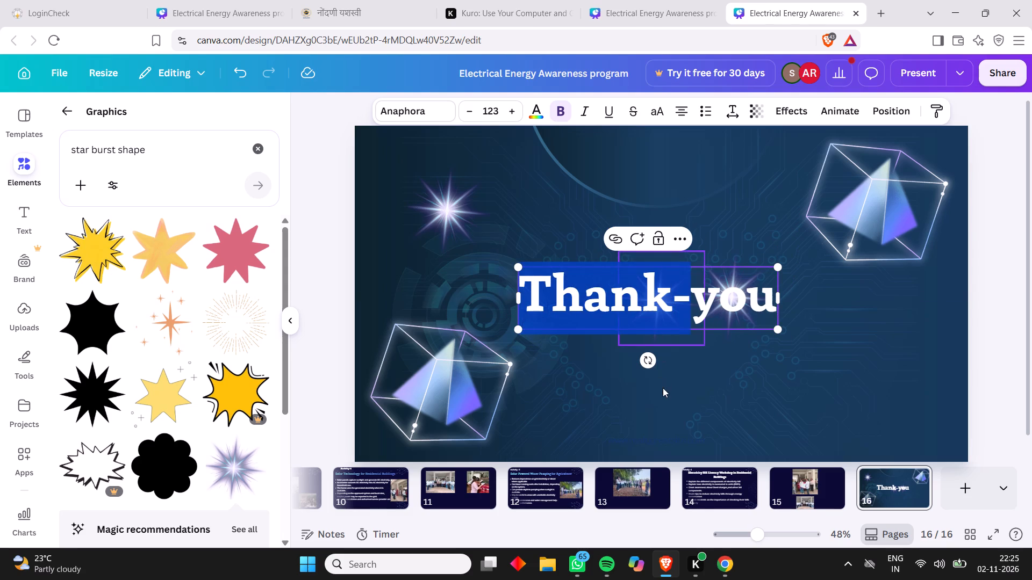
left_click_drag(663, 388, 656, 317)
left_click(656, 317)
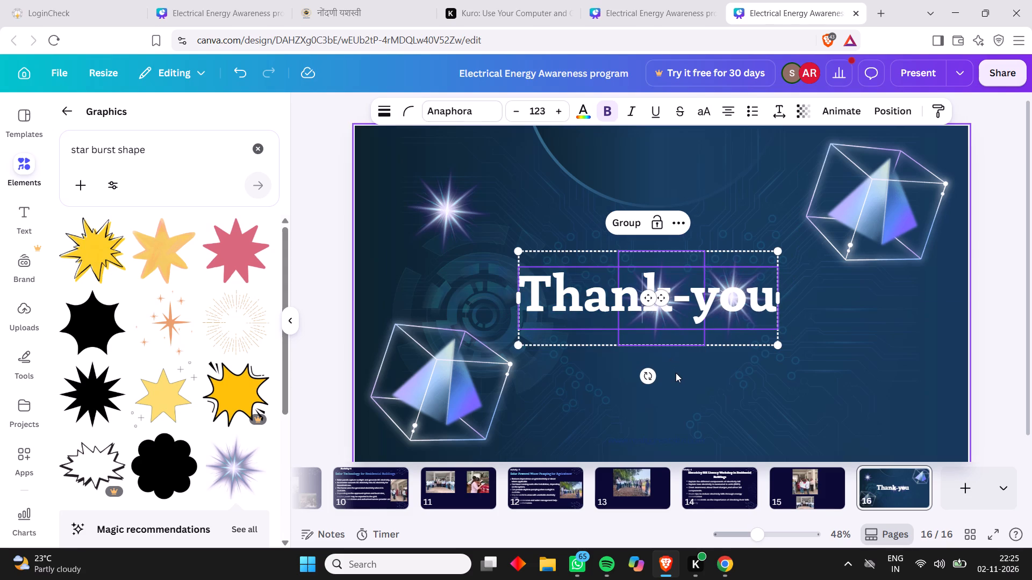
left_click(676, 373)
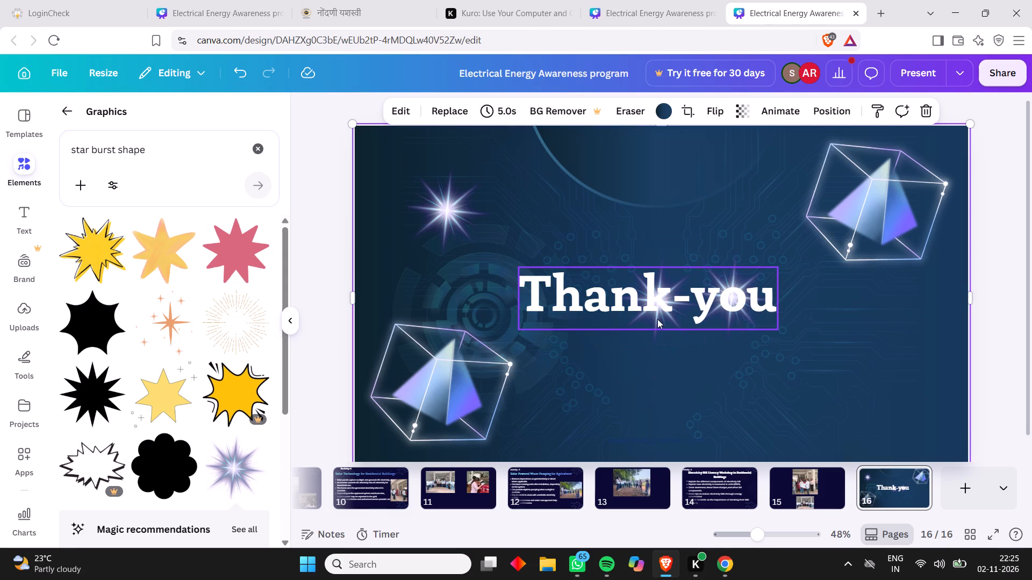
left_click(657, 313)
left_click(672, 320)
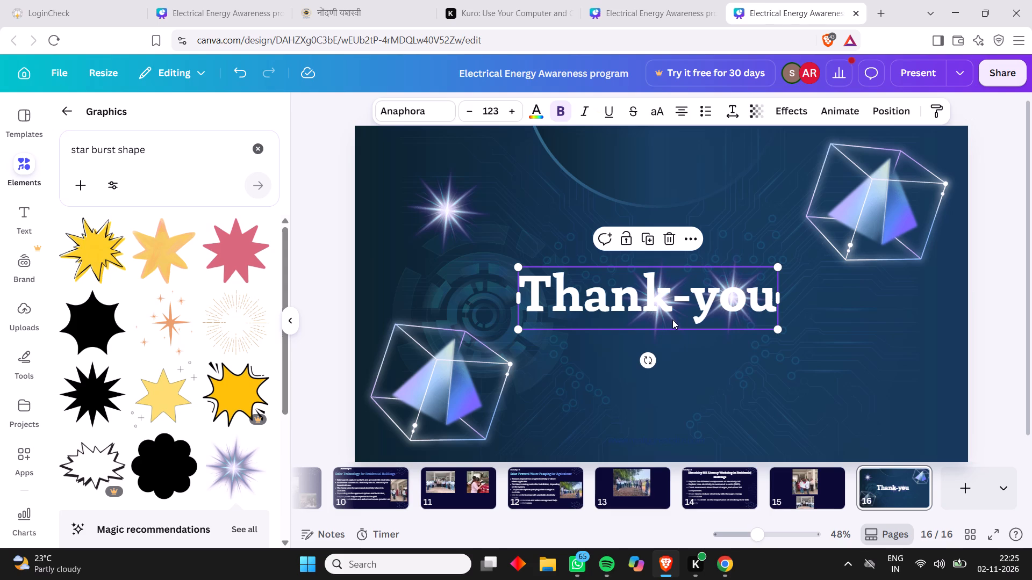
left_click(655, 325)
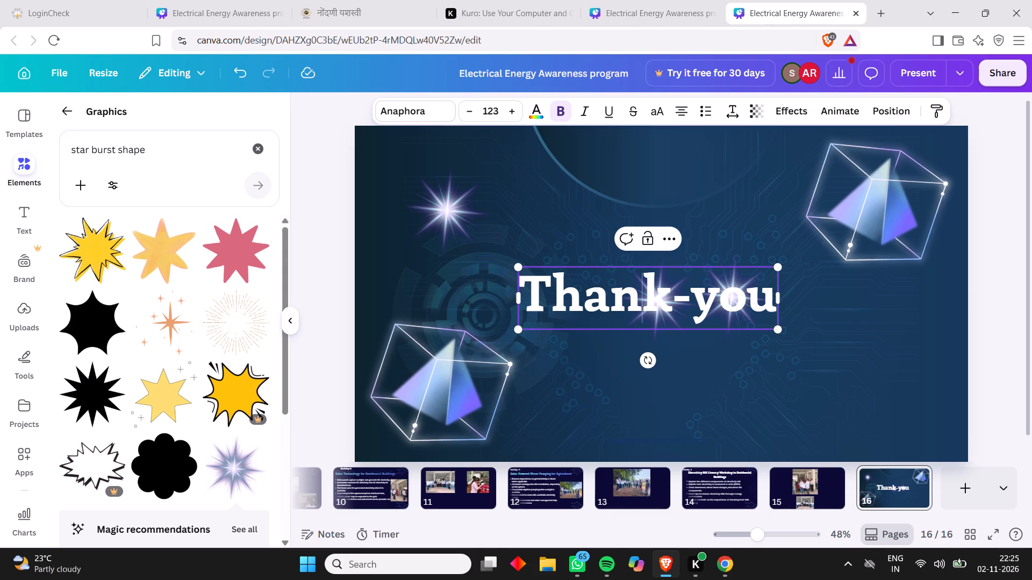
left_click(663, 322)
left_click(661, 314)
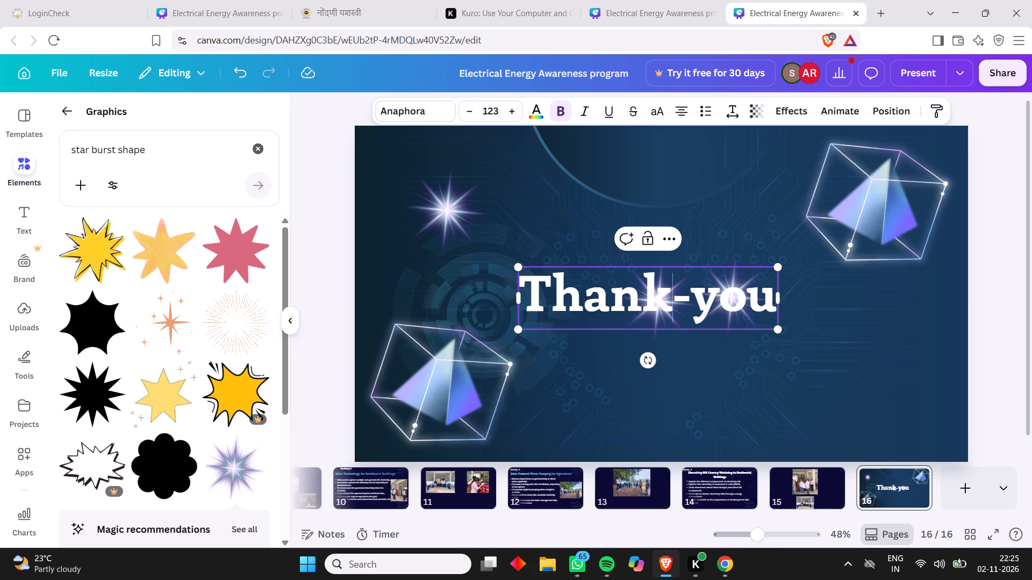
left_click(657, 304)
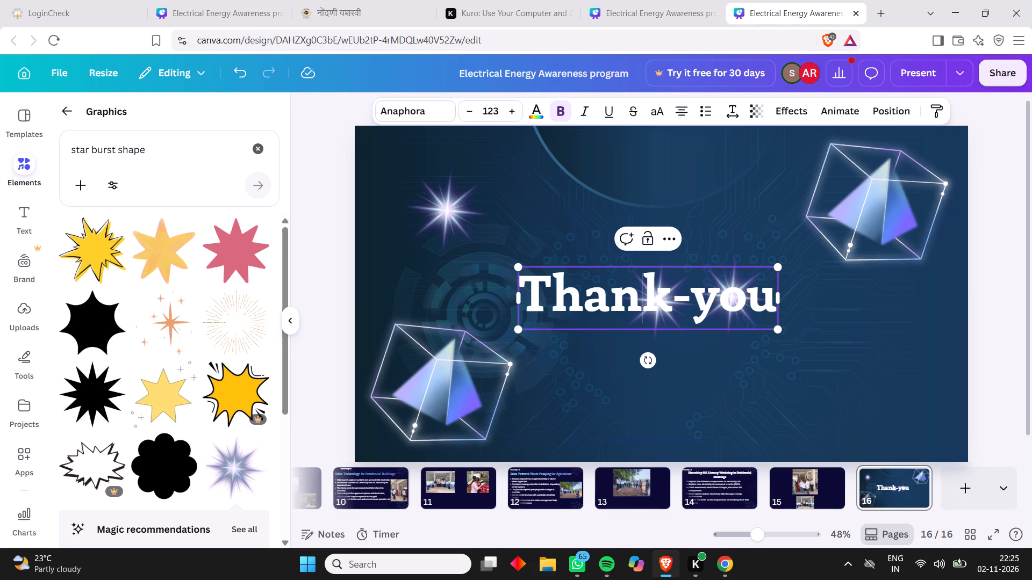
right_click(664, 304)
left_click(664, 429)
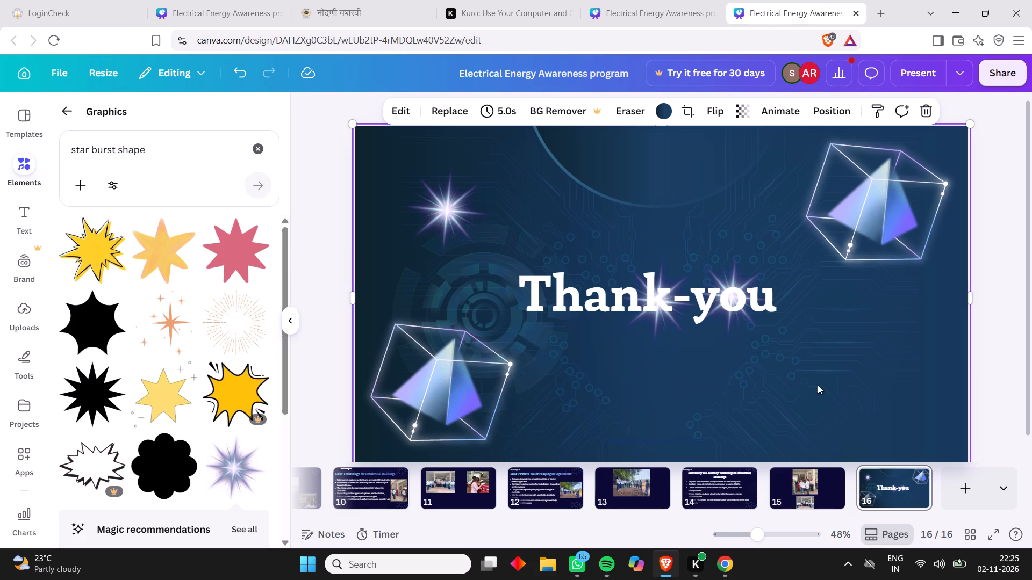
Add another copy of the glowing star burst and move it to the lower-right area of slide 16.
left_click(232, 463)
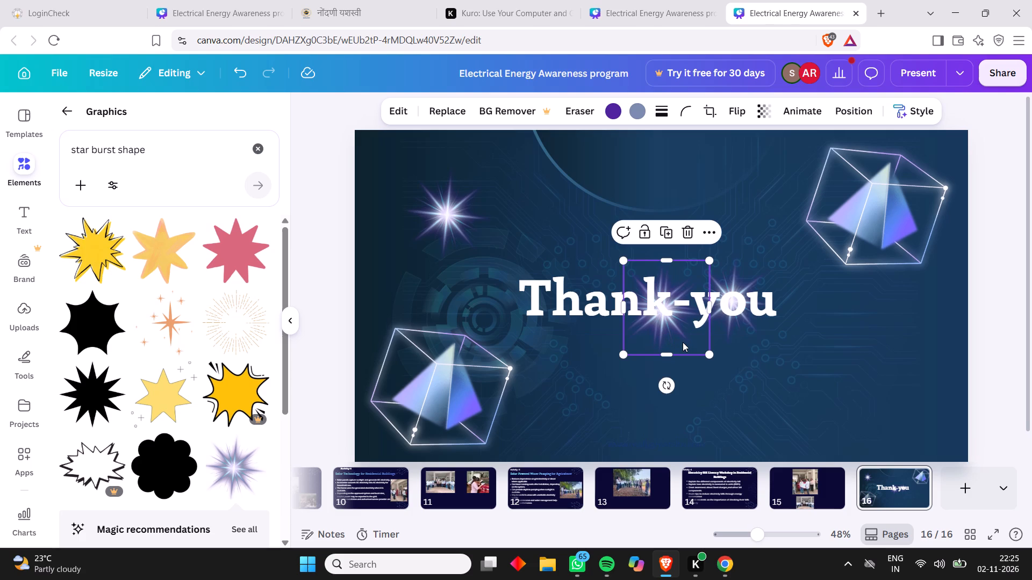
left_click_drag(683, 342, 900, 426)
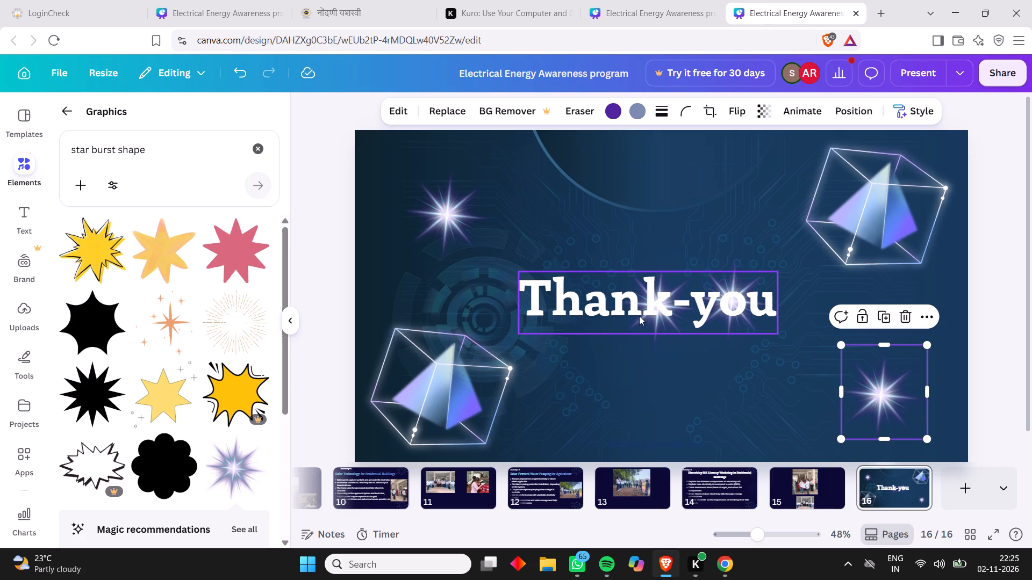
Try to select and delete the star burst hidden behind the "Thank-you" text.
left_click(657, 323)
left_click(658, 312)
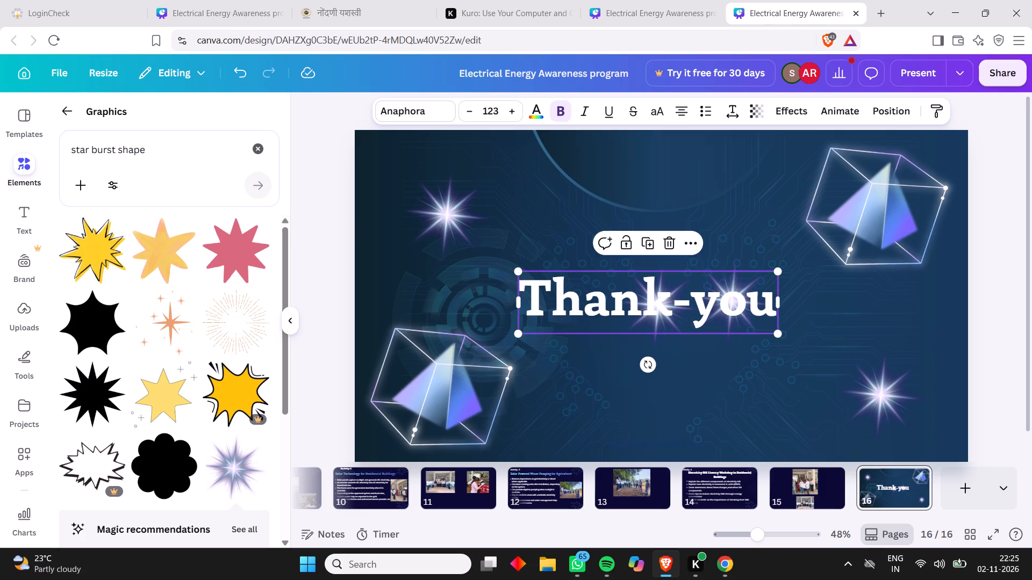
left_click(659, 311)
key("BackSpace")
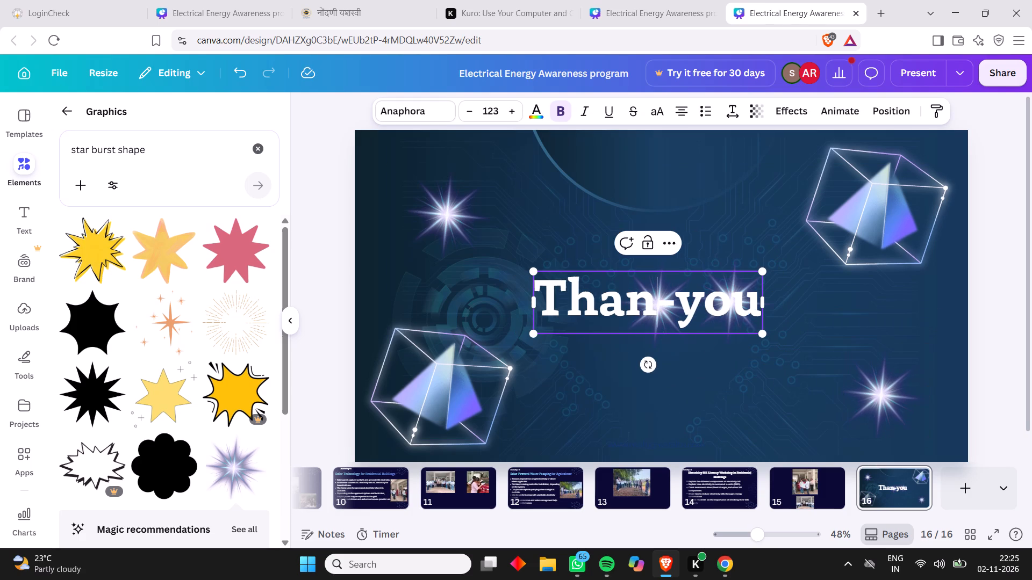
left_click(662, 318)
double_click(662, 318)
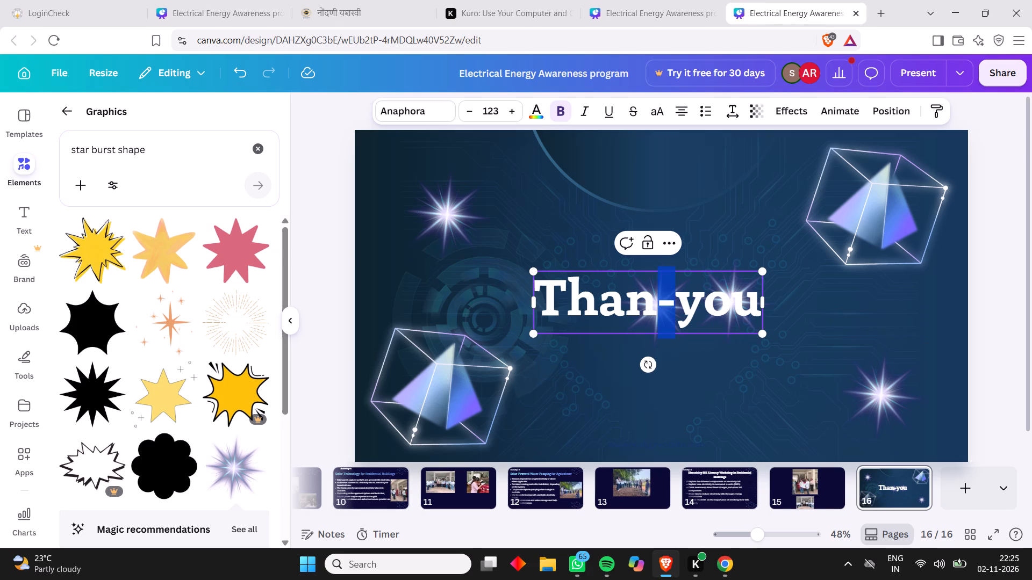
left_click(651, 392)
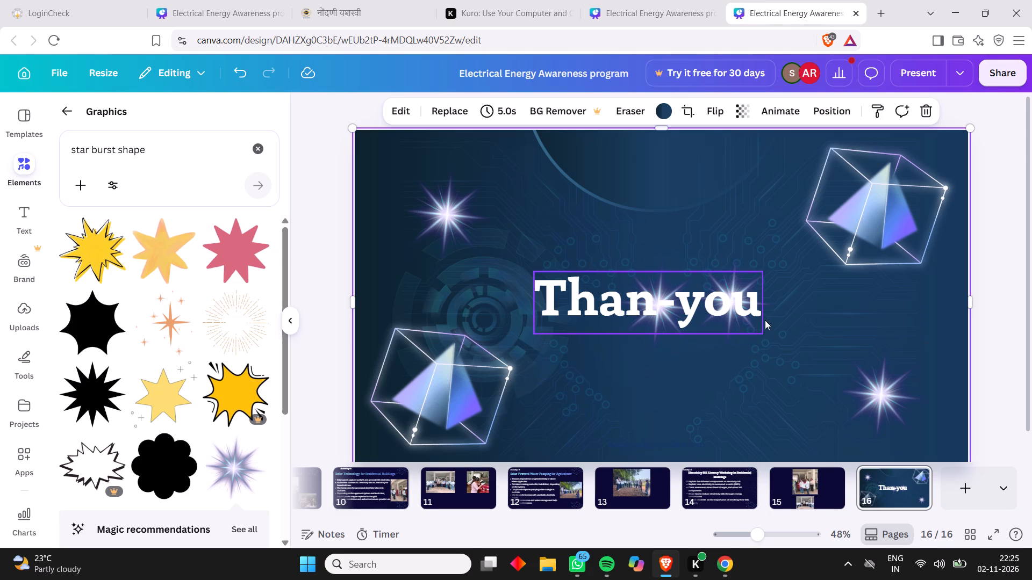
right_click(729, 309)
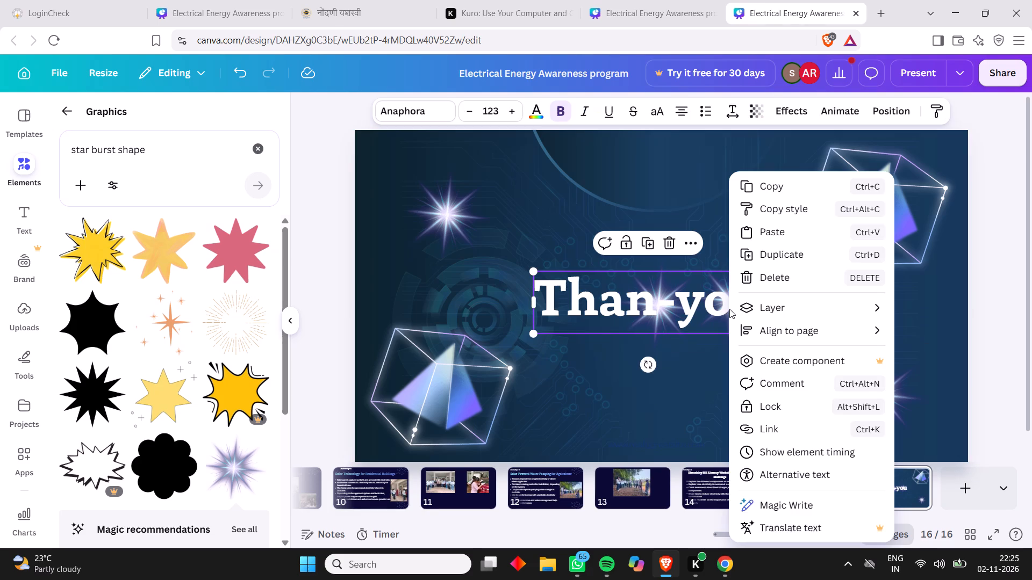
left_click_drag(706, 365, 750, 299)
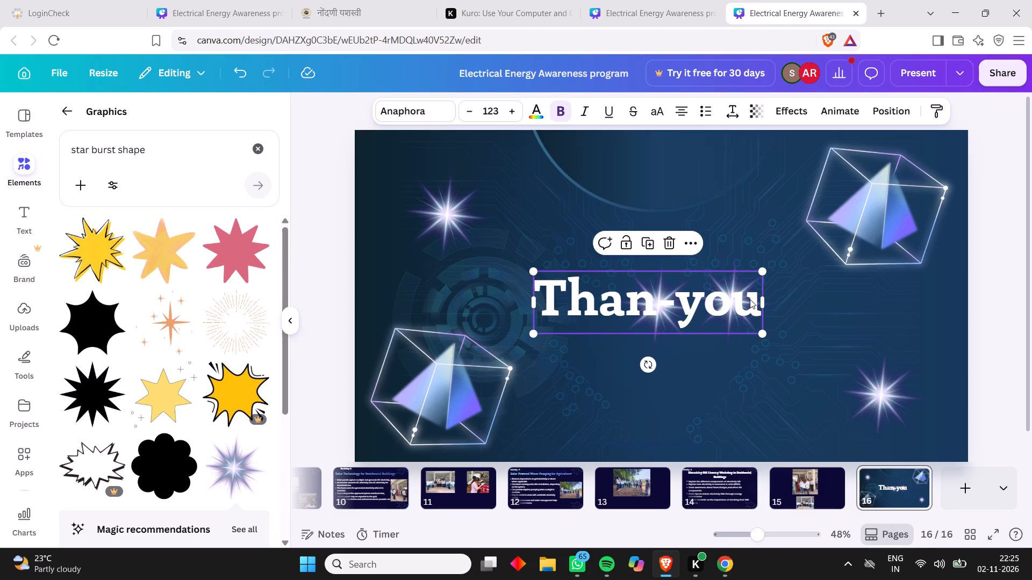
Erase all the remaining letters of the large text at the center of slide 16.
left_click_drag(750, 299, 751, 299)
left_click(751, 299)
key("BackSpace")
key("BackSpace")
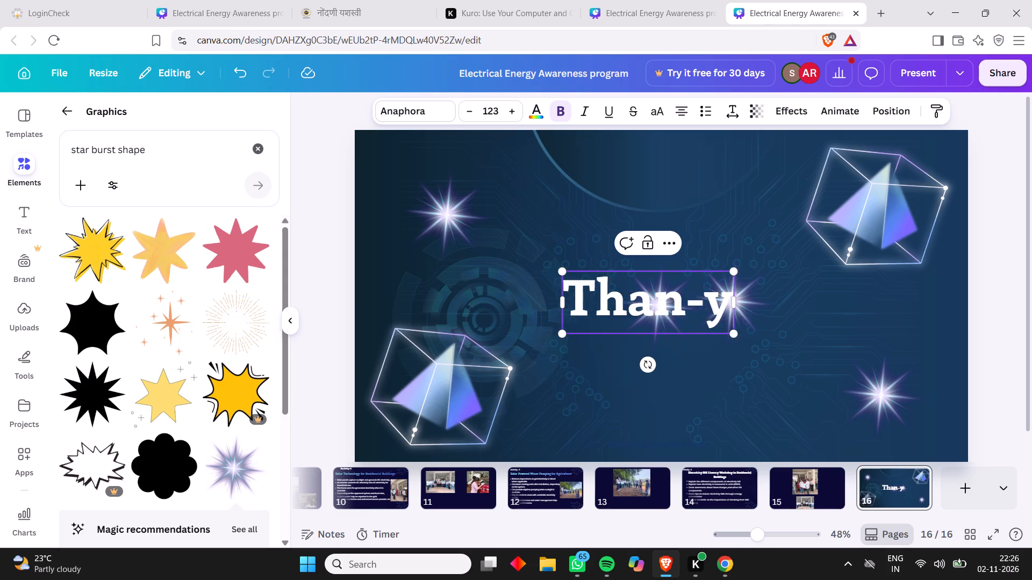
key("BackSpace")
key("BackSpace")
key("BackSpace")
key("BackSpace")
key("BackSpace")
key("BackSpace")
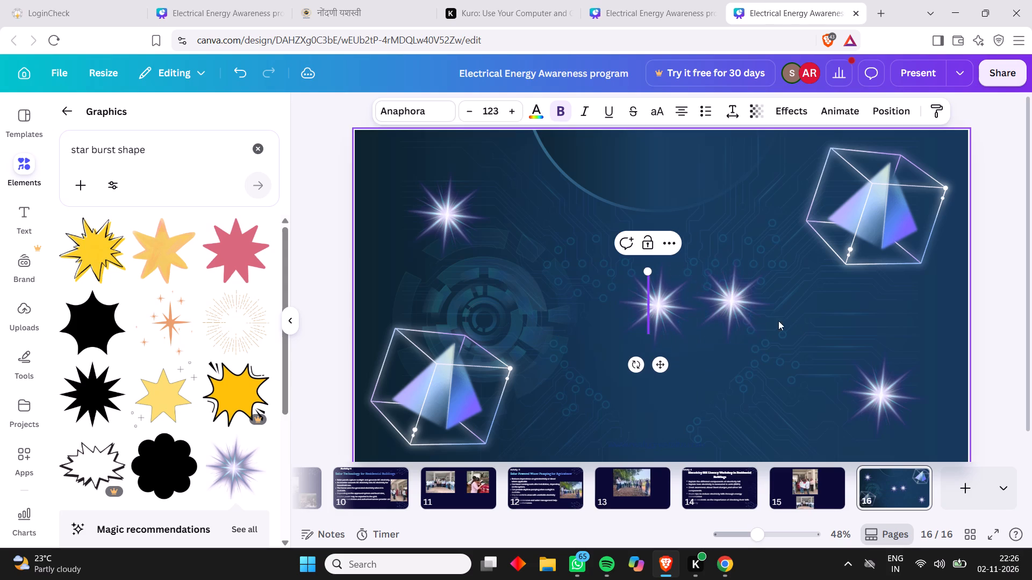
Delete the star burst at the center of slide 16.
right_click(665, 313)
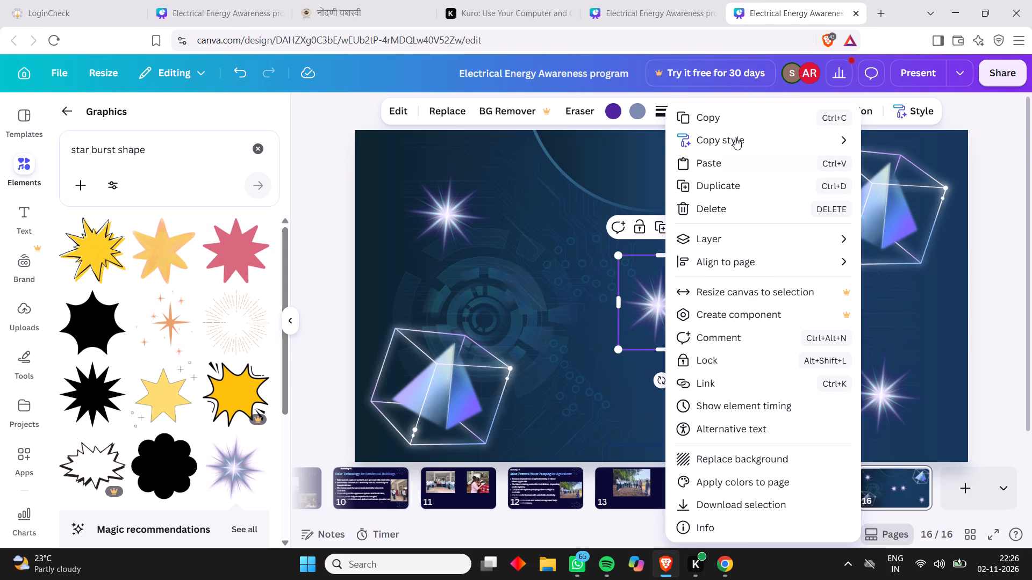
left_click(722, 207)
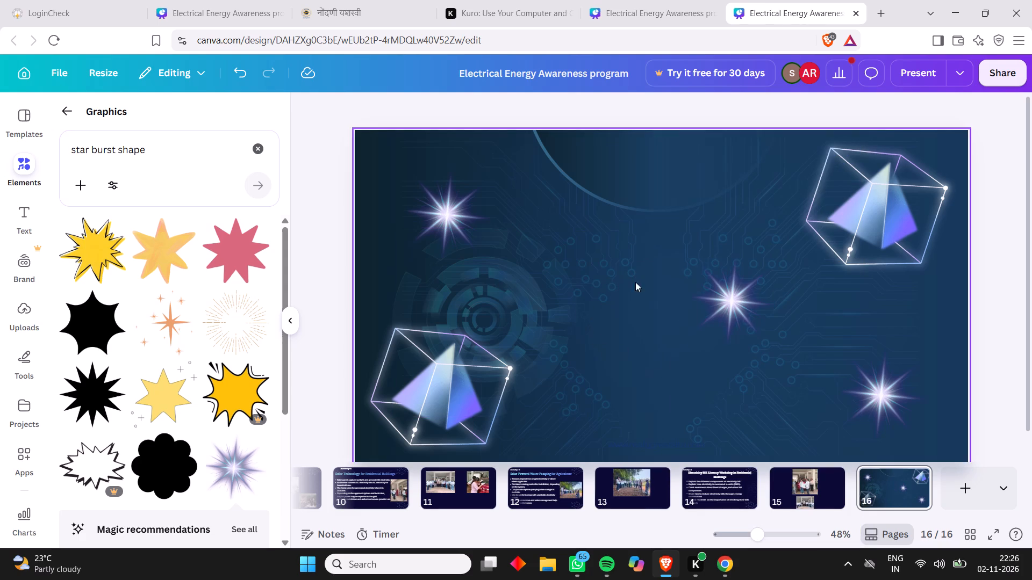
Move the remaining middle star burst to the upper middle of slide 16, between the upper-left star and the upper-right pyramid.
left_click_drag(723, 300, 683, 260)
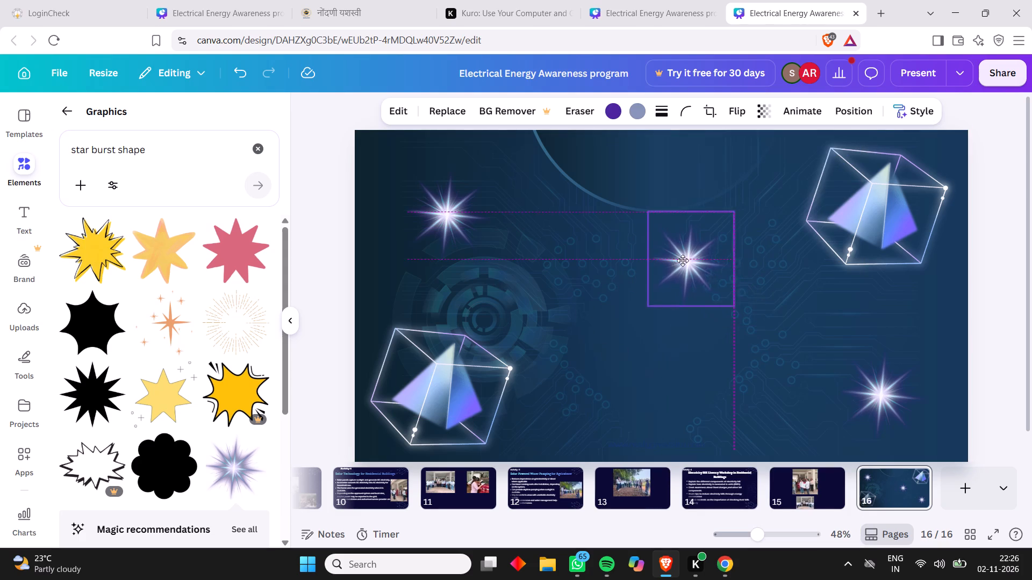
left_click_drag(683, 260, 678, 204)
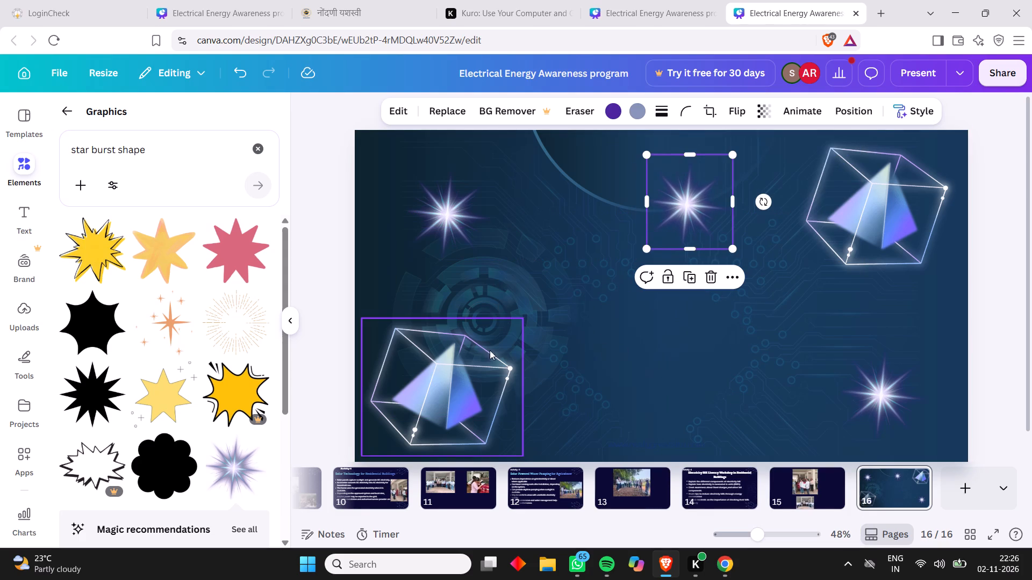
Add a new text box reading "Thank-you" and widen it on both sides so the text has room on one line.
left_click(27, 216)
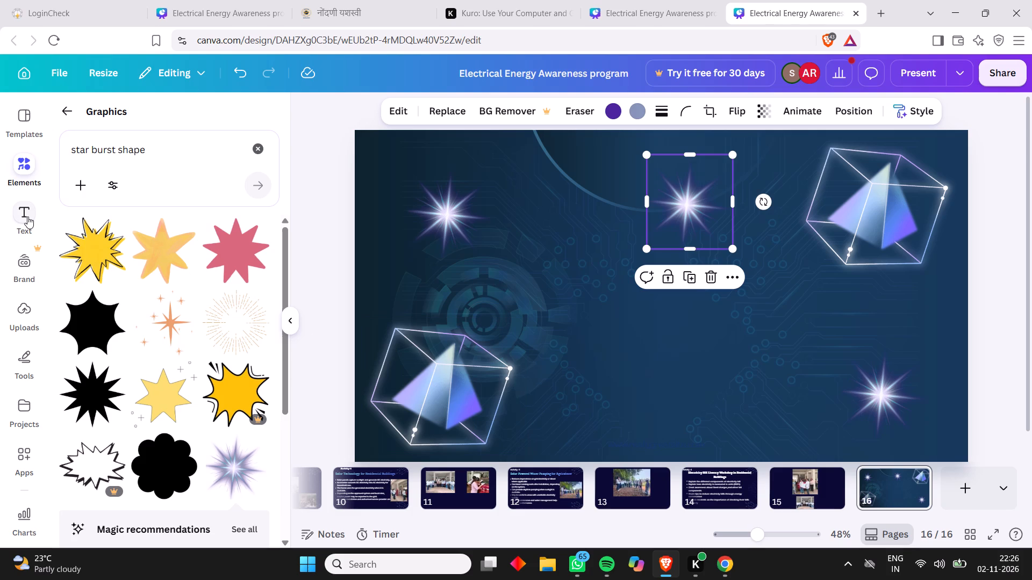
left_click(148, 159)
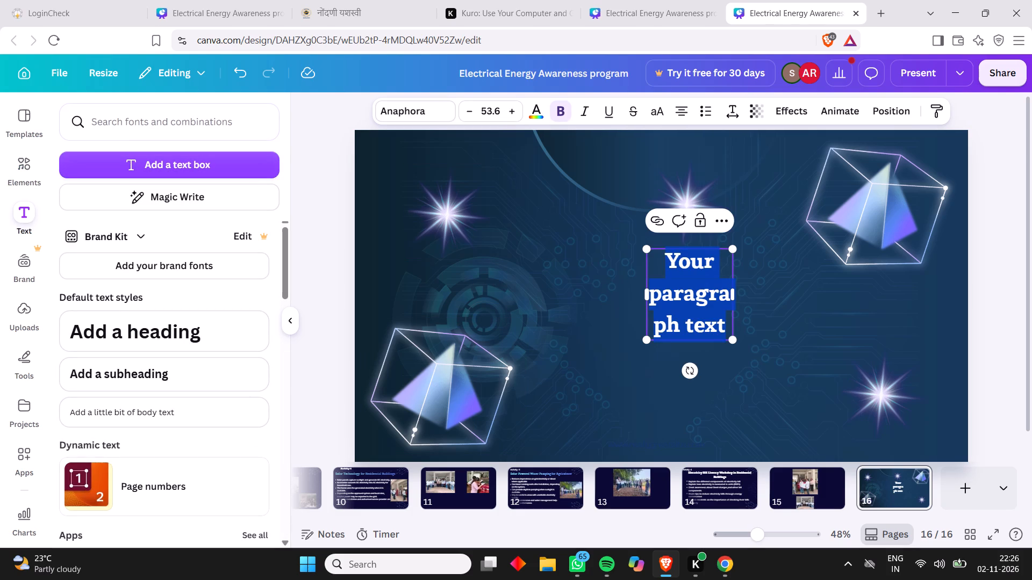
key("t")
key("BackSpace")
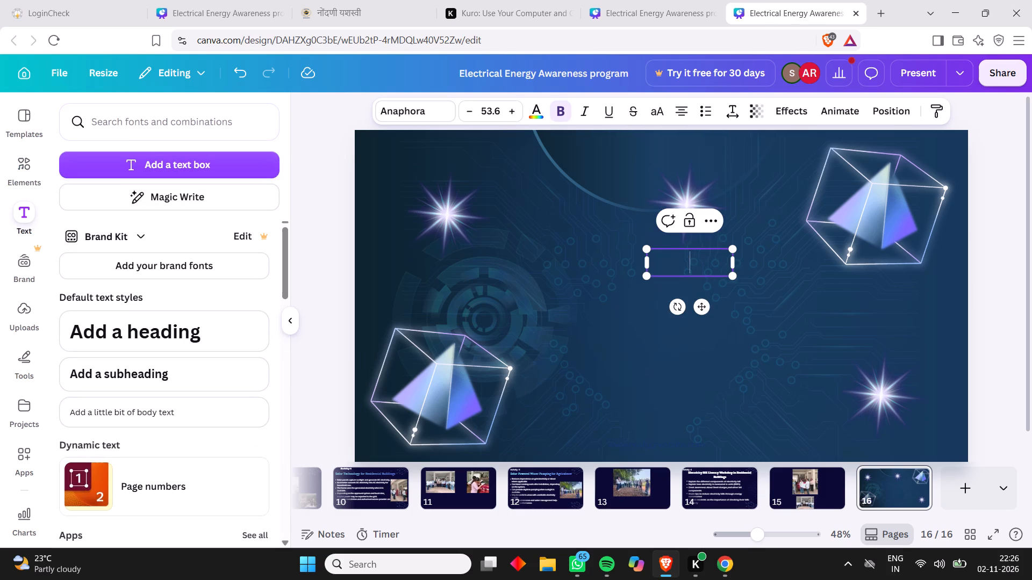
type("Tha")
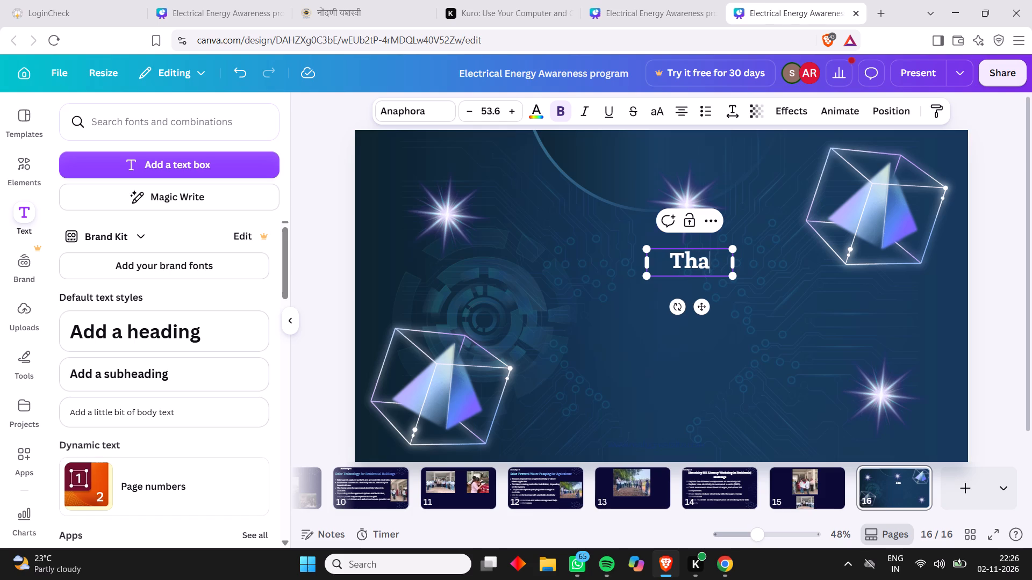
type("nk")
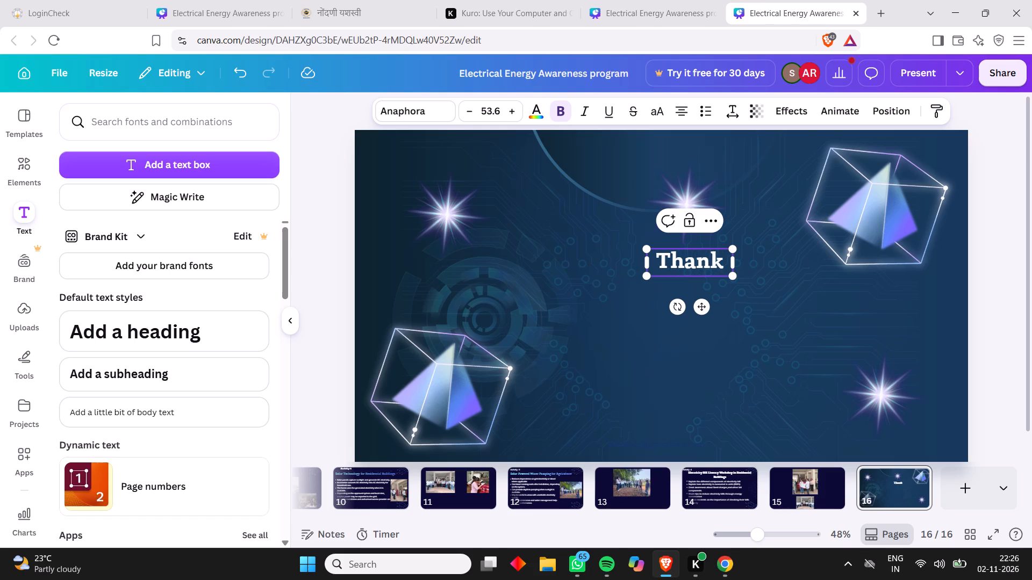
key("minus")
type("you")
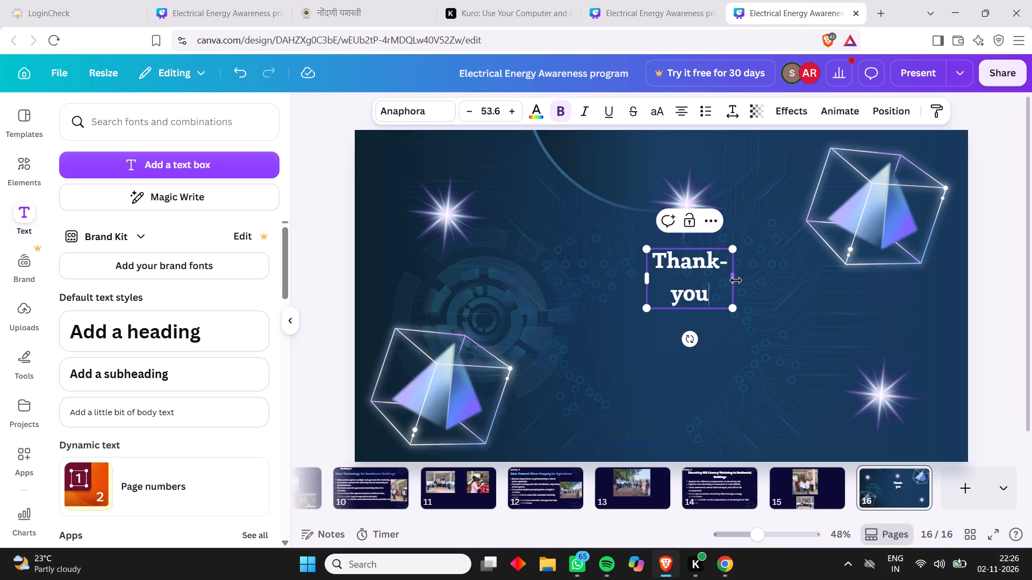
left_click_drag(733, 278, 789, 282)
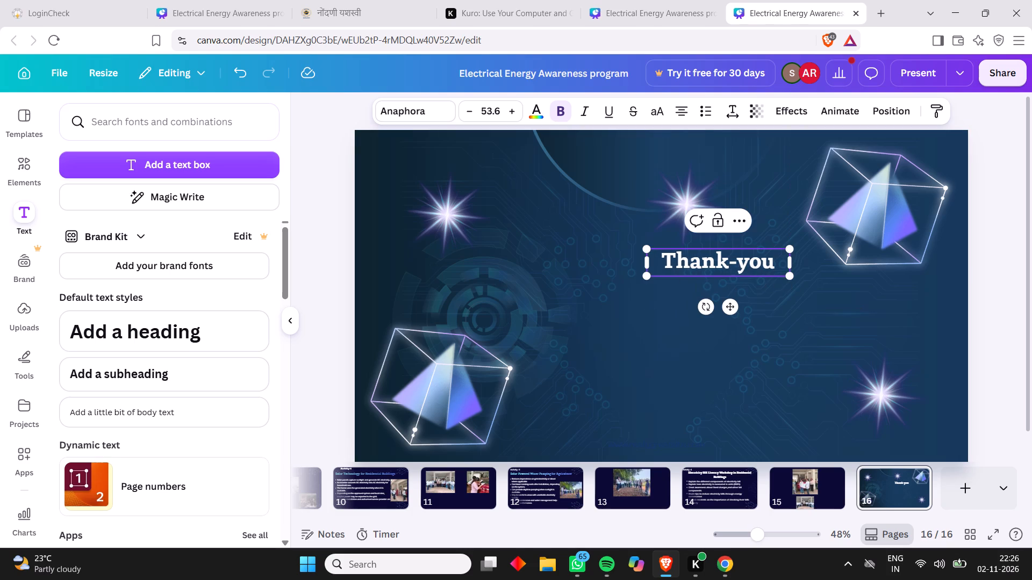
left_click_drag(646, 259, 554, 272)
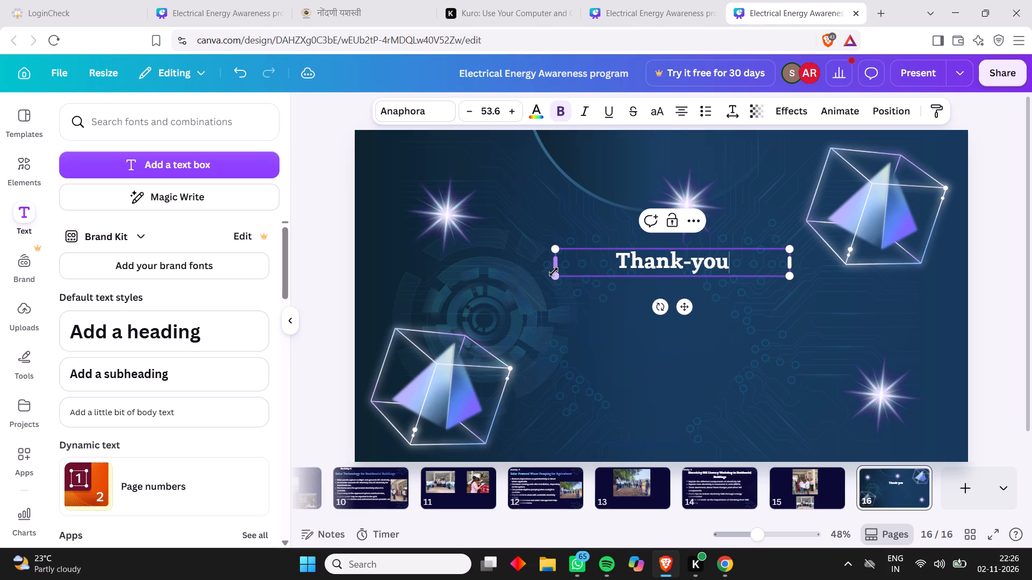
Increase the font size of the new "Thank-you" text to 110.
triple_click(514, 111)
triple_click(514, 111)
triple_click(514, 111)
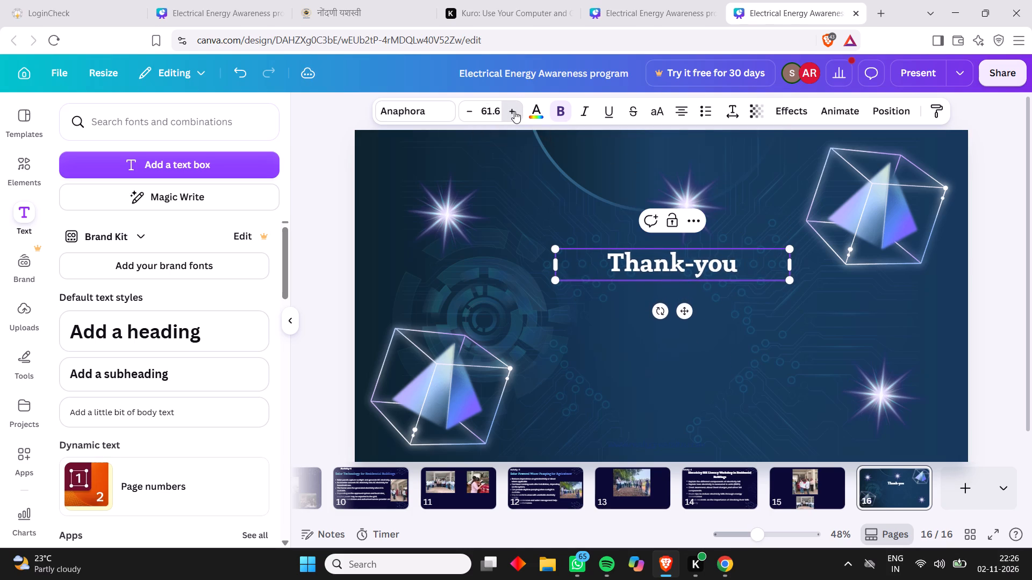
triple_click(514, 111)
triple_click(514, 111)
triple_click(514, 111)
triple_click(514, 111)
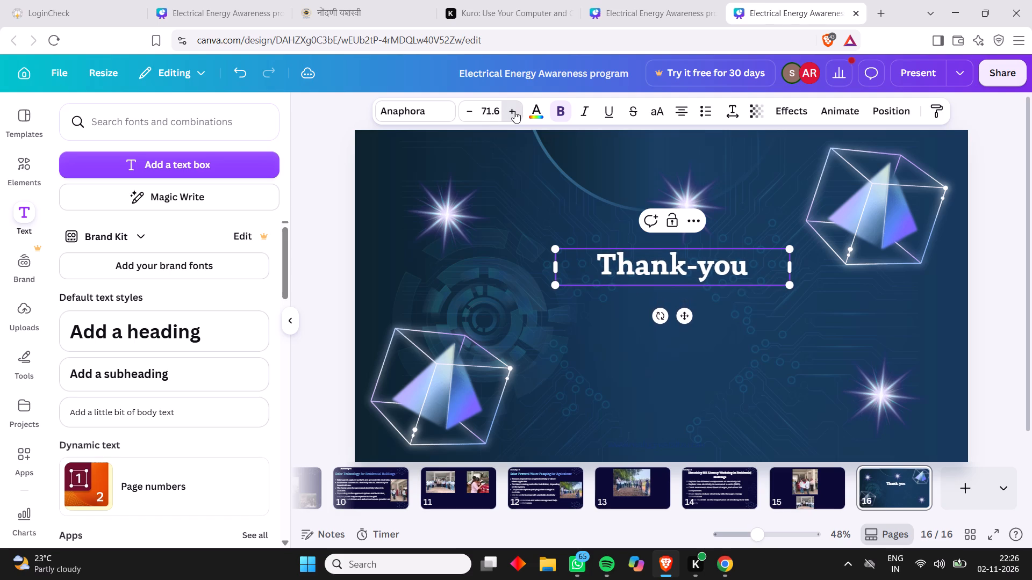
left_click(514, 111)
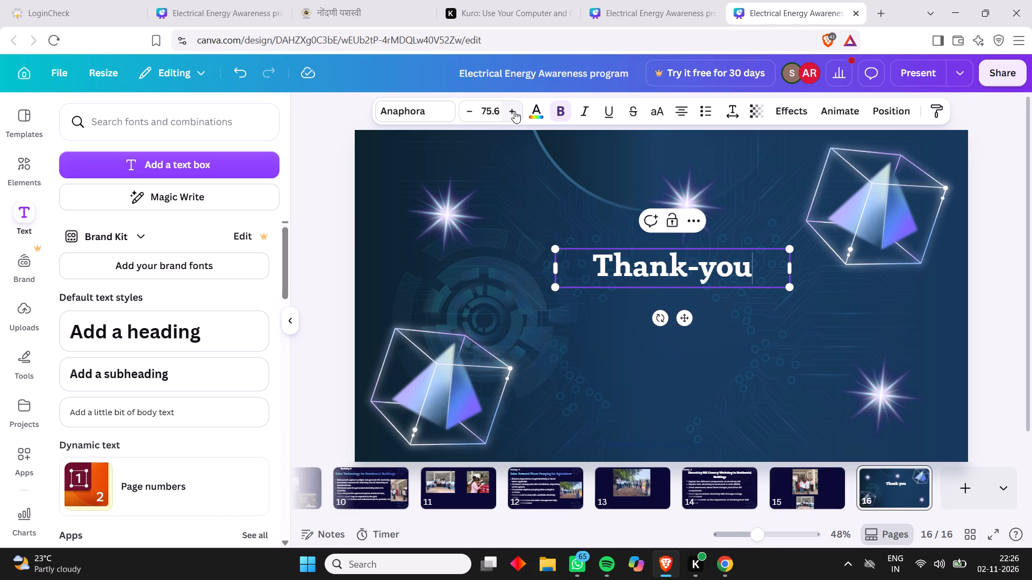
triple_click(514, 111)
triple_click(514, 111)
triple_click(514, 111)
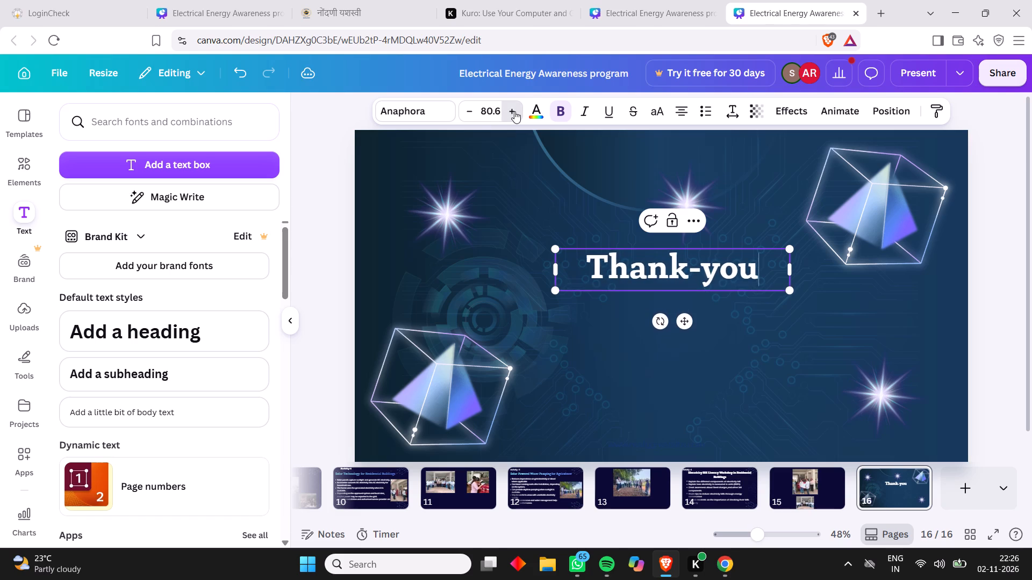
triple_click(514, 111)
triple_click(514, 111)
triple_click(514, 111)
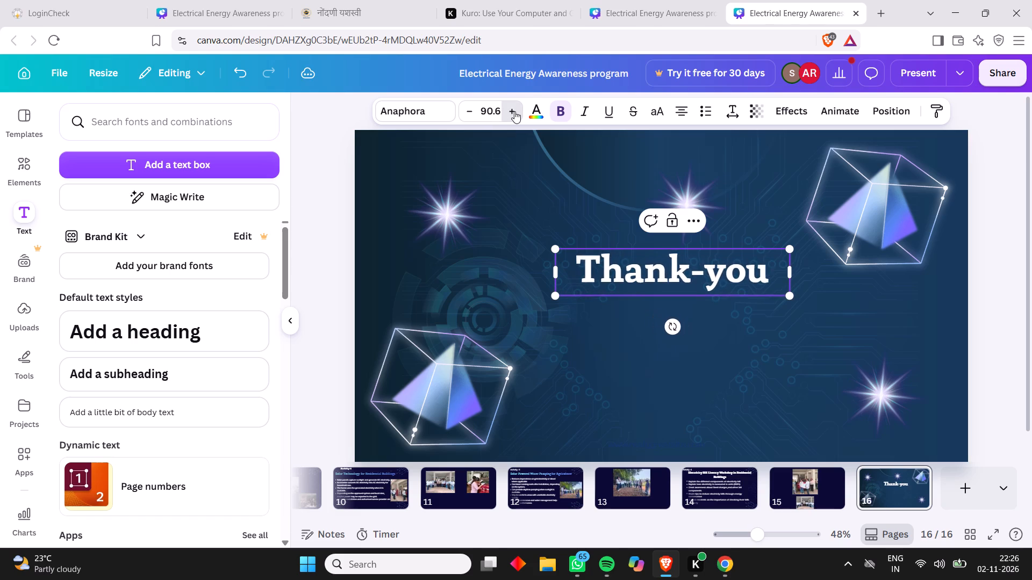
triple_click(514, 111)
triple_click(514, 111)
triple_click(514, 111)
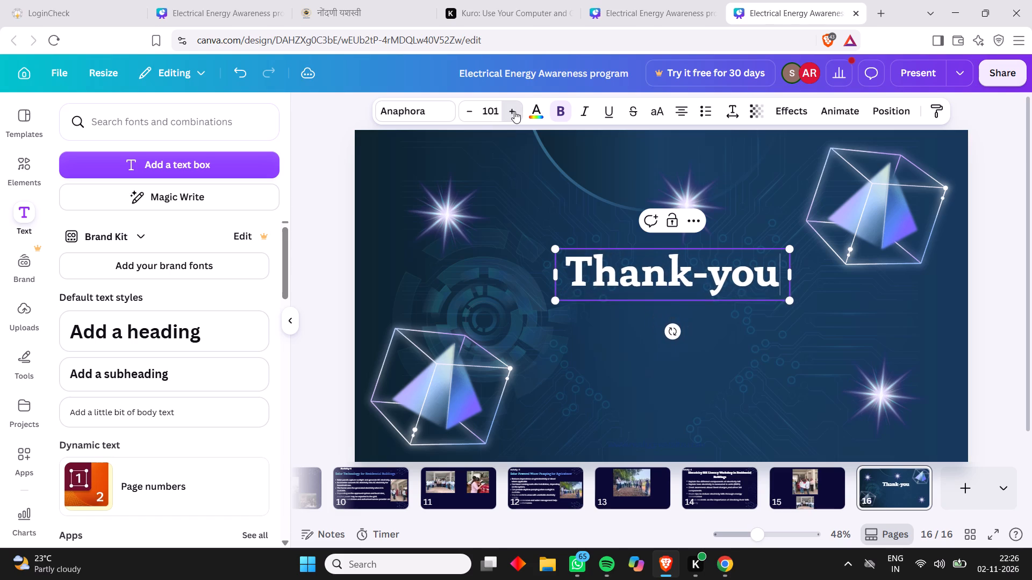
triple_click(514, 111)
triple_click(514, 111)
left_click(514, 111)
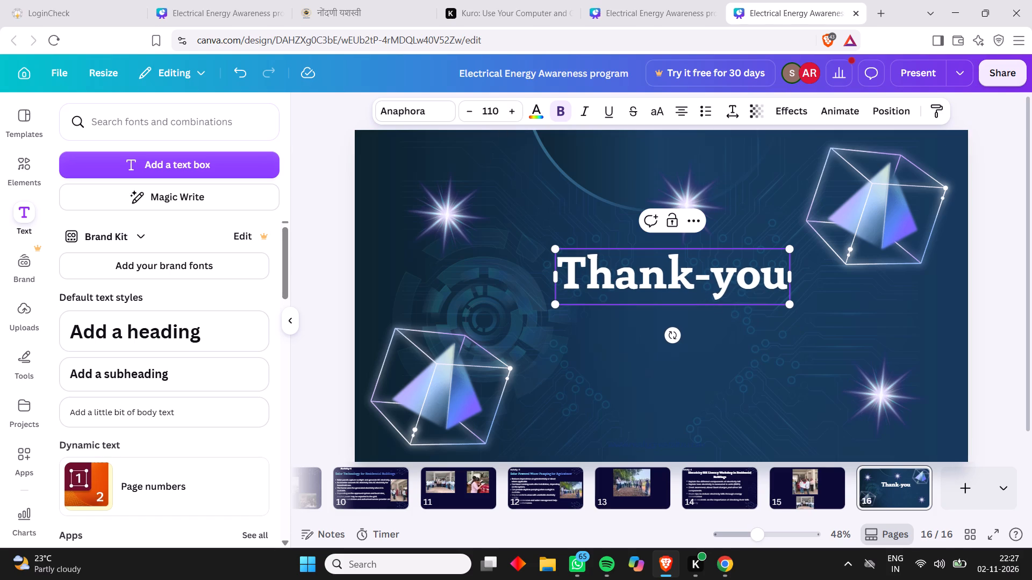
Move the "Thank-you" text to the middle of slide 16, widening its text box slightly and keeping it horizontally centered.
left_click_drag(690, 300, 670, 314)
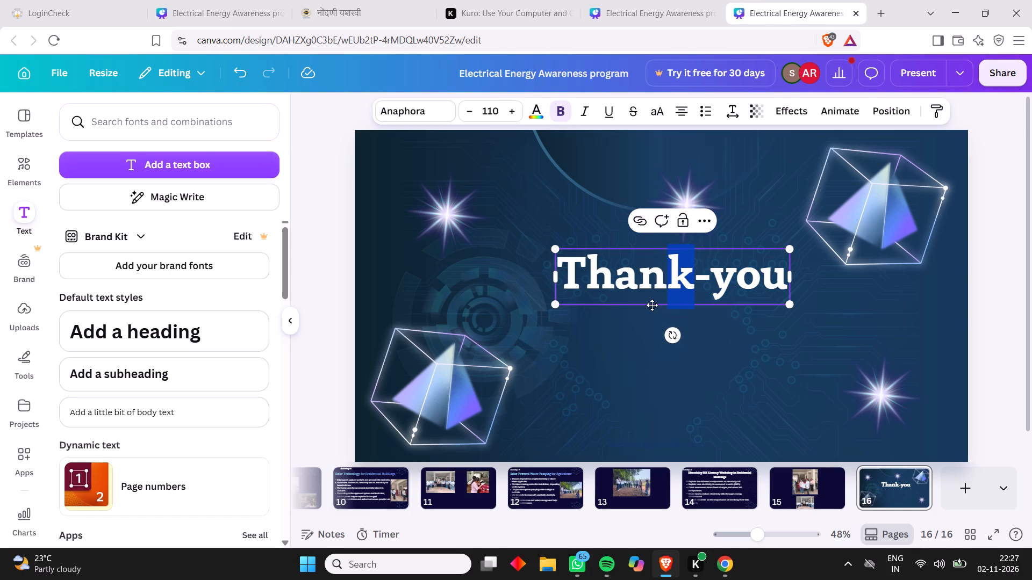
left_click_drag(652, 305, 630, 331)
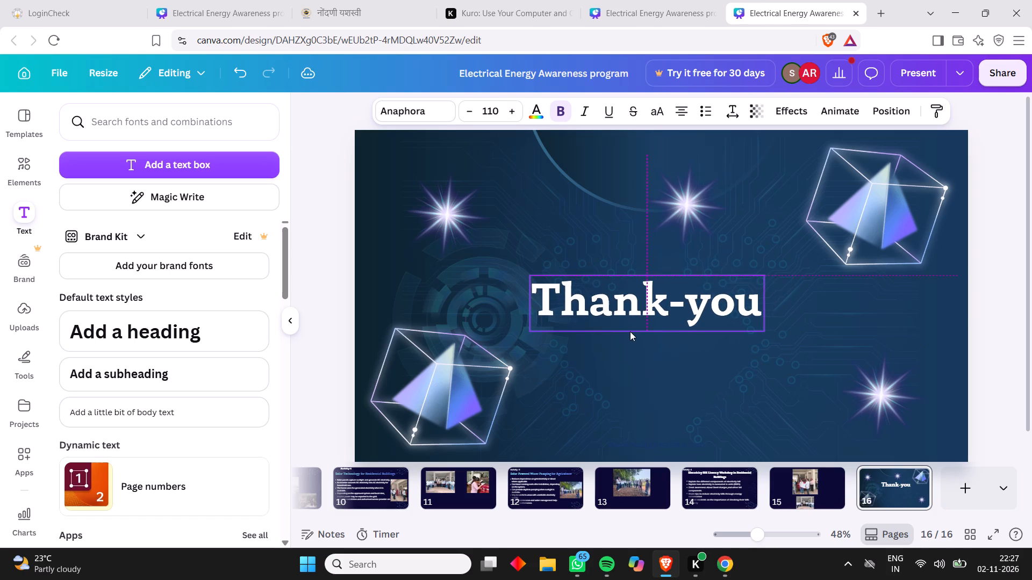
left_click_drag(630, 331, 630, 331)
left_click(764, 325)
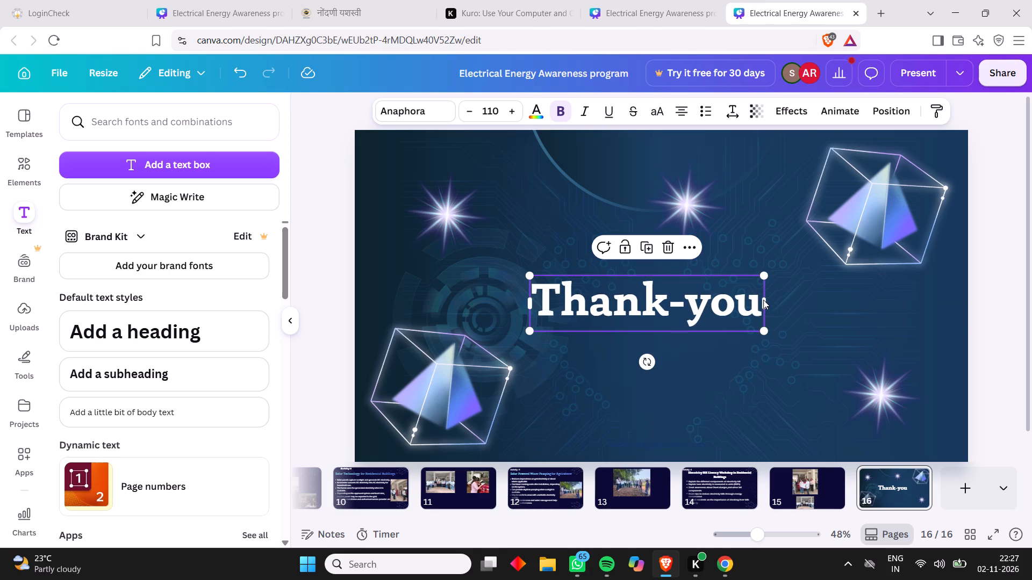
left_click_drag(768, 299, 800, 303)
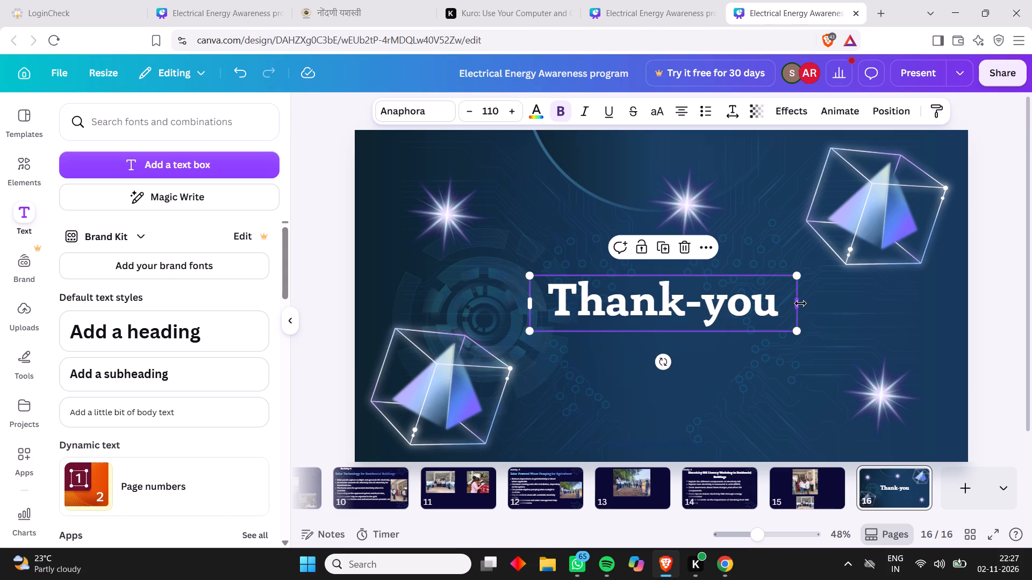
left_click(714, 380)
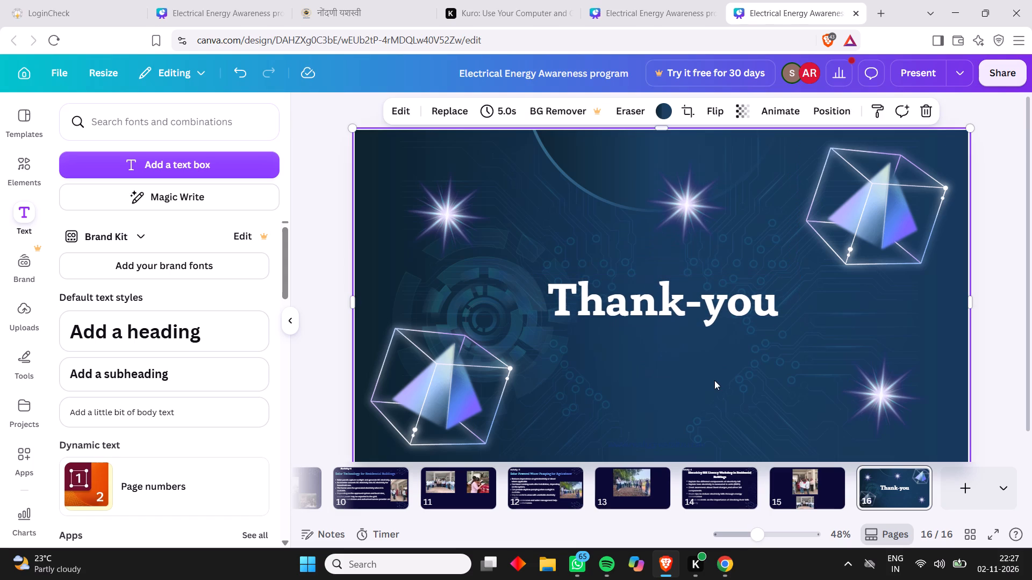
left_click_drag(648, 317, 631, 308)
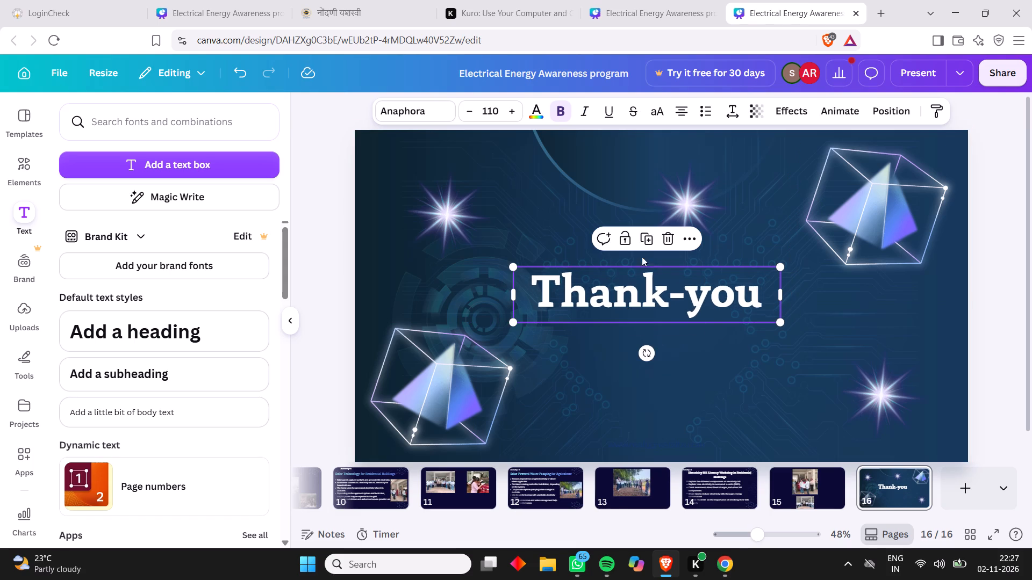
Increase the font size of the "Thank-you" text on slide 16 to 121.
triple_click(513, 116)
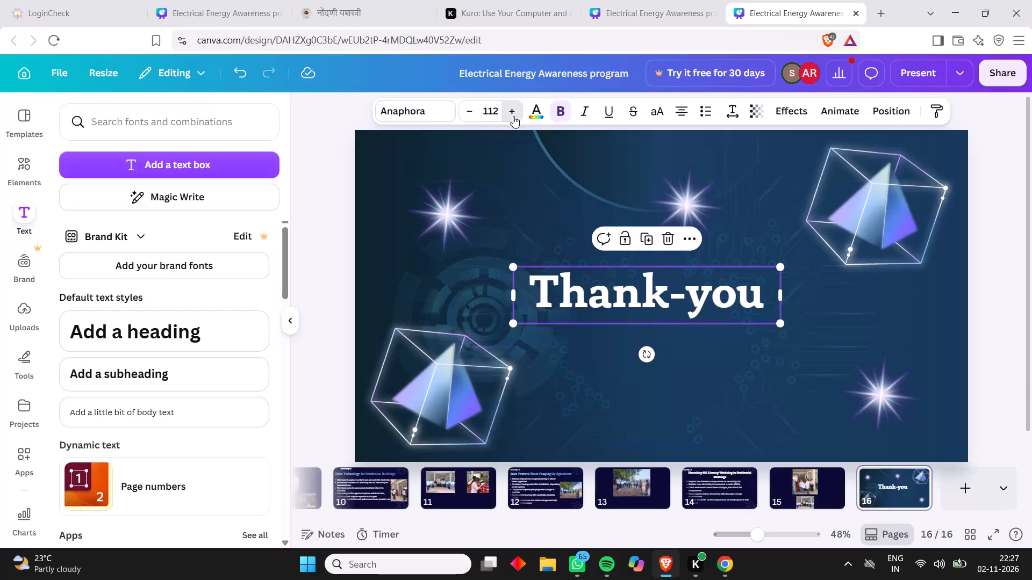
triple_click(513, 116)
triple_click(513, 116)
triple_click(513, 116)
left_click(513, 116)
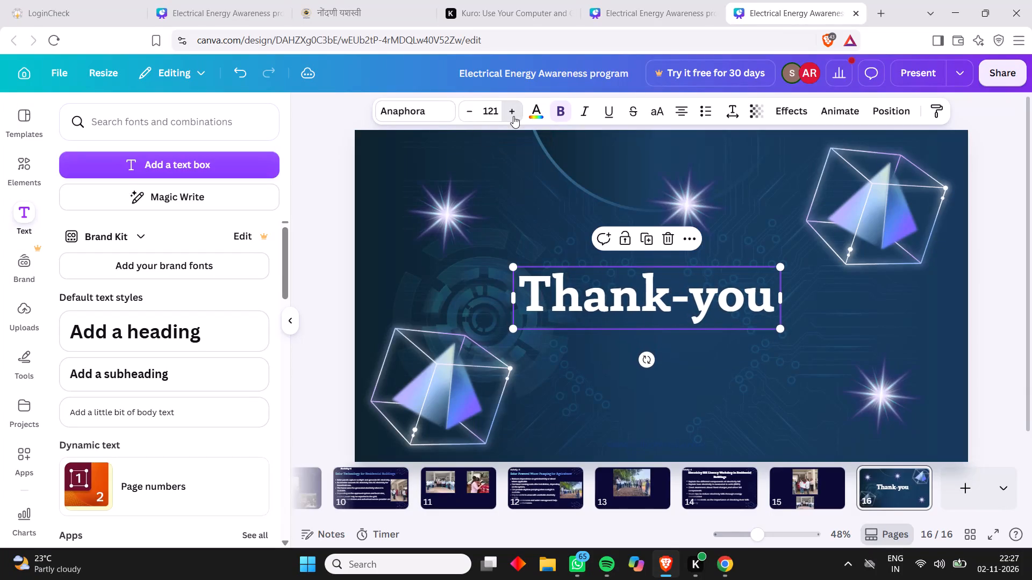
left_click(583, 368)
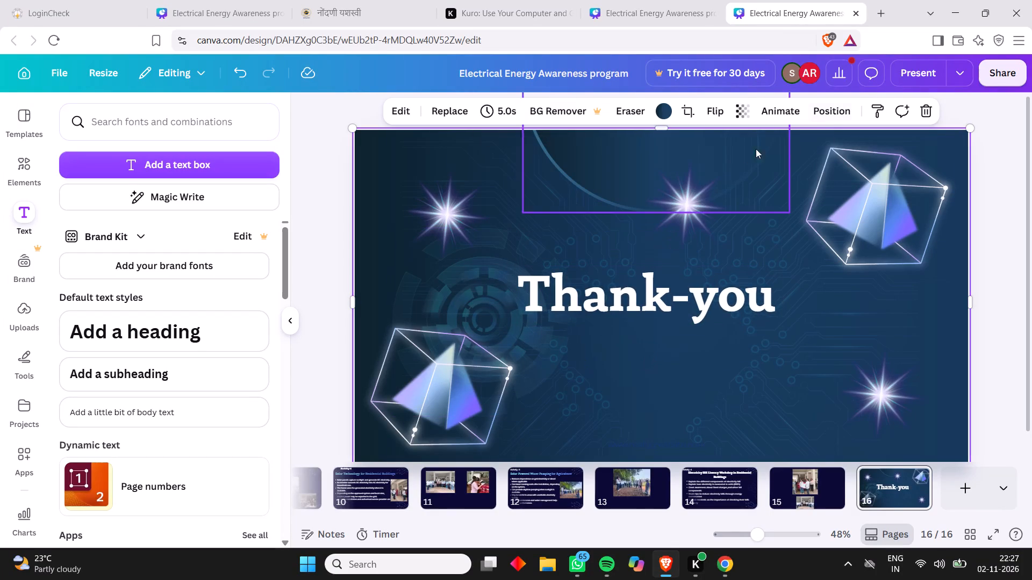
Delete the upper-middle star burst above the "Thank-you" text on slide 16.
left_click(701, 213)
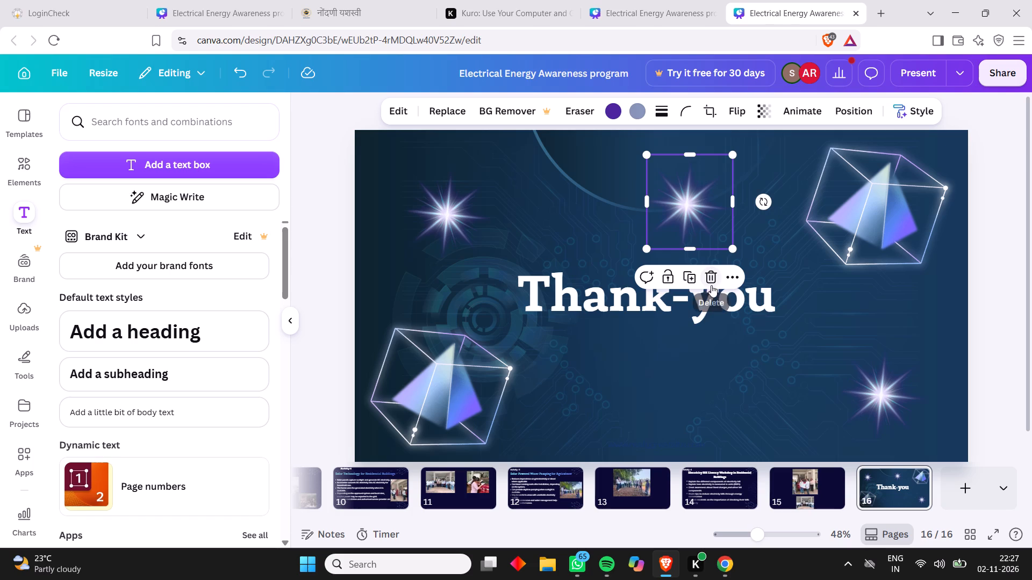
left_click(709, 278)
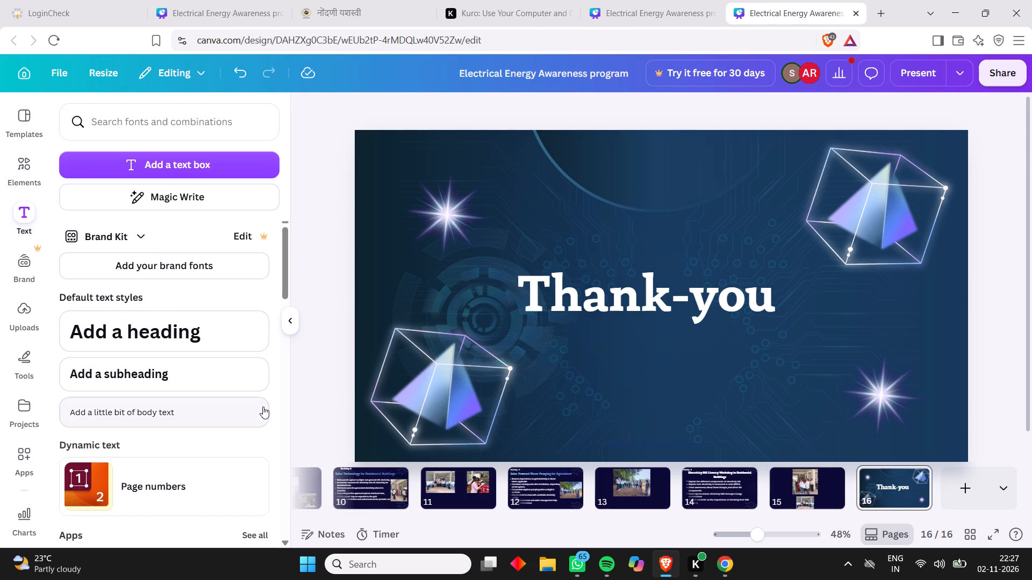
Delete the "Arowwai Industries" text line from slide 2.
scroll(539, 476, "right", 4)
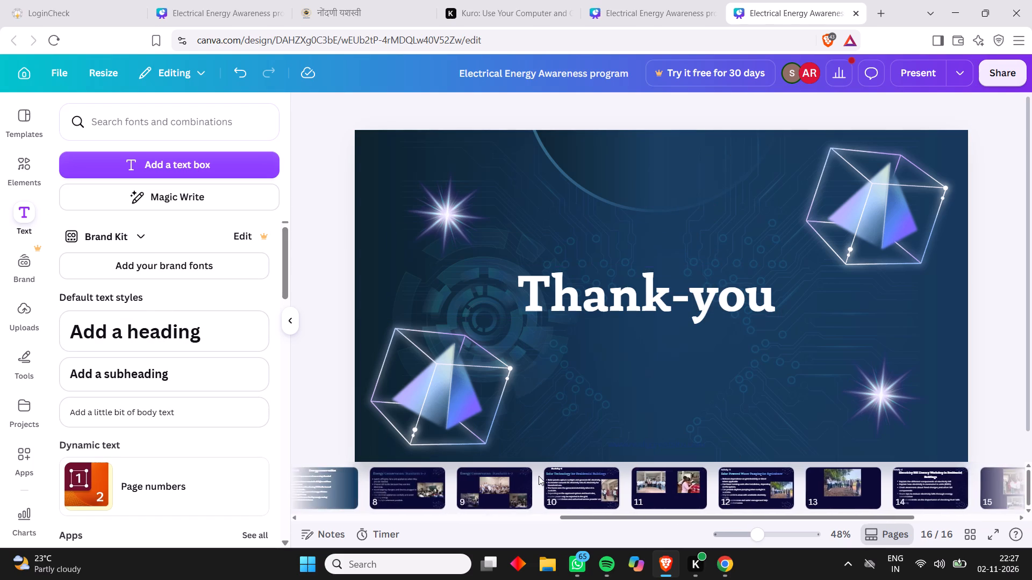
scroll(539, 476, "right", 3)
scroll(627, 463, "right", 2)
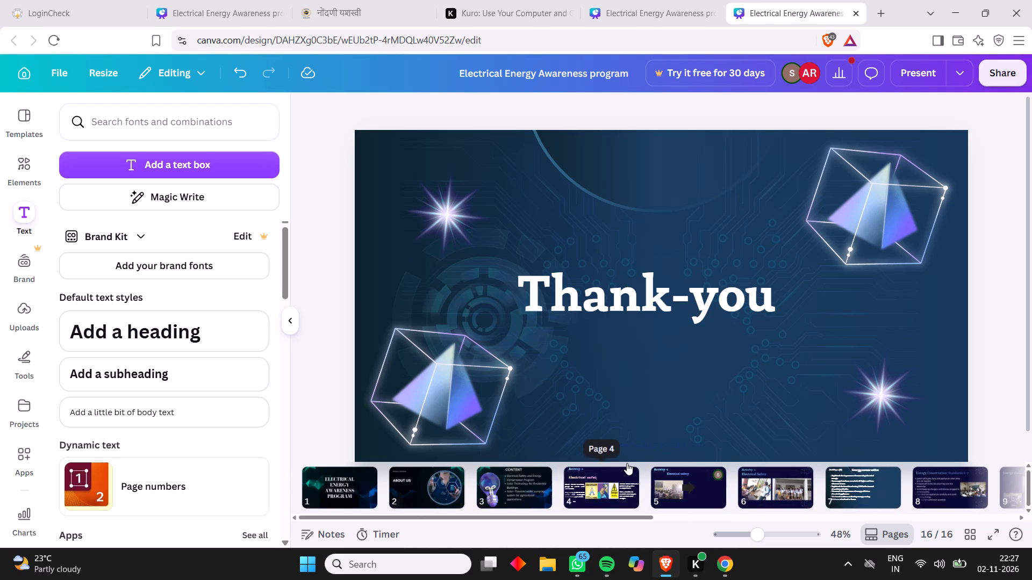
left_click(418, 489)
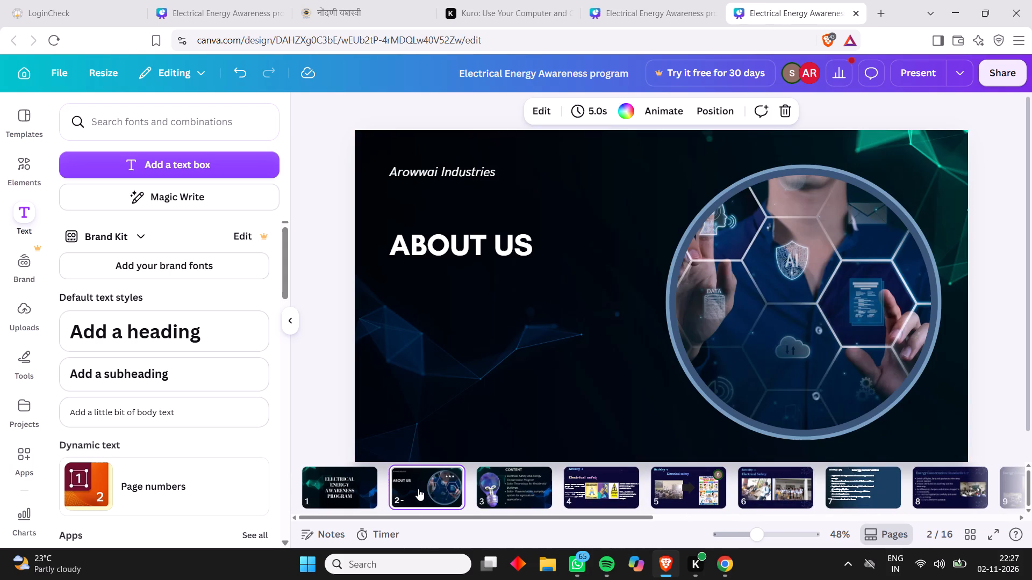
left_click(454, 171)
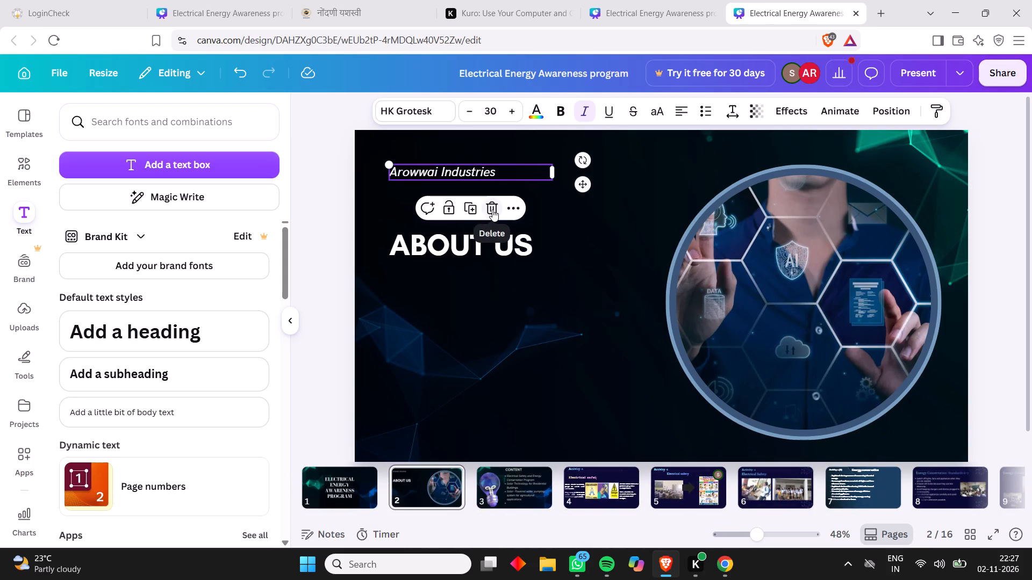
left_click(492, 209)
Move the "ABOUT US" heading on slide 2 up and slightly left into the slide's upper-left corner area.
left_click(475, 242)
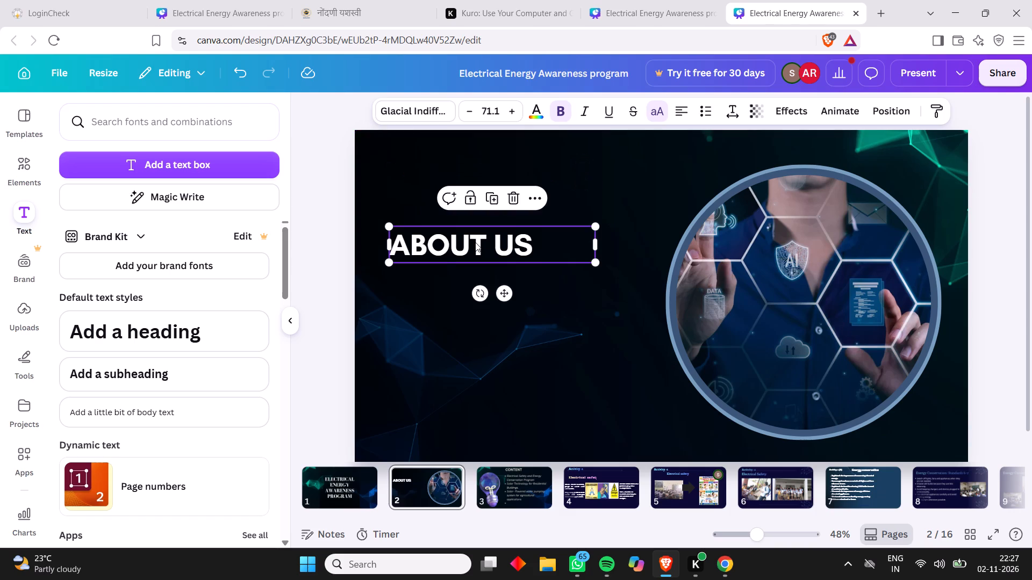
left_click_drag(475, 242, 460, 168)
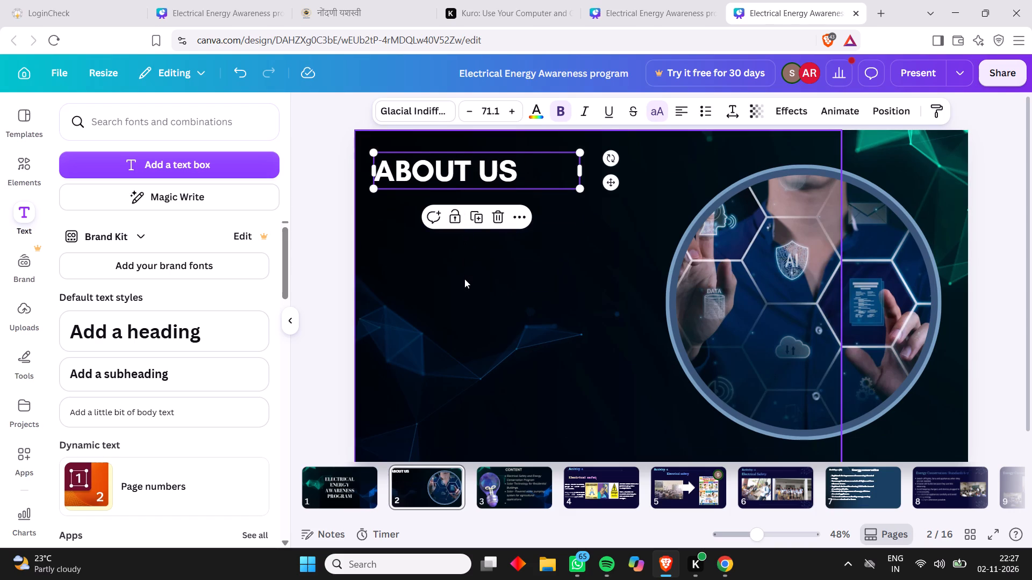
left_click(464, 279)
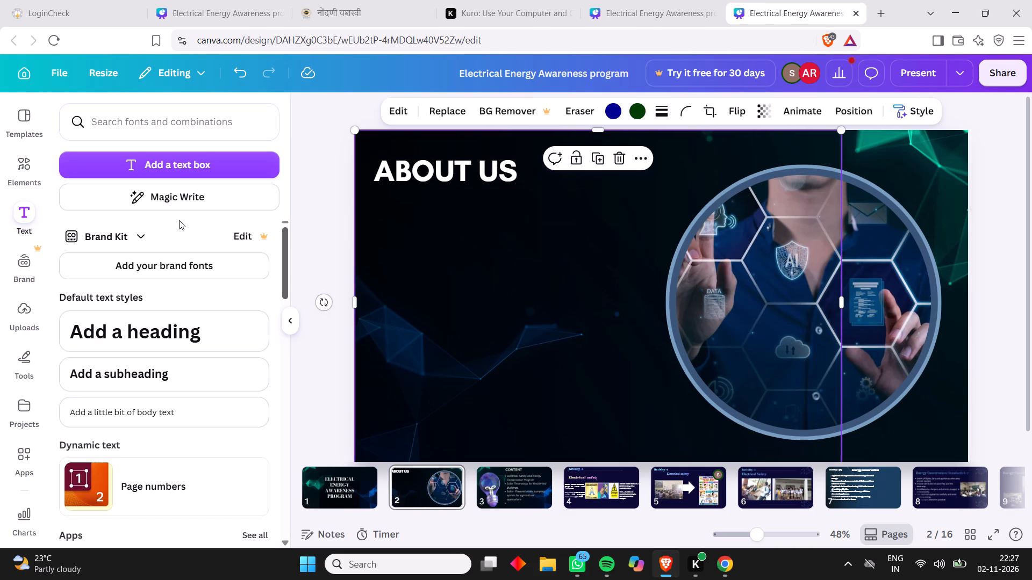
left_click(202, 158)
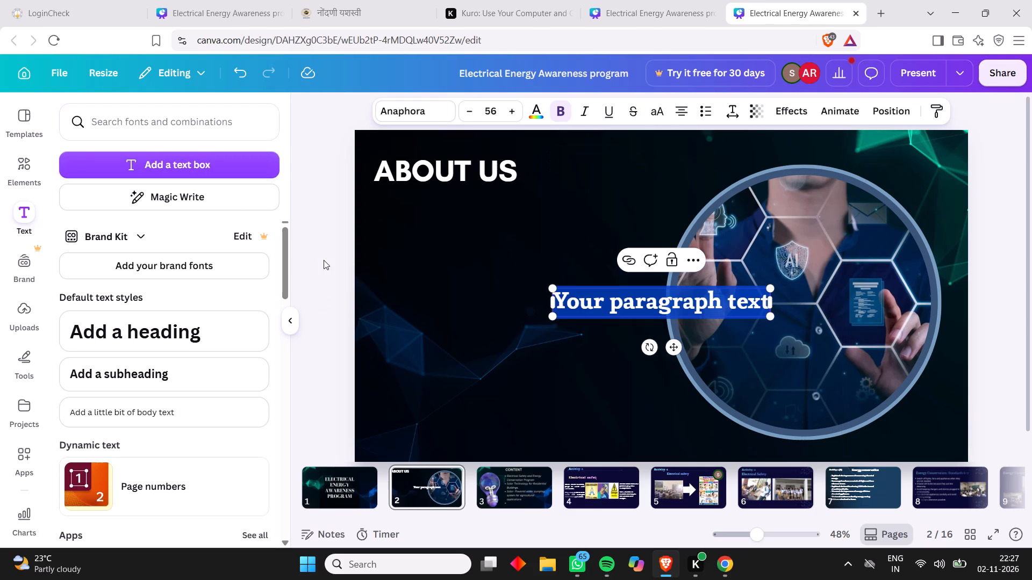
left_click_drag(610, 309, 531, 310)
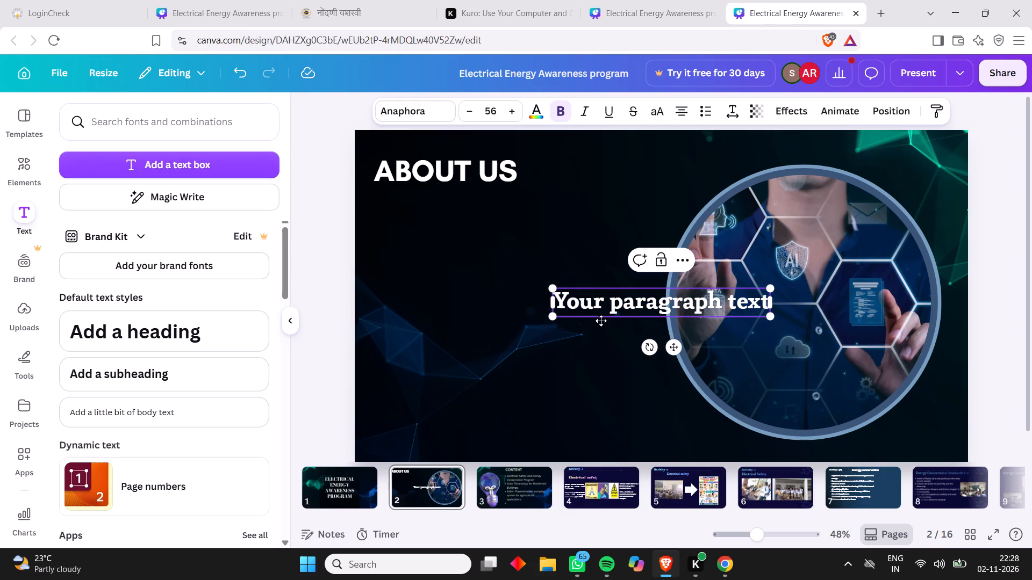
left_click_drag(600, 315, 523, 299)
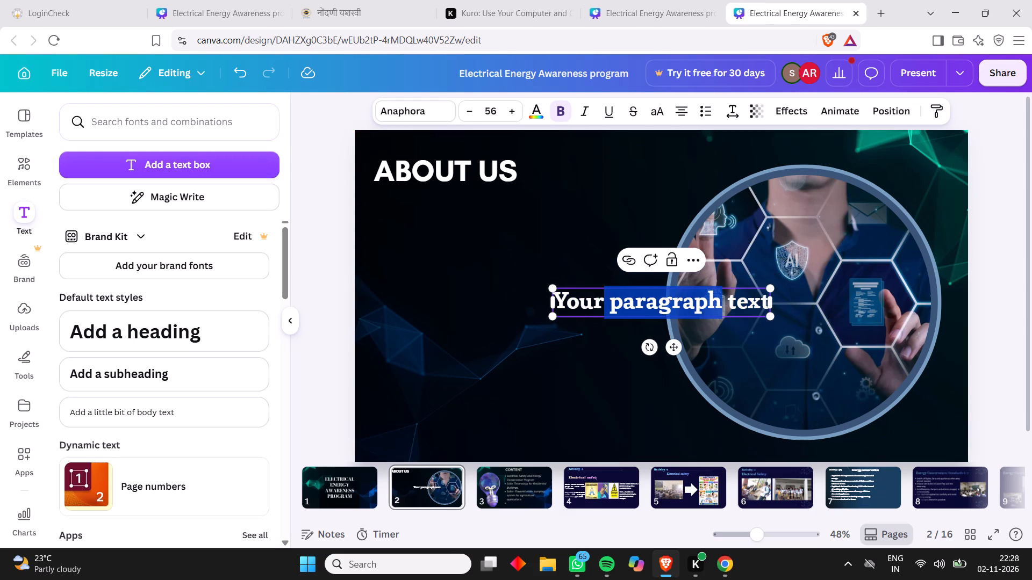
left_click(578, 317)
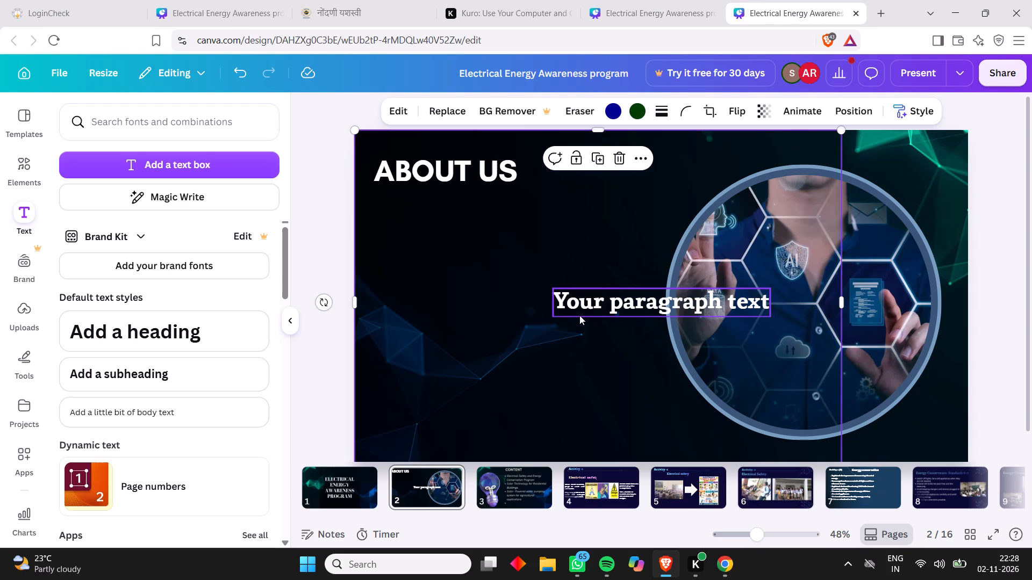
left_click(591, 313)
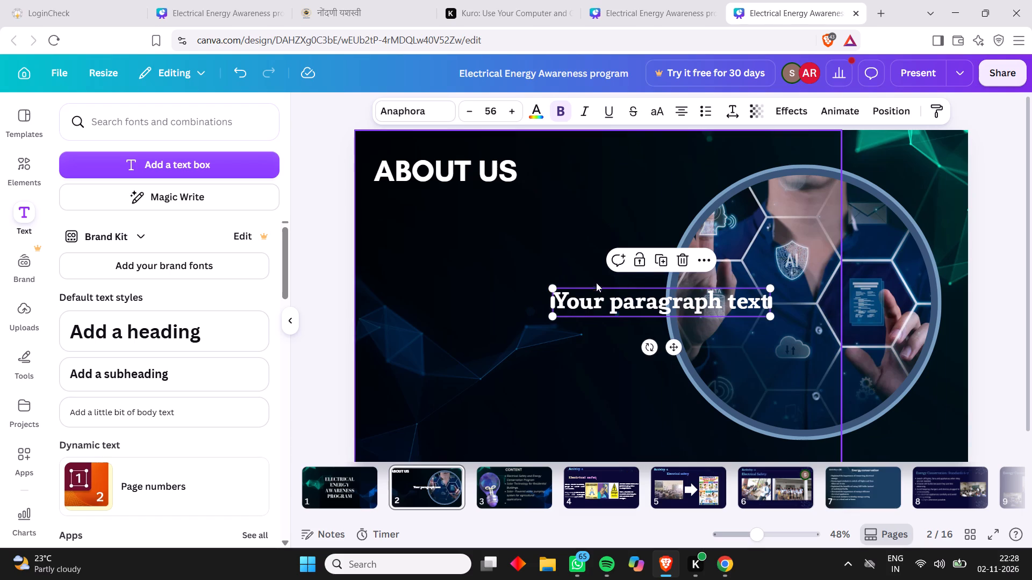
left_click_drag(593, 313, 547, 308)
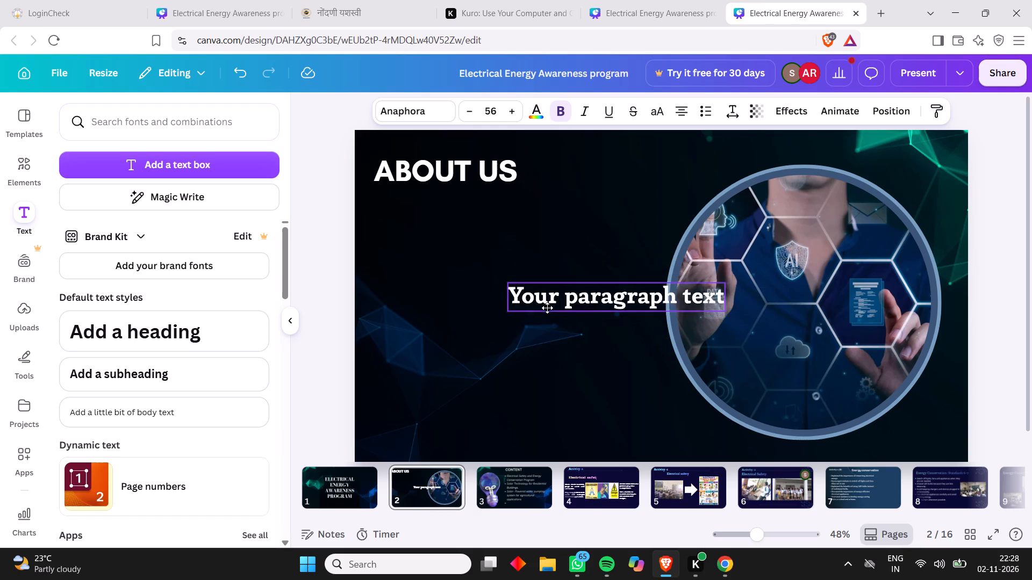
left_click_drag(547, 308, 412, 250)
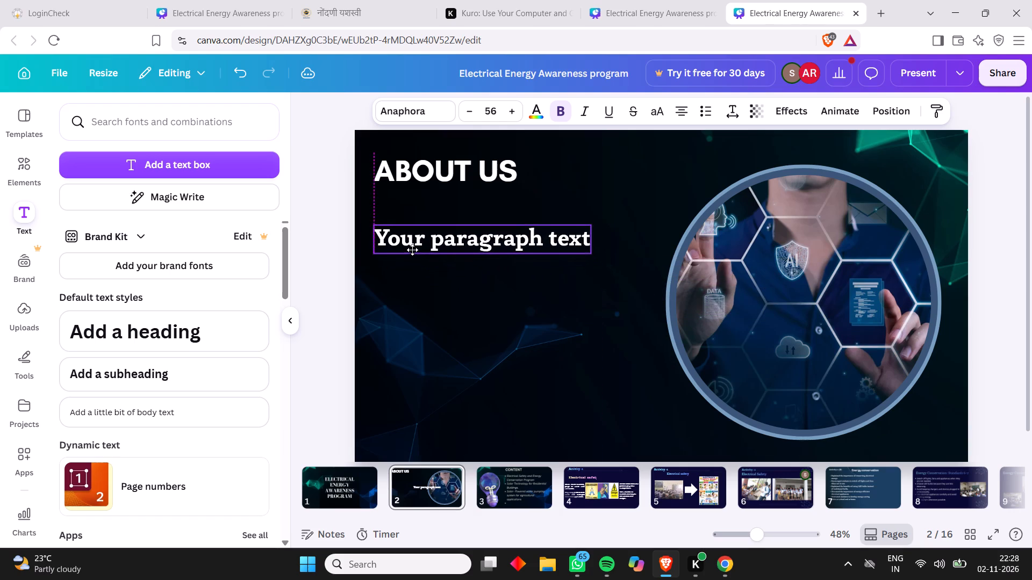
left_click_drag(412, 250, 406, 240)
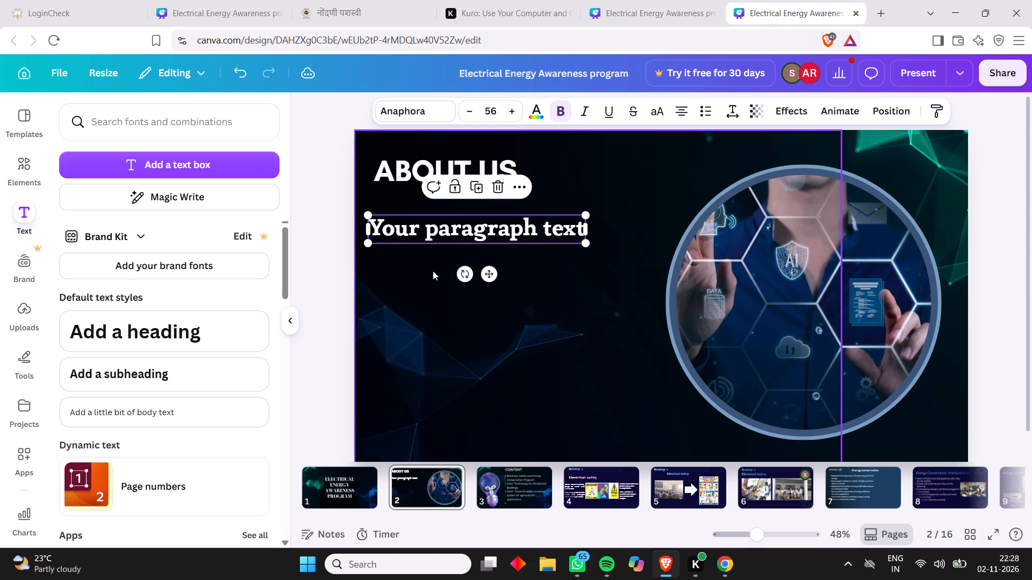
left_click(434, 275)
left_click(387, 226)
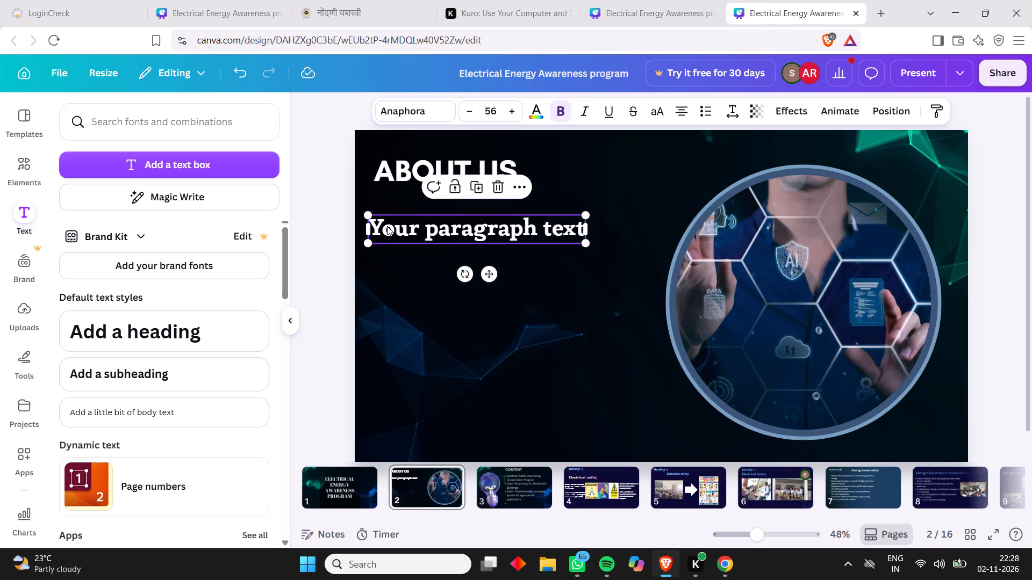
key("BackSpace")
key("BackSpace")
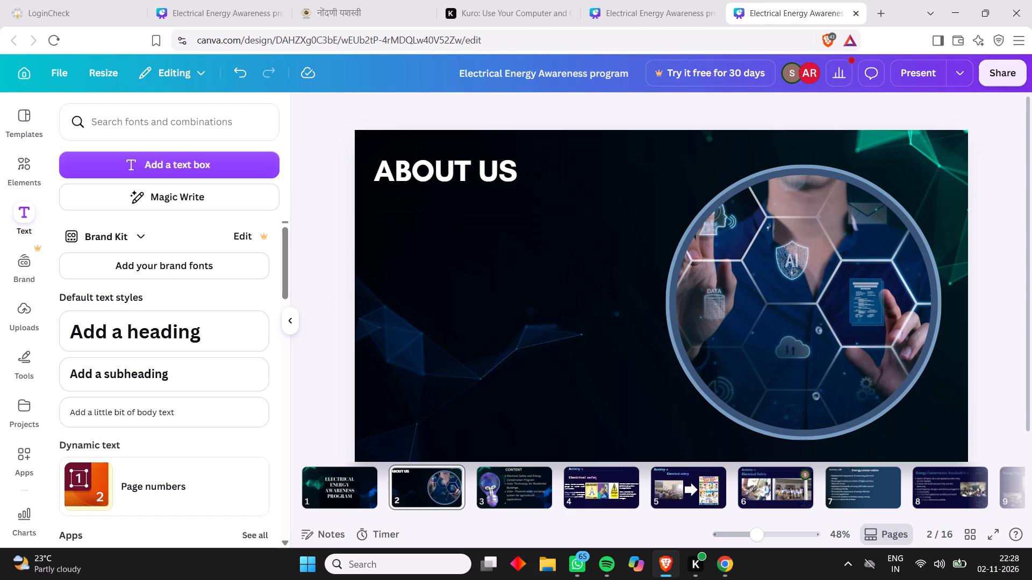
Add a text box just below the "ABOUT US" heading on slide 2 and clear its placeholder text.
left_click(224, 166)
left_click_drag(585, 320, 412, 249)
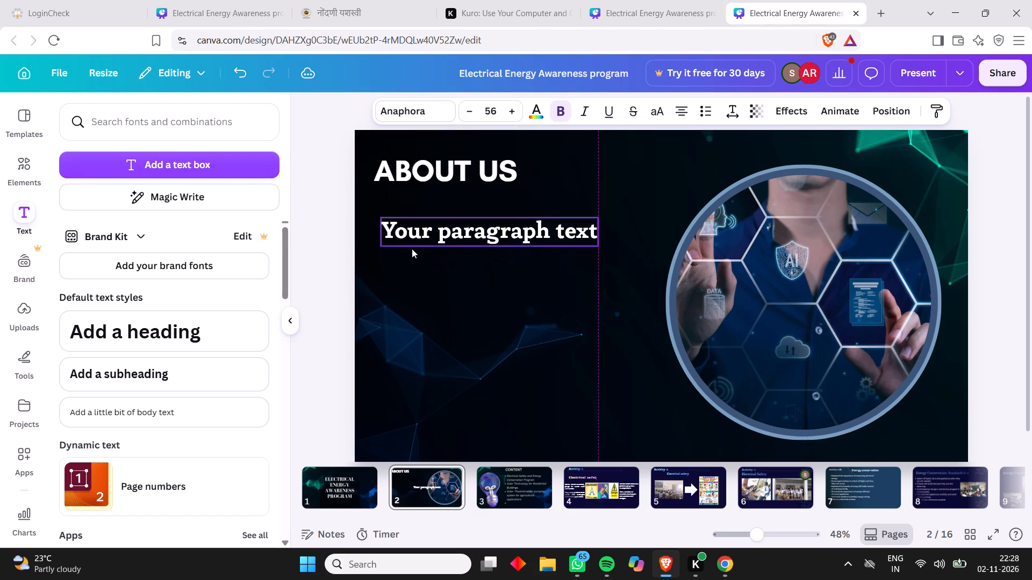
left_click_drag(412, 249, 400, 240)
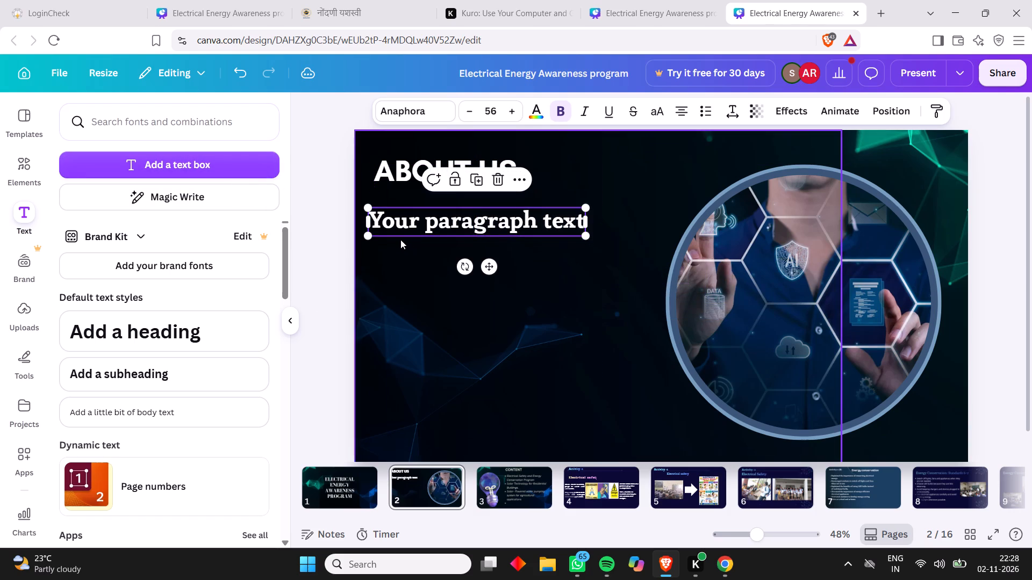
left_click(557, 215)
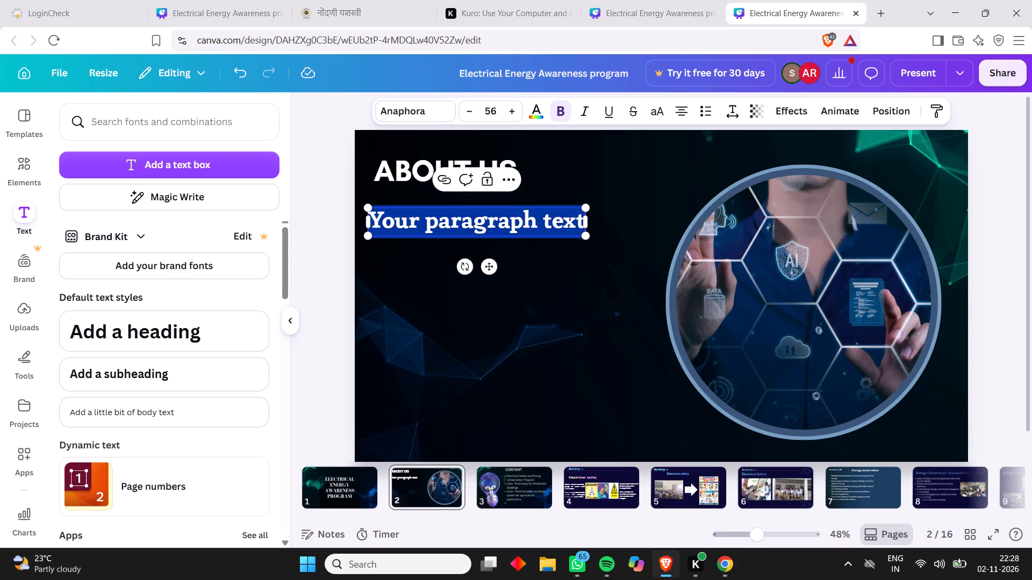
key("BackSpace")
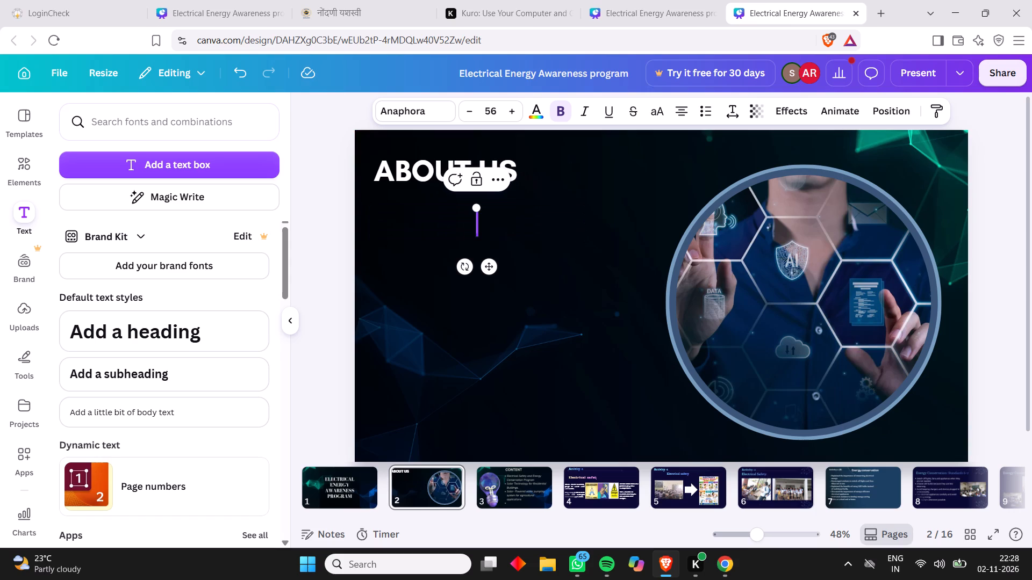
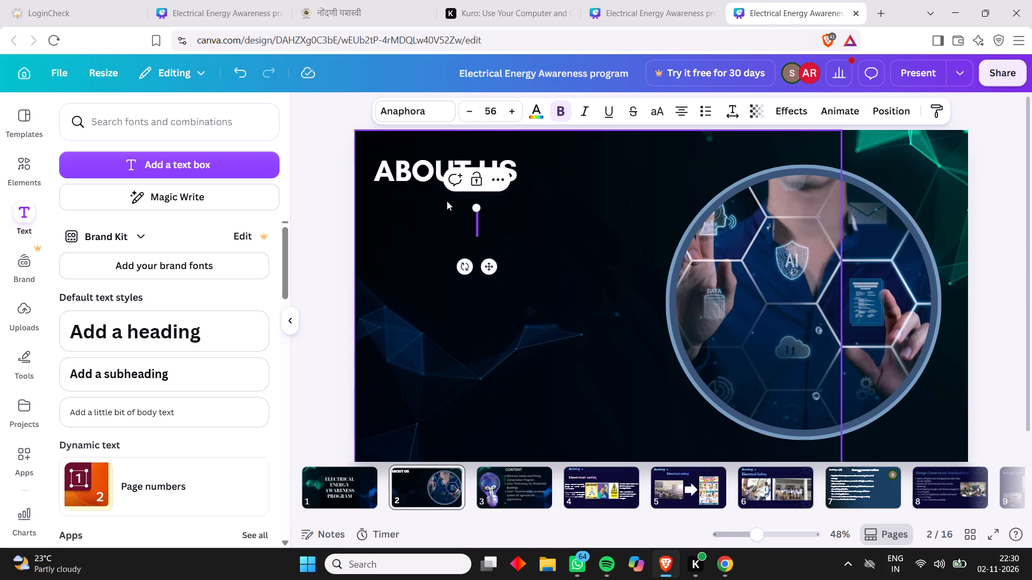
Enter the first team member's name with the number (02) in the text box below the "ABOUT US" heading on slide 2.
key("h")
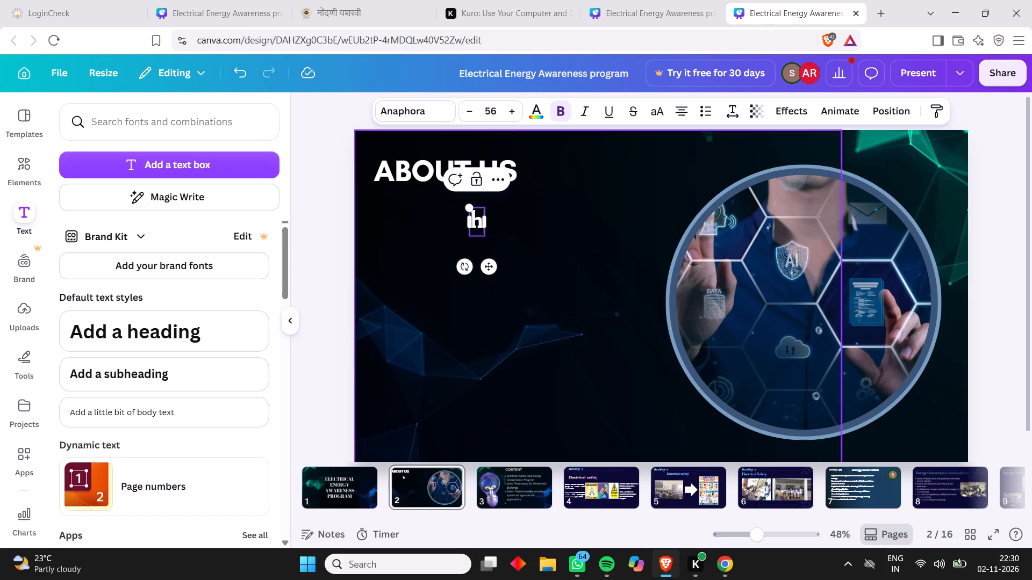
key("BackSpace")
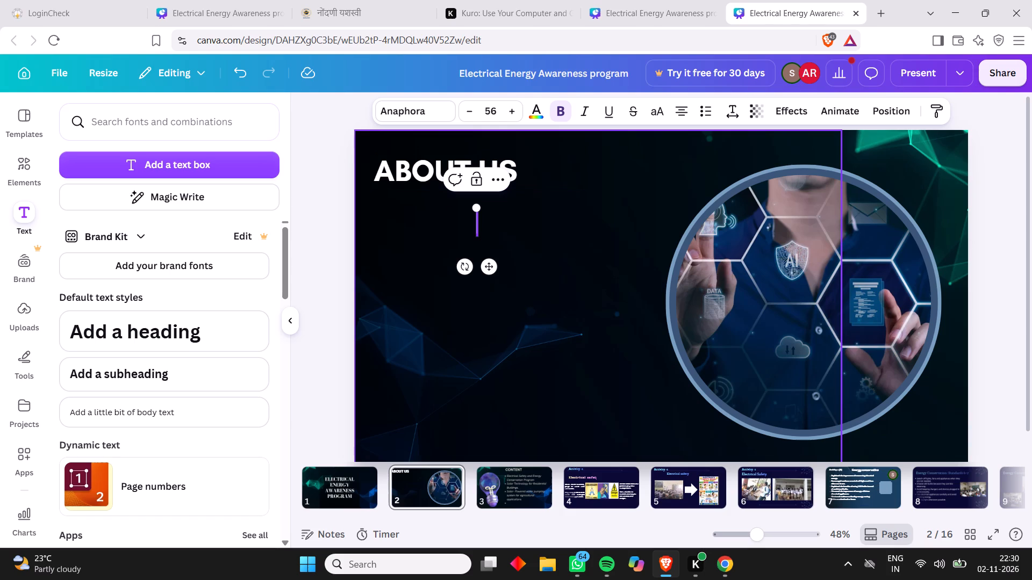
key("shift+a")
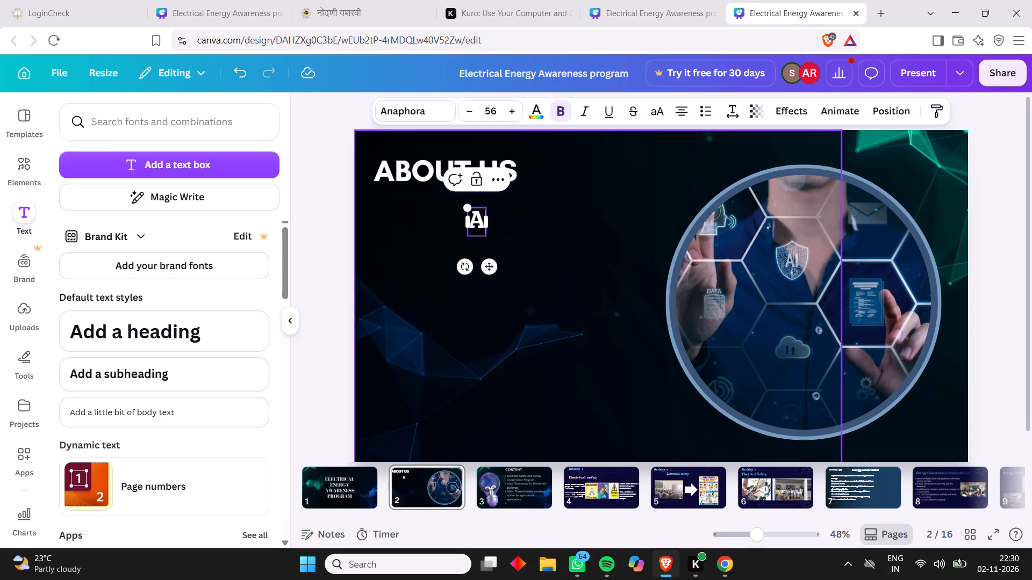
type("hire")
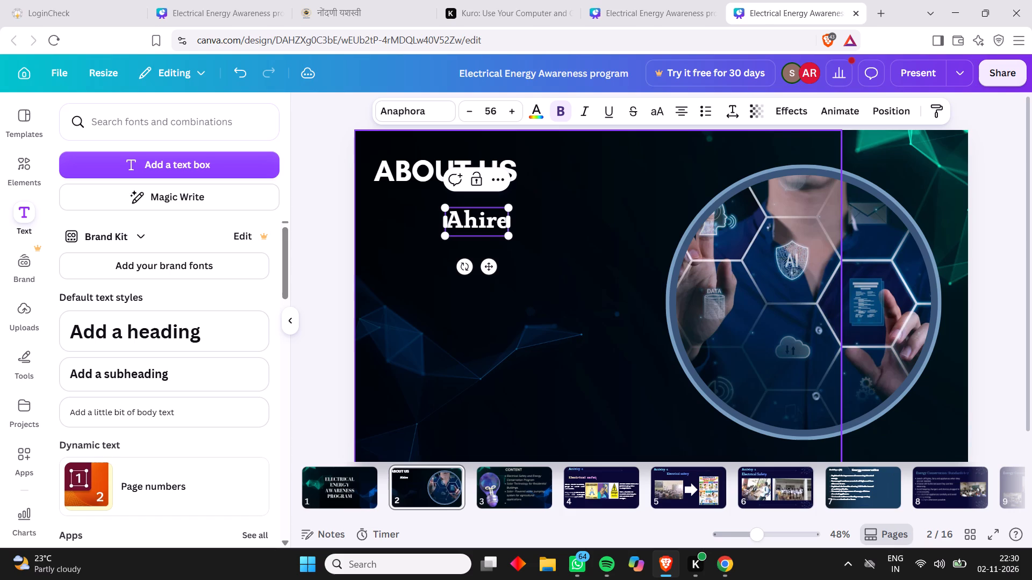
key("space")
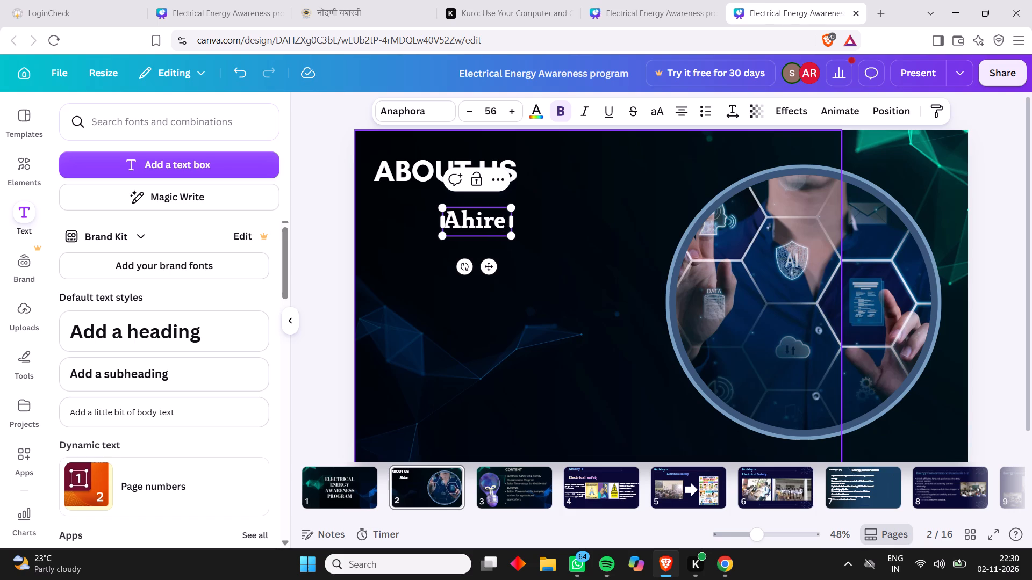
Complete the first team member's name followed by (02) below the "ABOUT US" heading on slide 2, and start a new line.
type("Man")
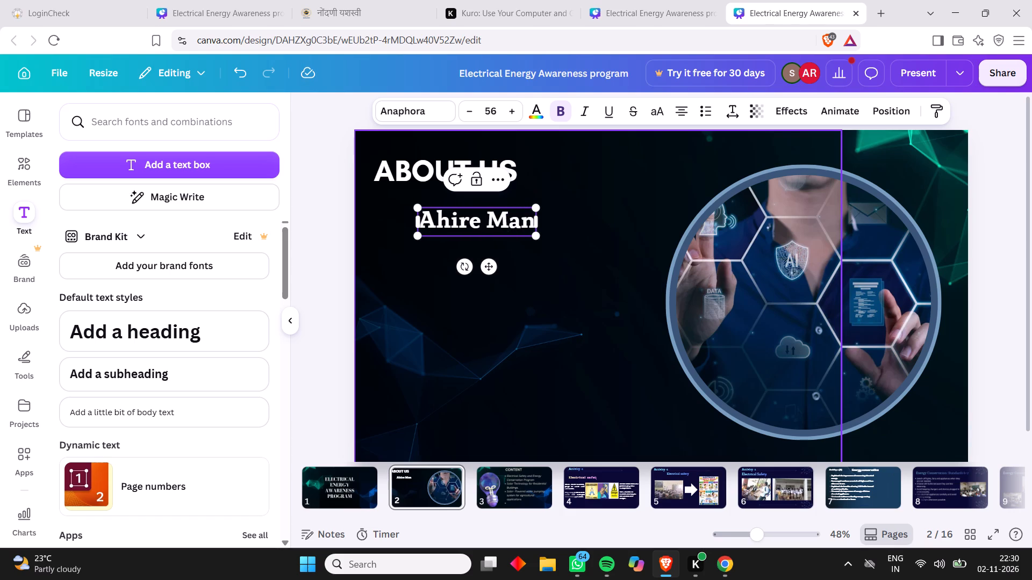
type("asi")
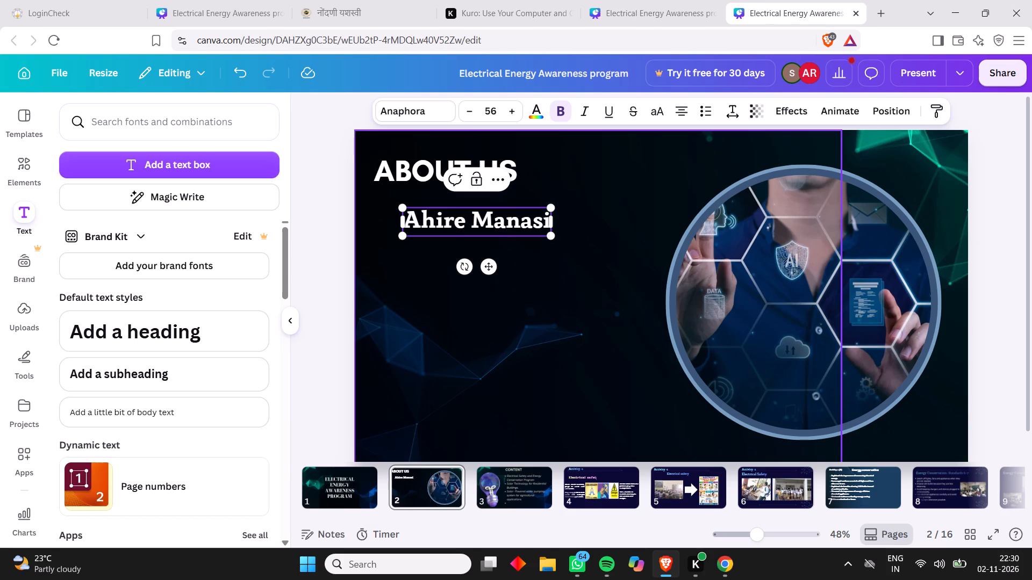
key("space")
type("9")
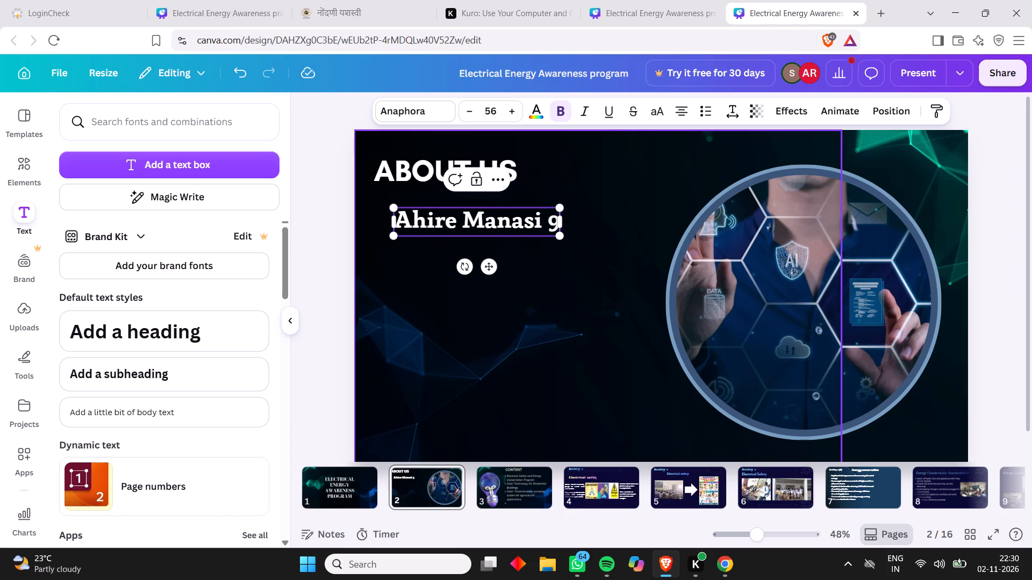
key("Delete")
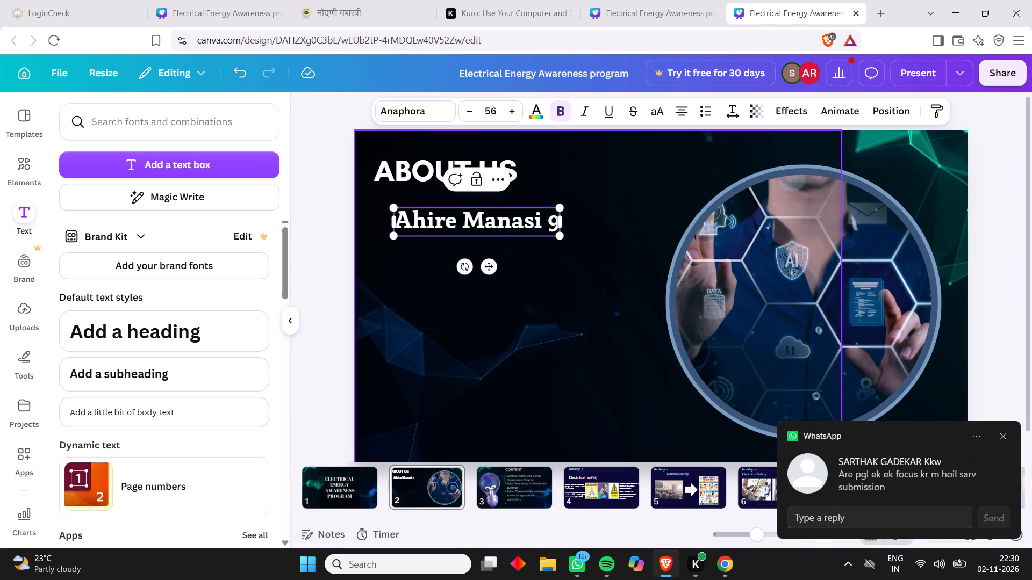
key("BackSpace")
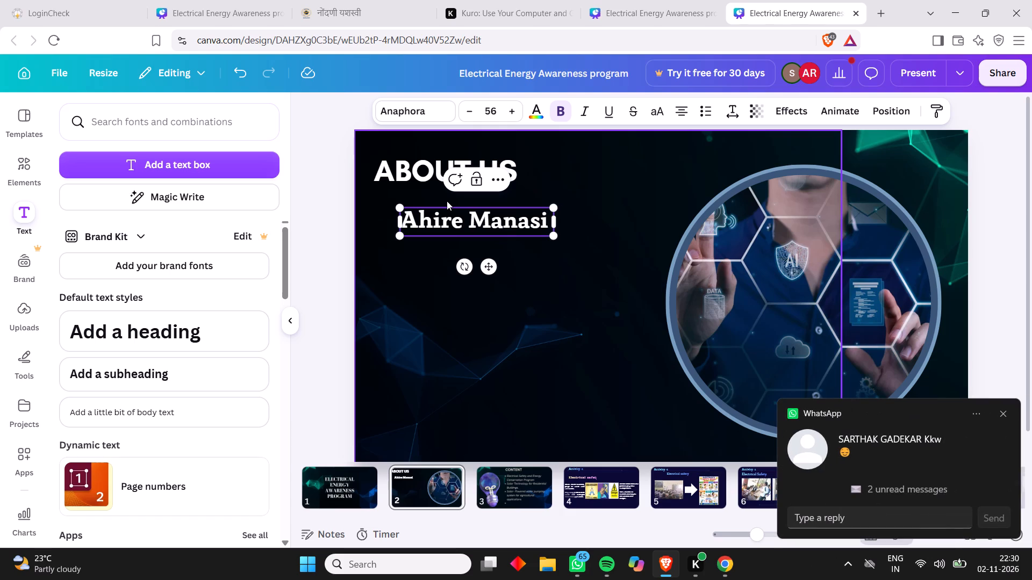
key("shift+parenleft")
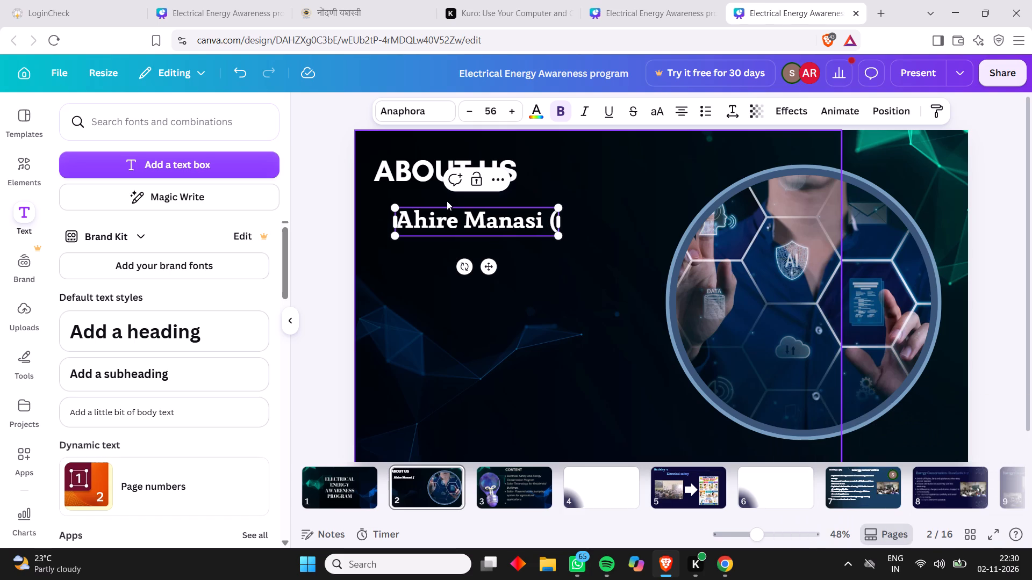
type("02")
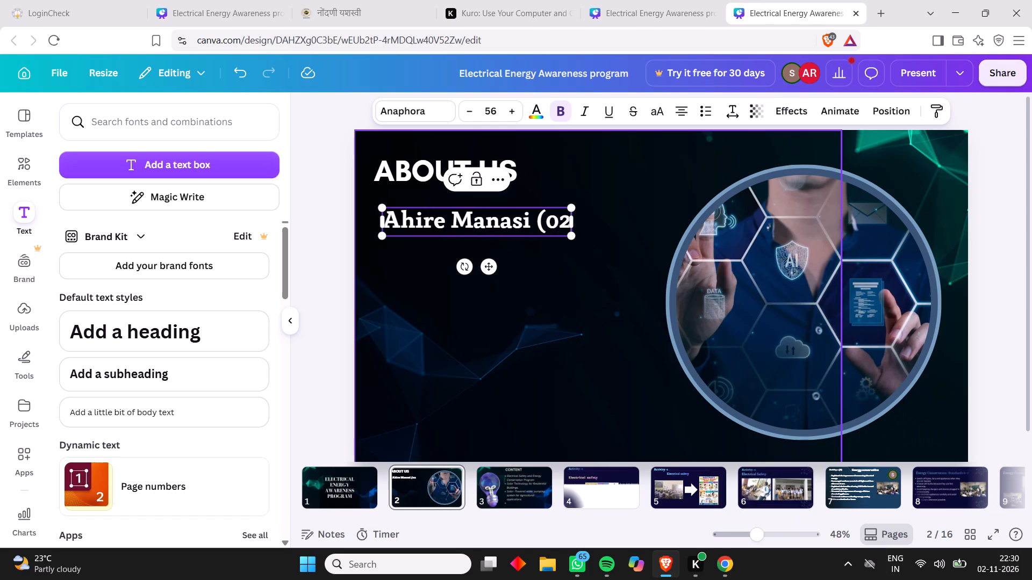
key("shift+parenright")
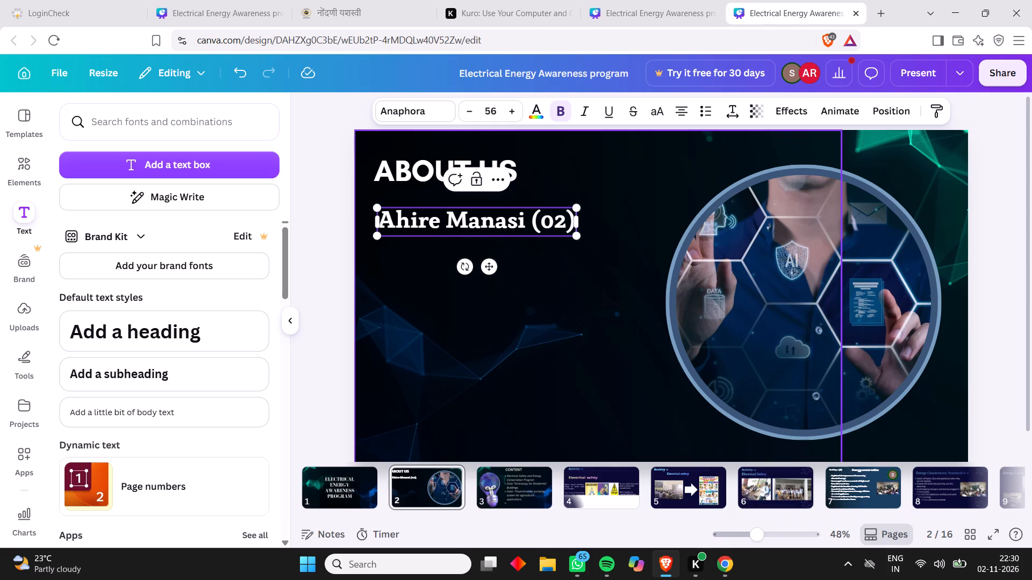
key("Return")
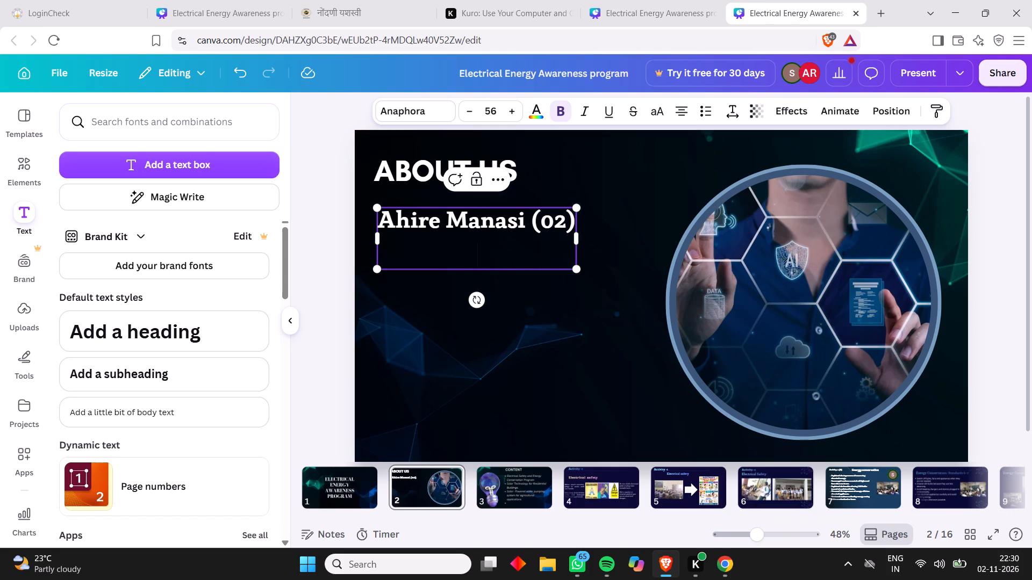
Select the first team member's name line, including (02), in the text box on slide 2.
left_click_drag(381, 214, 528, 242)
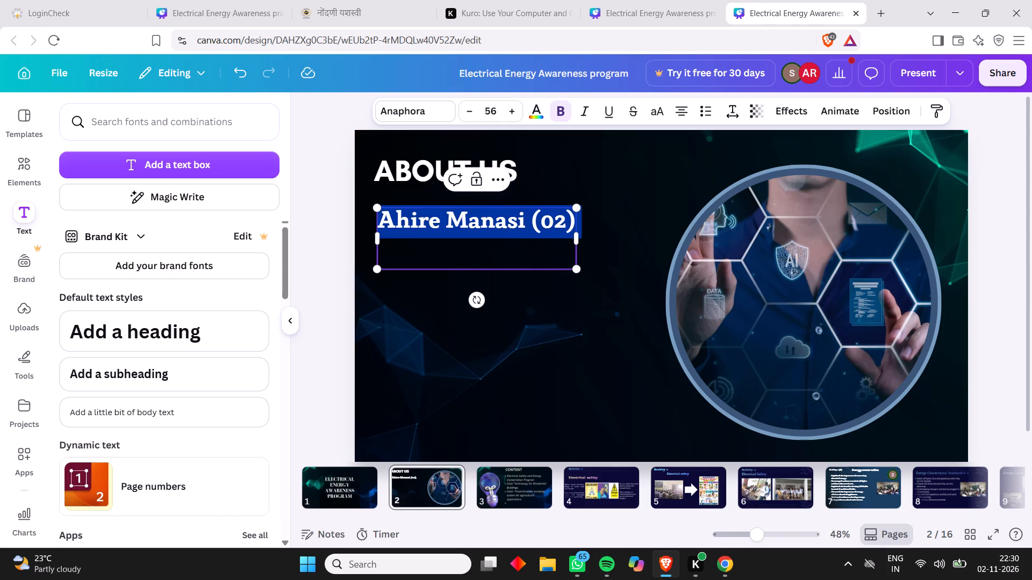
Reduce the font size of the first member's line to 49.
left_click_drag(528, 242, 540, 243)
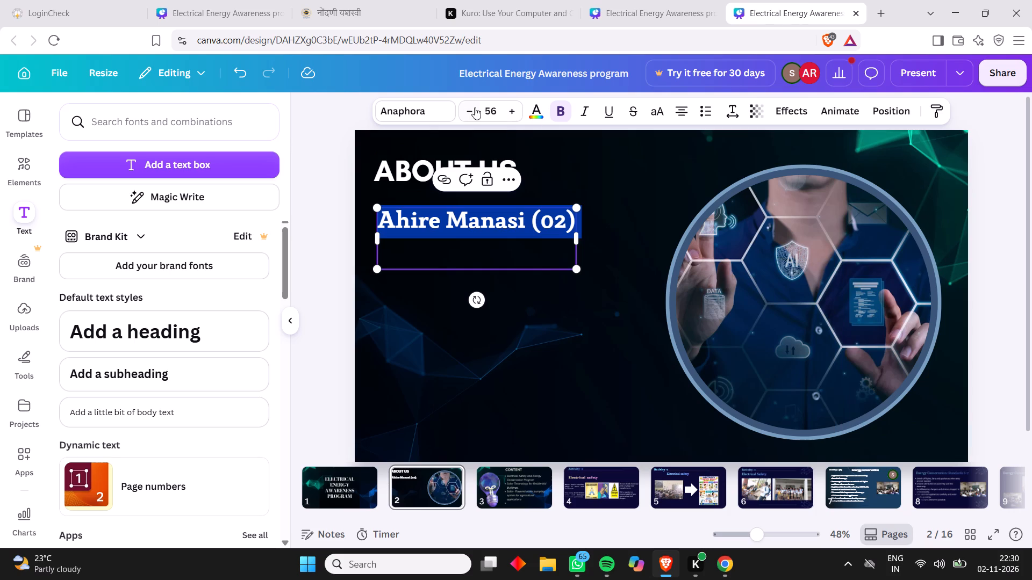
triple_click(470, 112)
triple_click(470, 112)
left_click(470, 112)
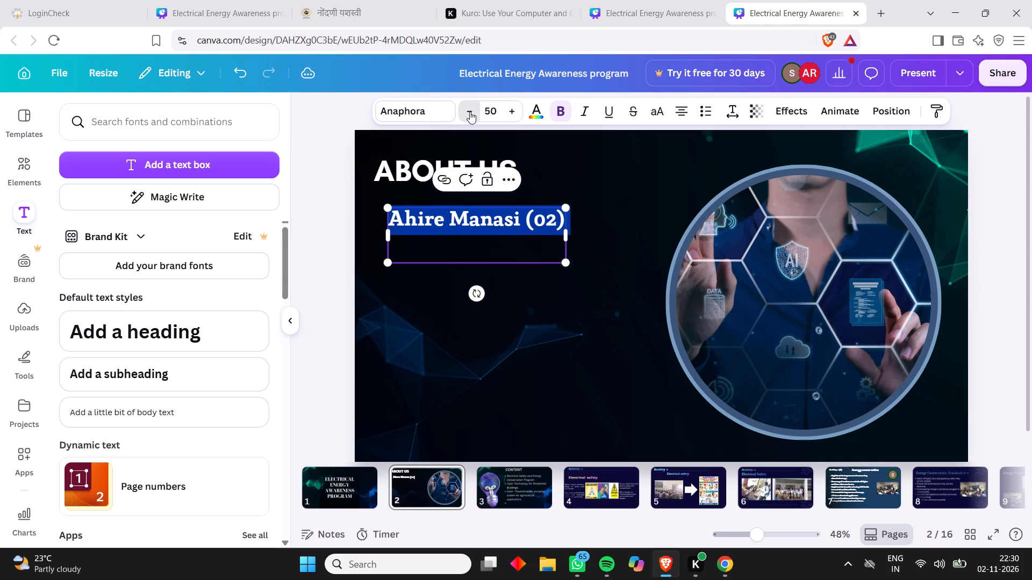
Enter the second team member's name with the number (05) on the line below the first, ending with a line break.
left_click(411, 248)
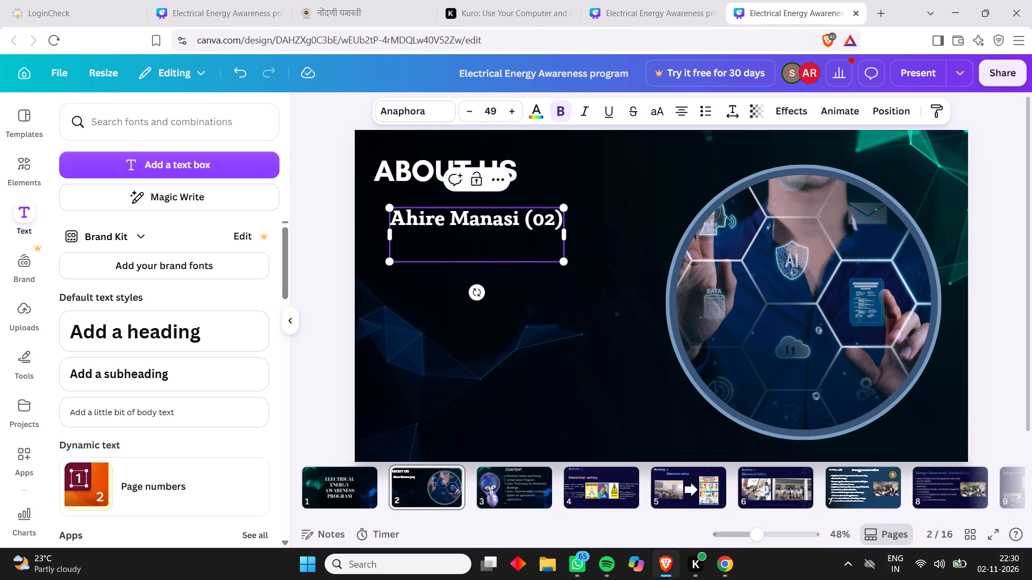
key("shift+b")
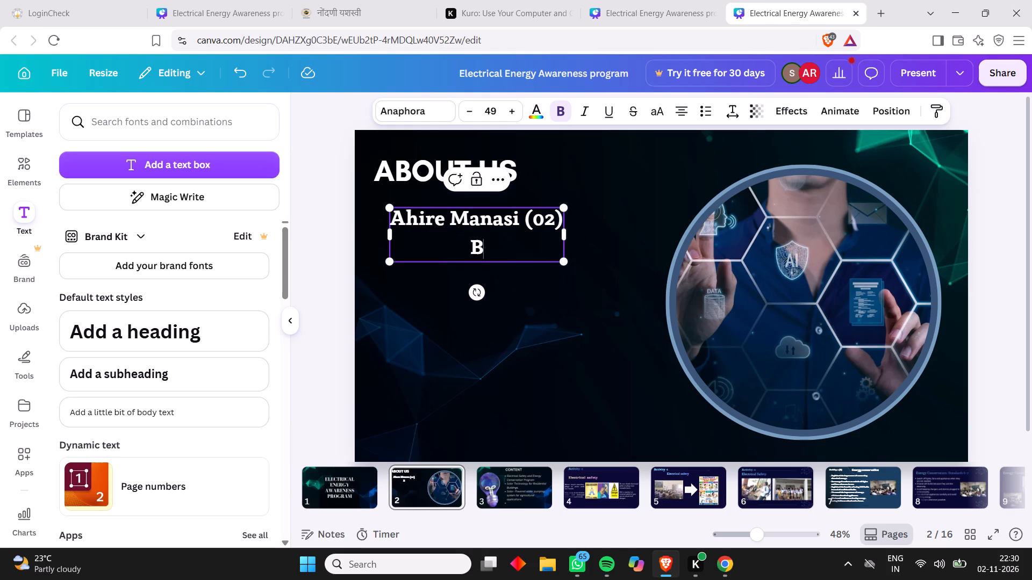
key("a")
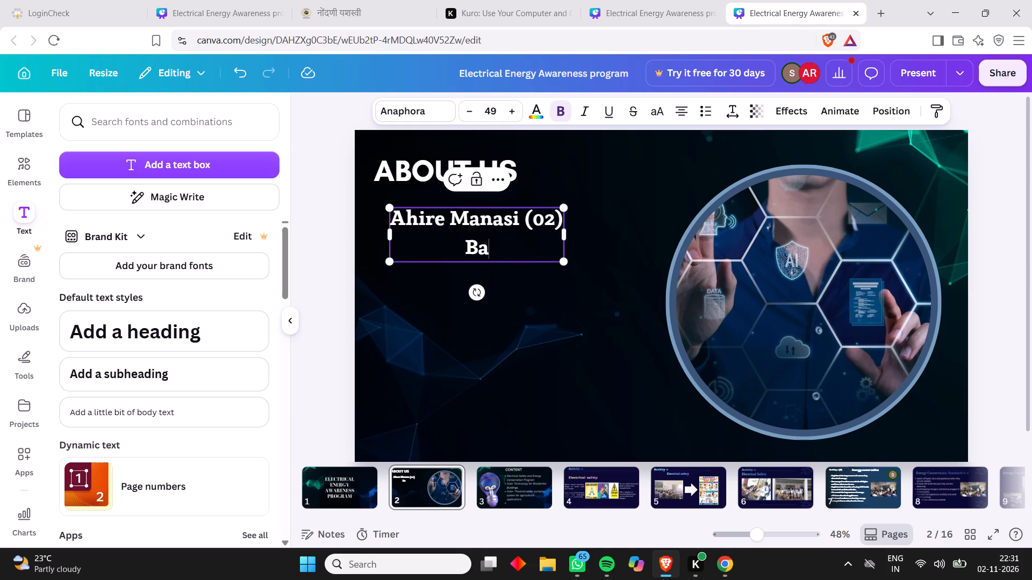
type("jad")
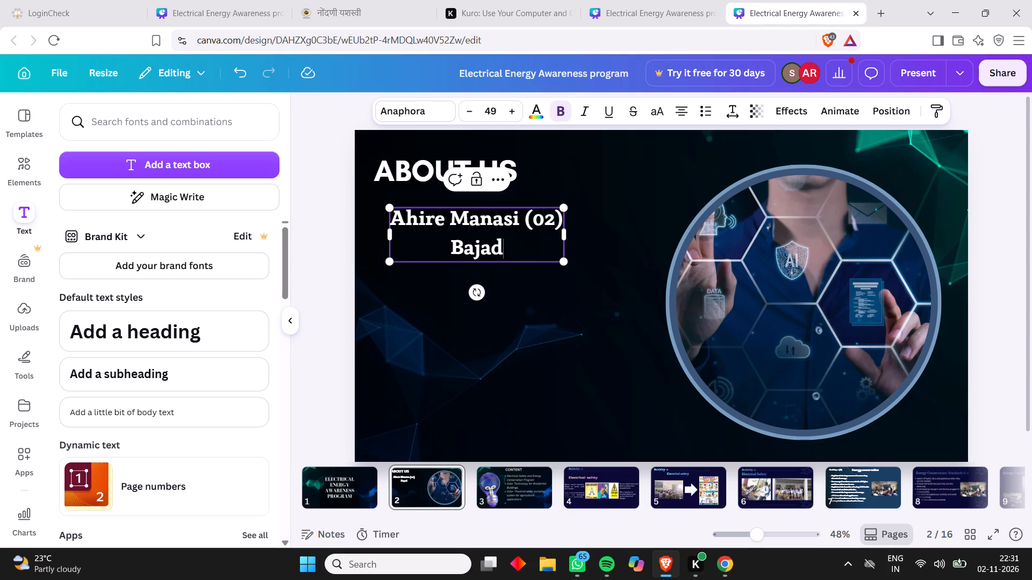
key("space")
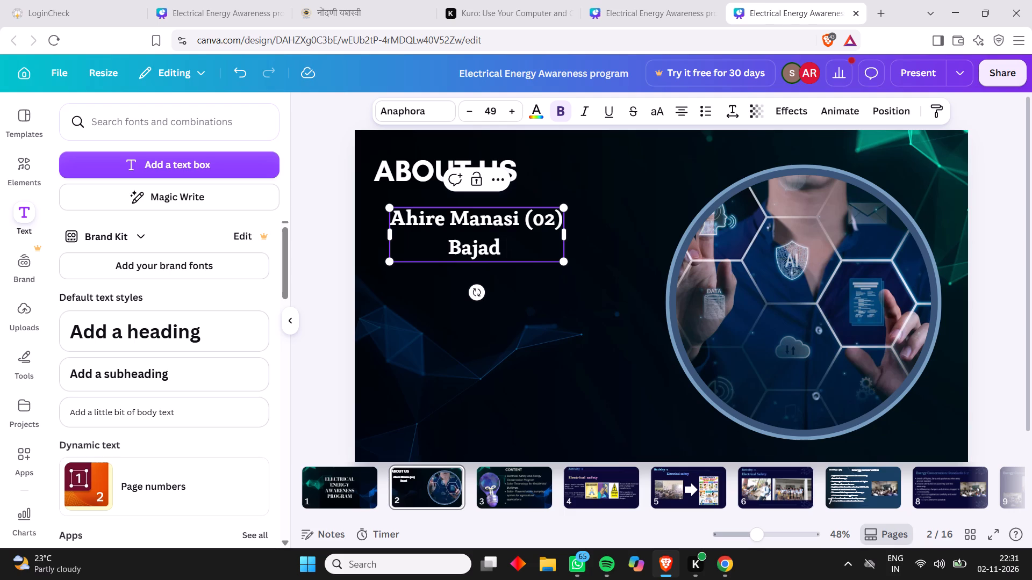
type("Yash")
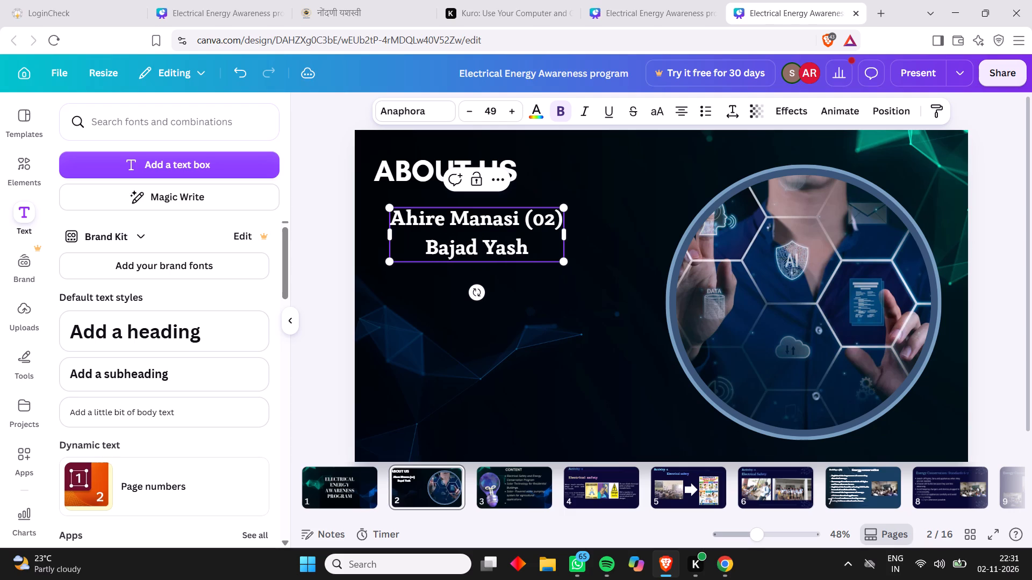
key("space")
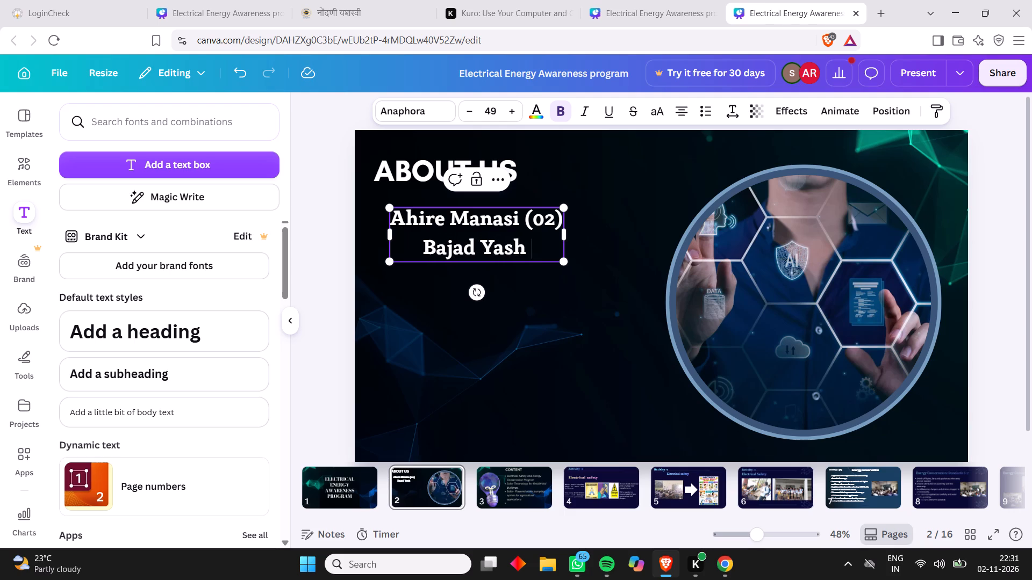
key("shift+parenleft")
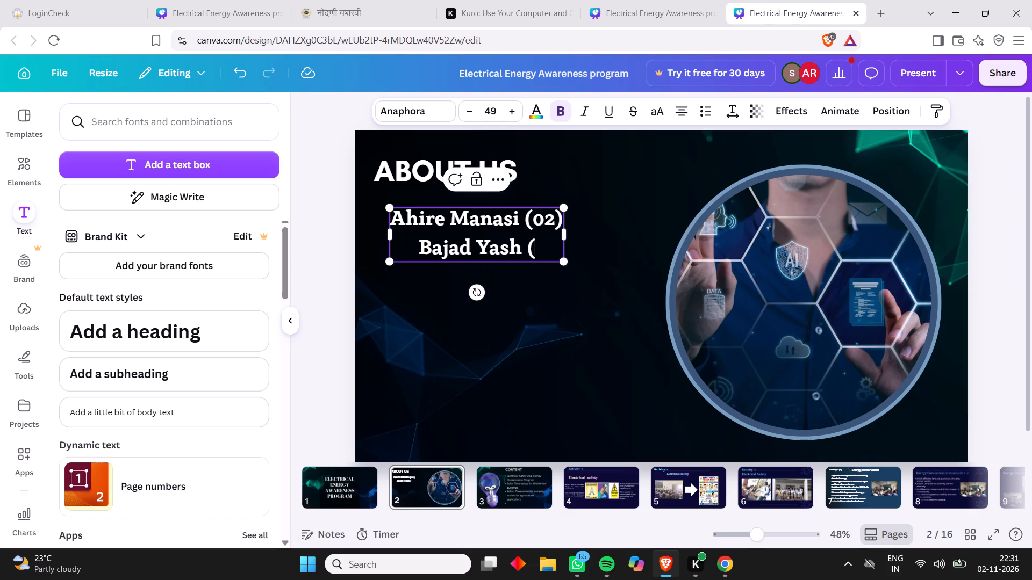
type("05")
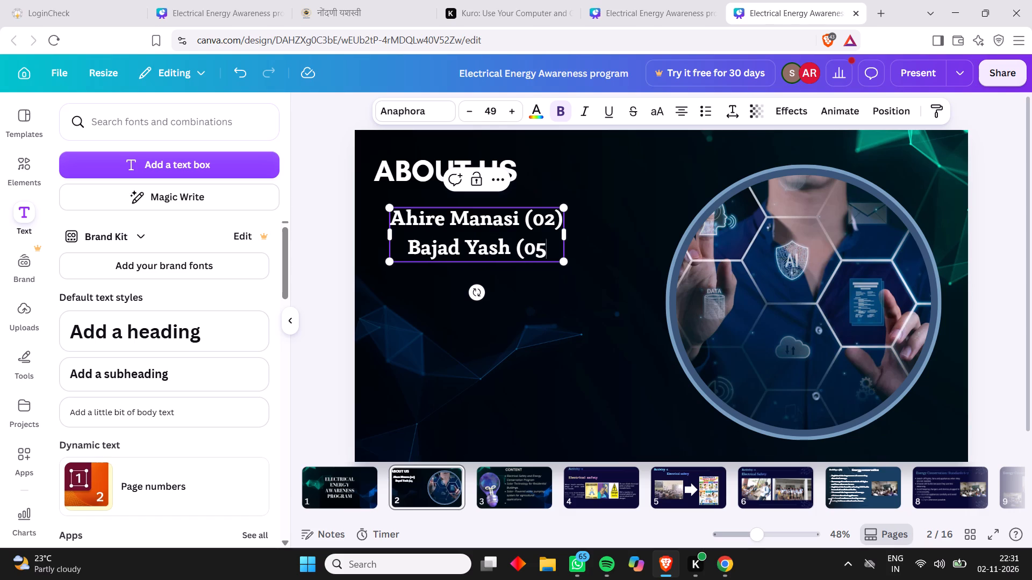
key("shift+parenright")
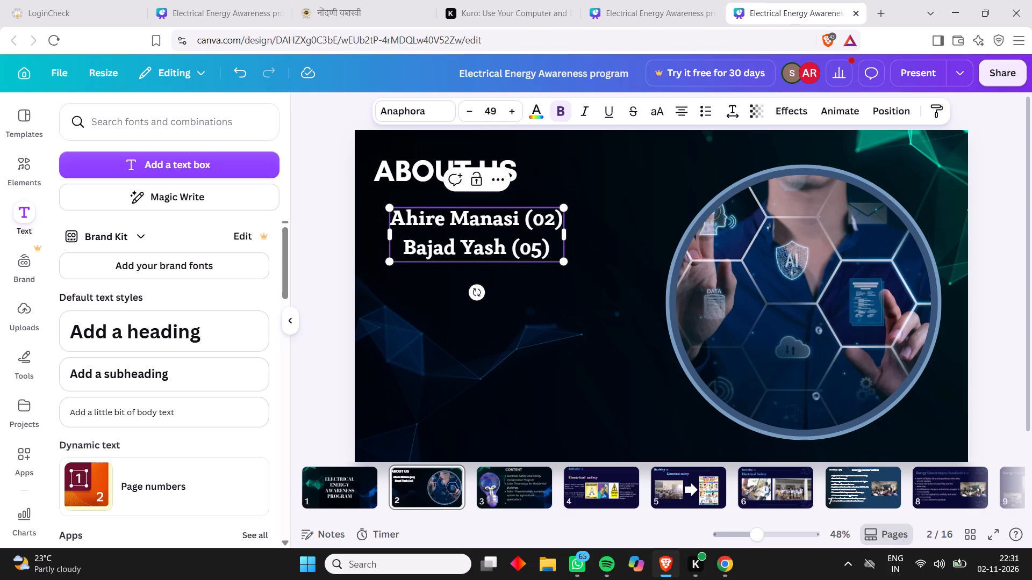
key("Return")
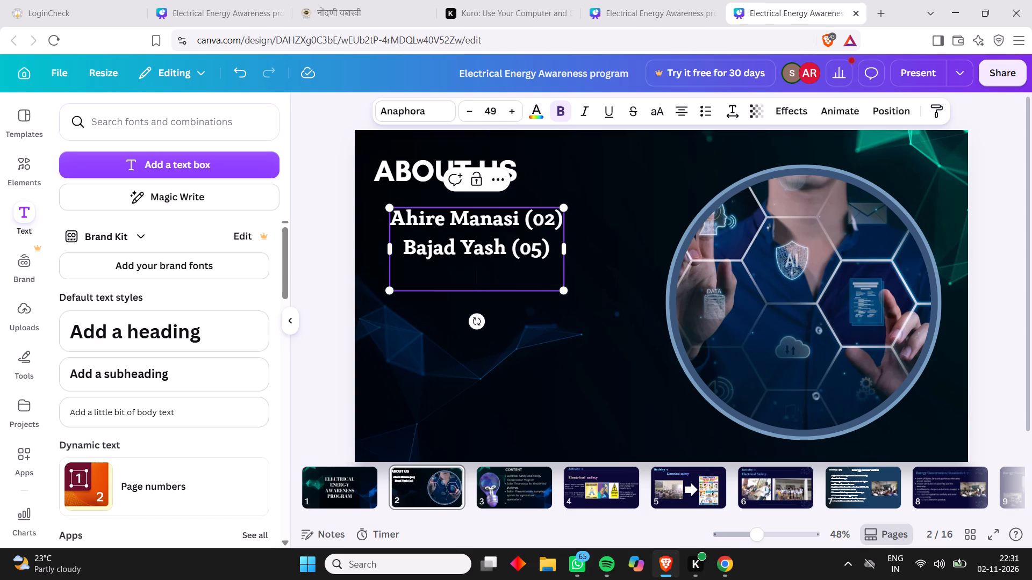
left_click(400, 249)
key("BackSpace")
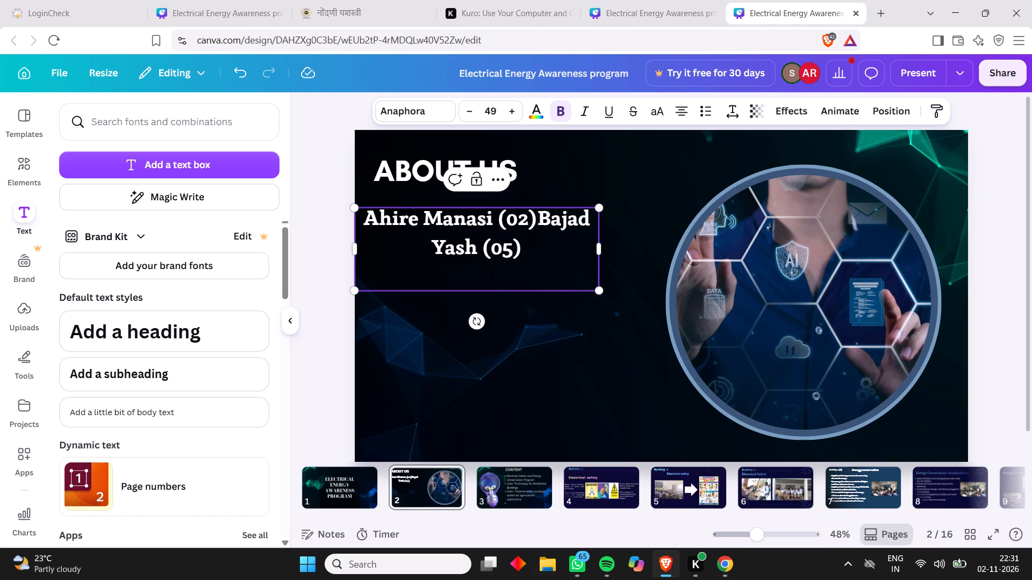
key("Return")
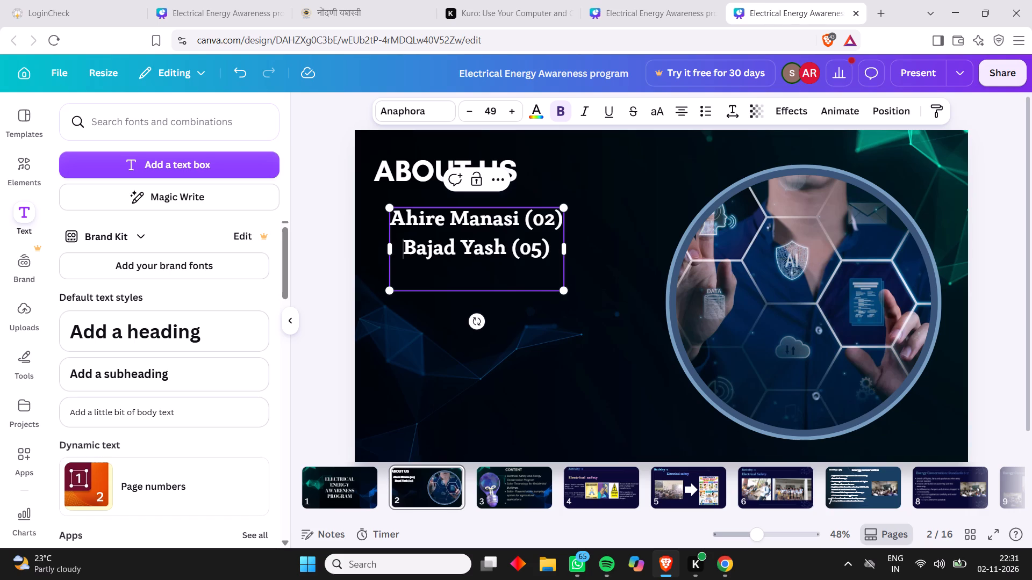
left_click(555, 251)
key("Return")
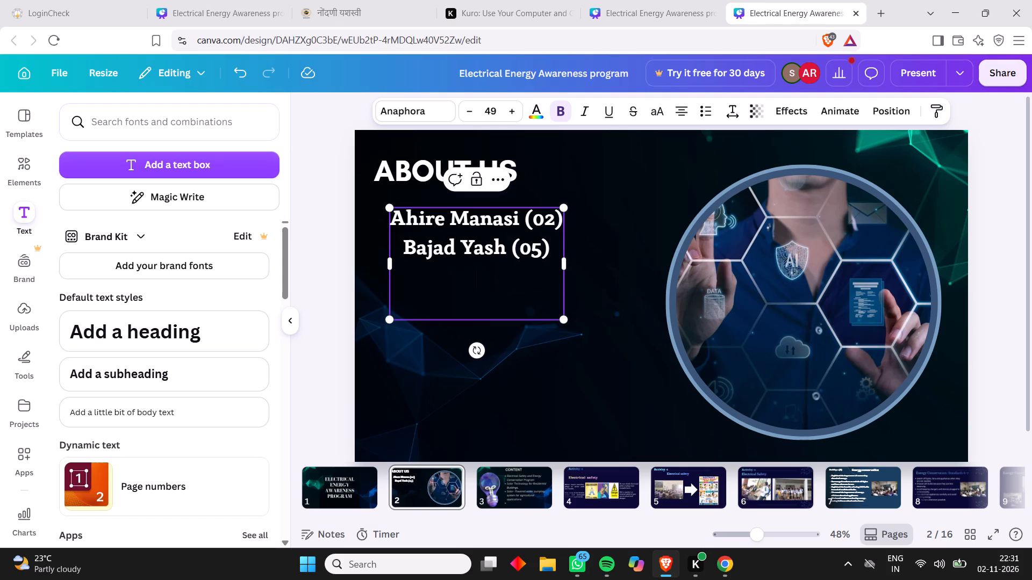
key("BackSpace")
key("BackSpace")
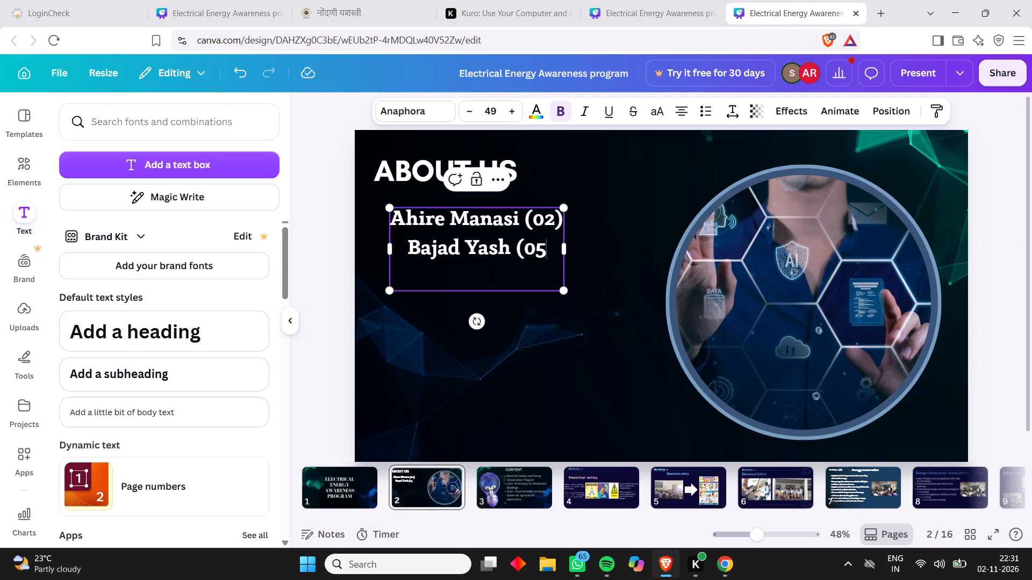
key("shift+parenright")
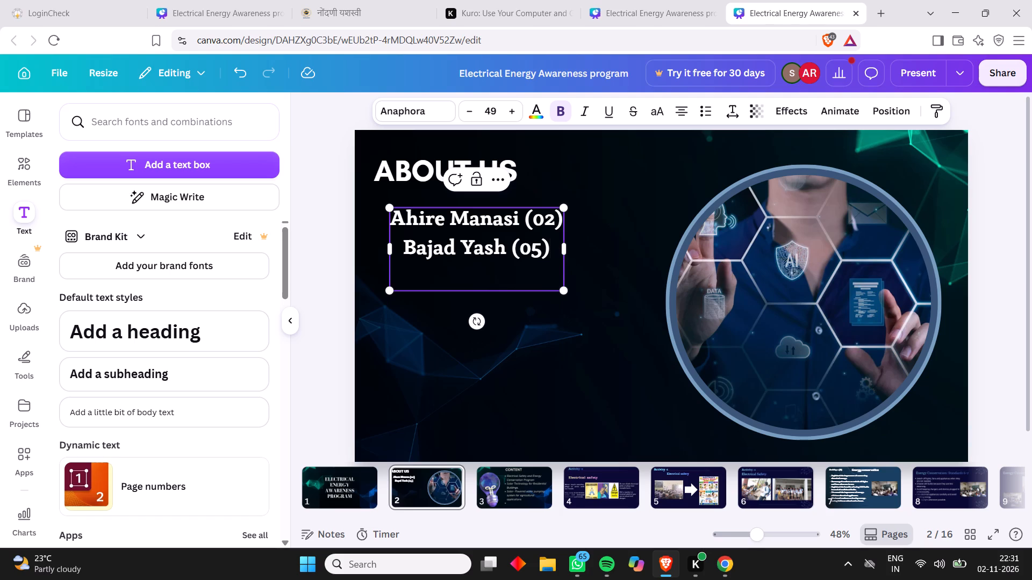
Enter the third team member's name with the number (09) on the empty line below the second.
left_click(406, 273)
left_click(406, 273)
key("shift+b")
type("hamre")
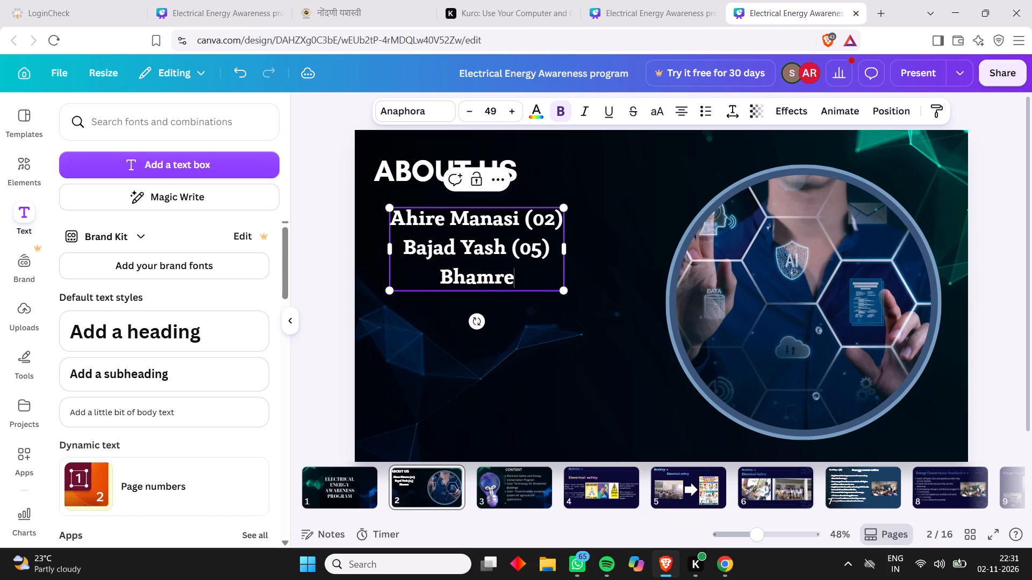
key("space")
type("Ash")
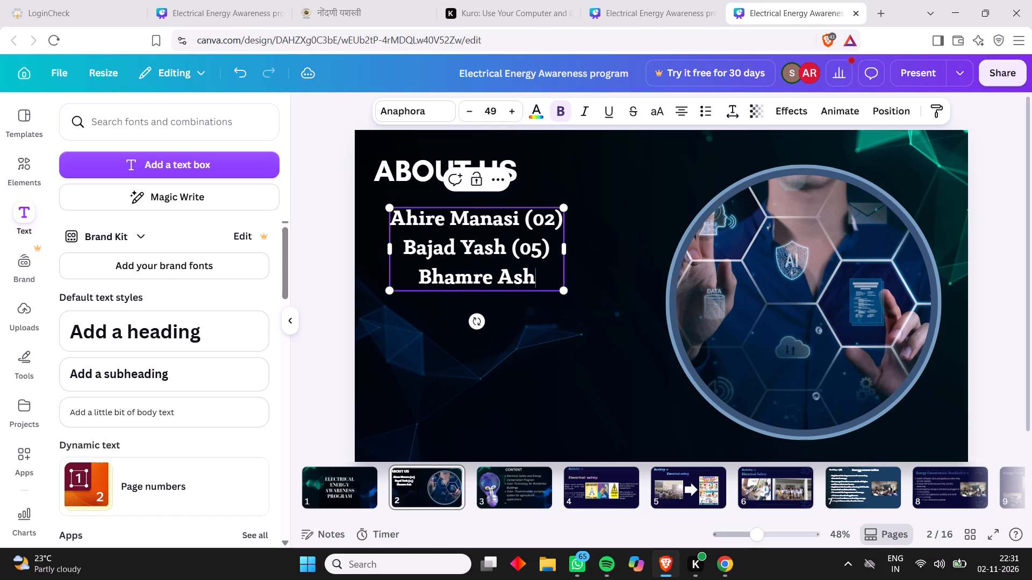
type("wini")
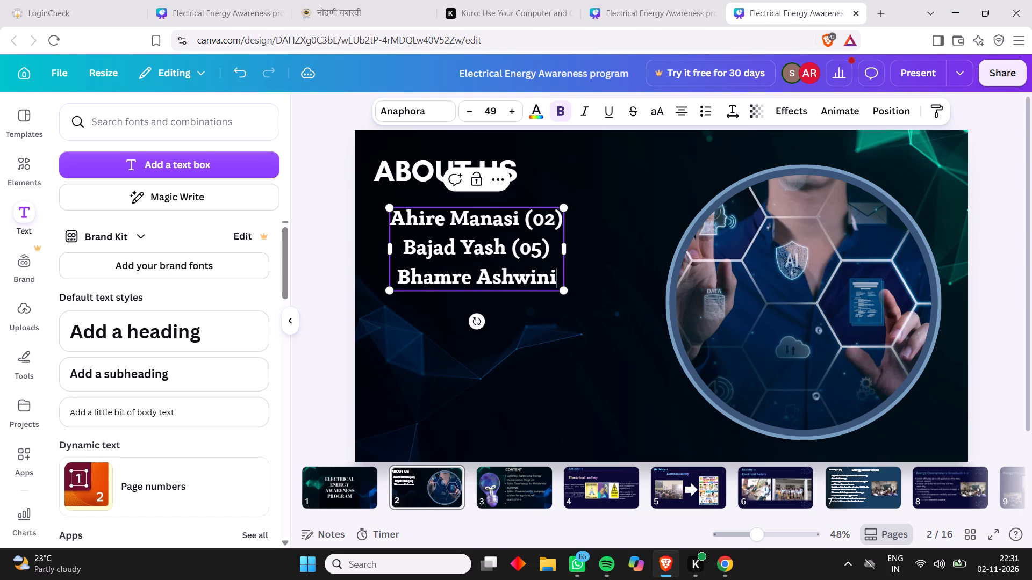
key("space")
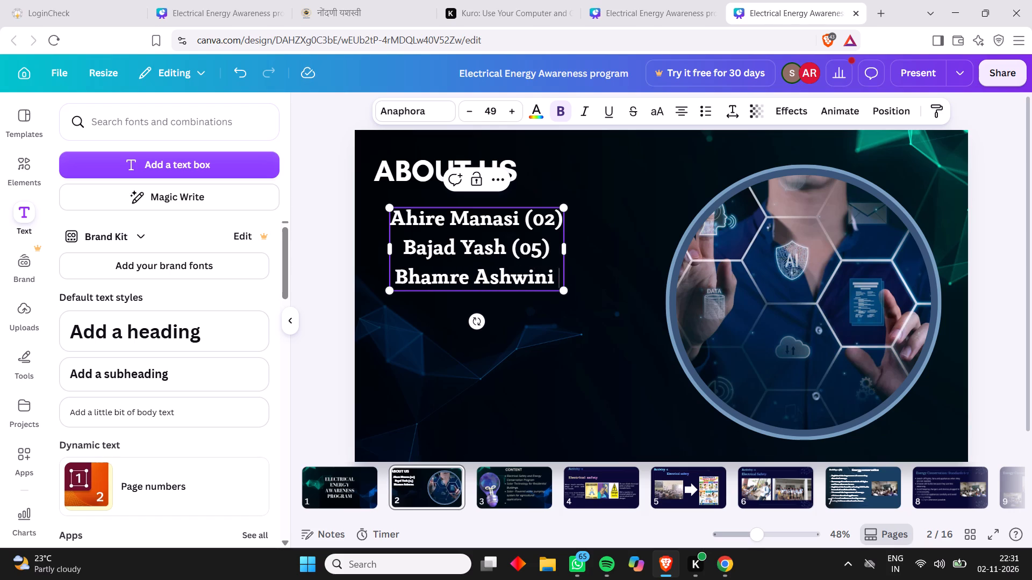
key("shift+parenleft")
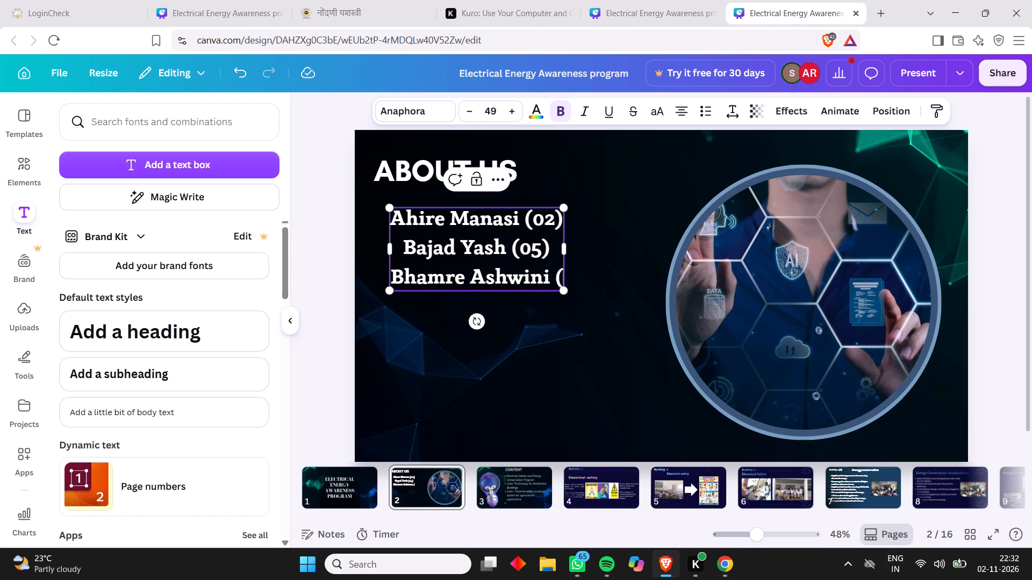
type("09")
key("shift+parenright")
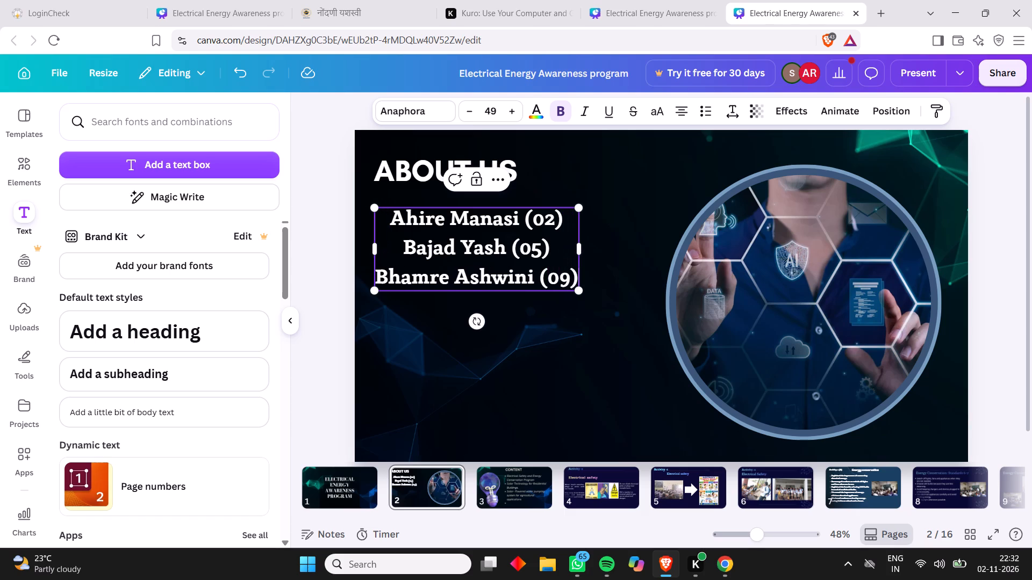
Enter the fourth team member's name with the number (27) on a new line below the third.
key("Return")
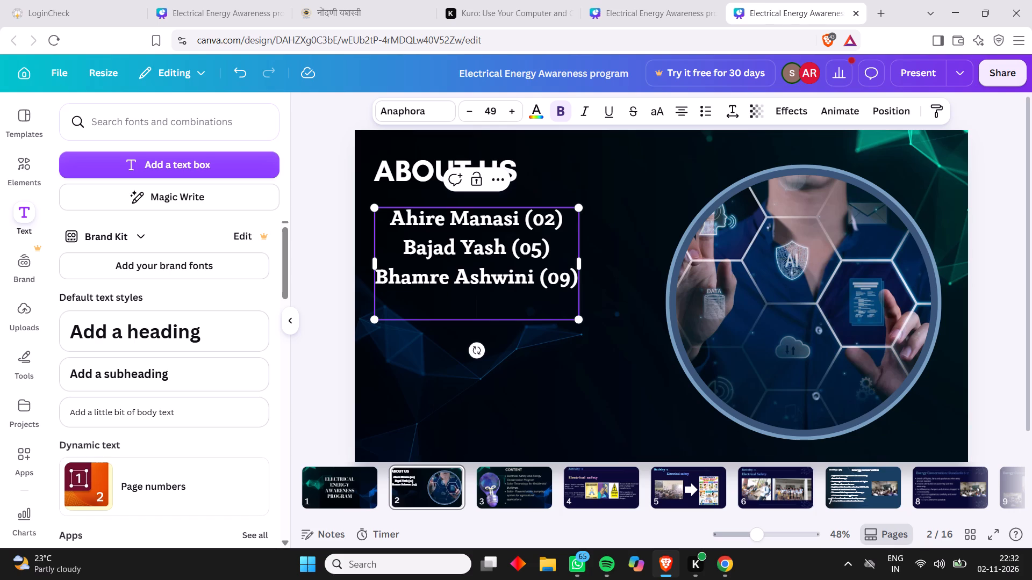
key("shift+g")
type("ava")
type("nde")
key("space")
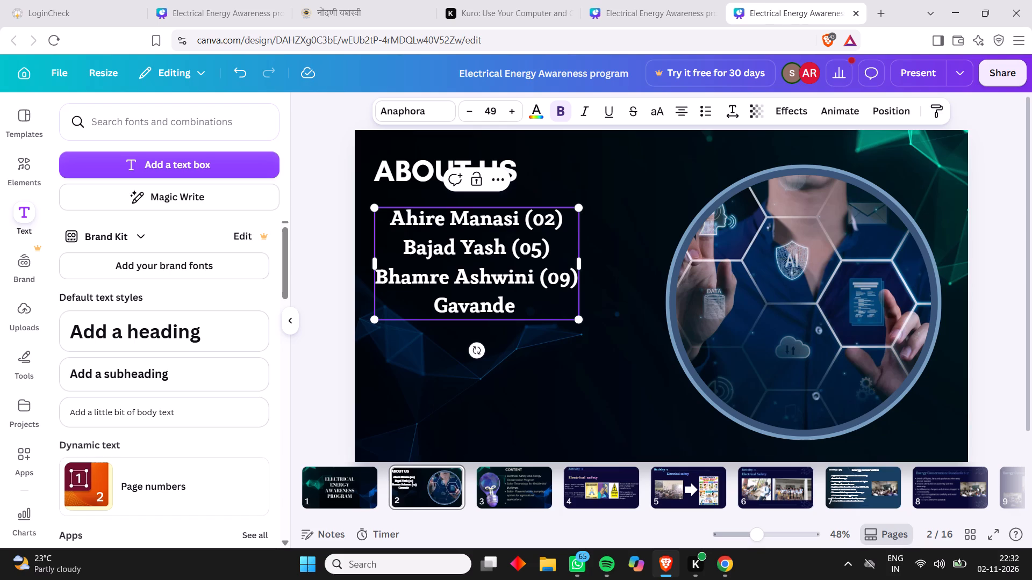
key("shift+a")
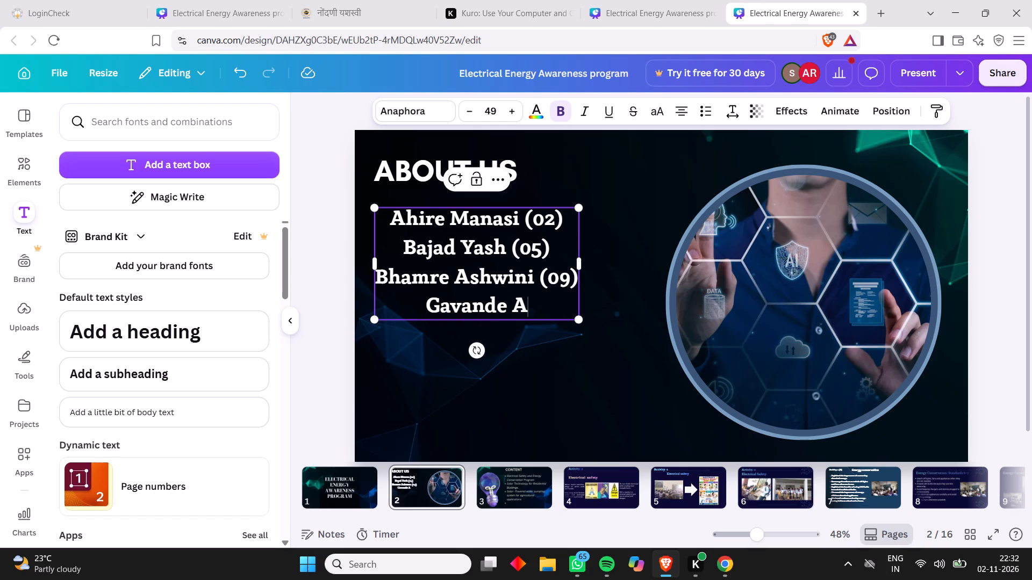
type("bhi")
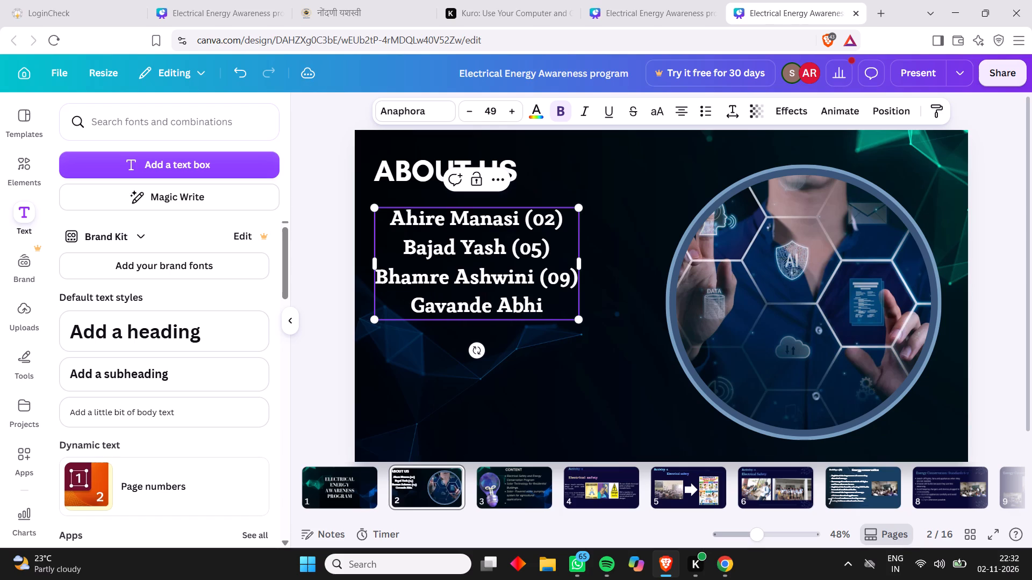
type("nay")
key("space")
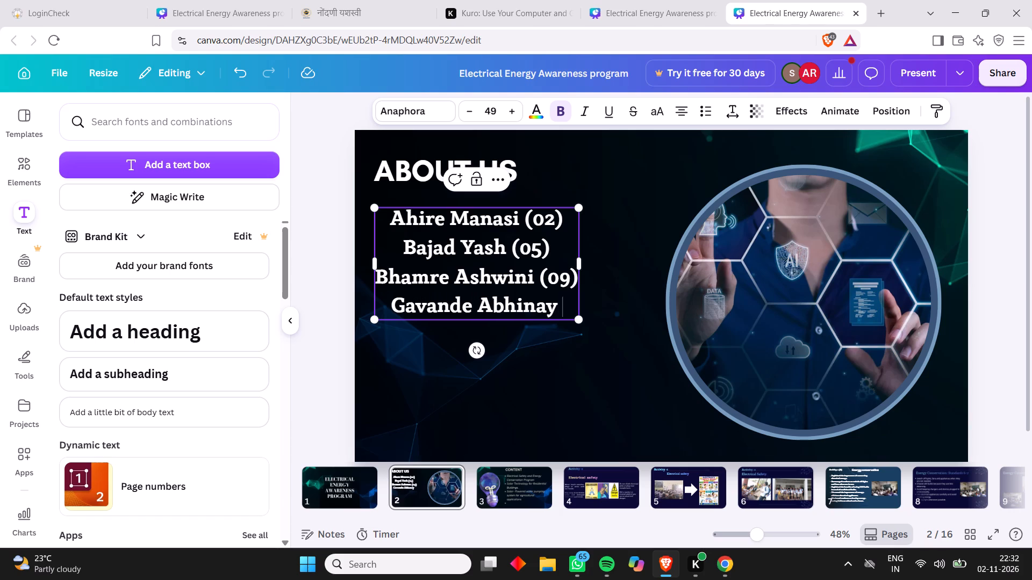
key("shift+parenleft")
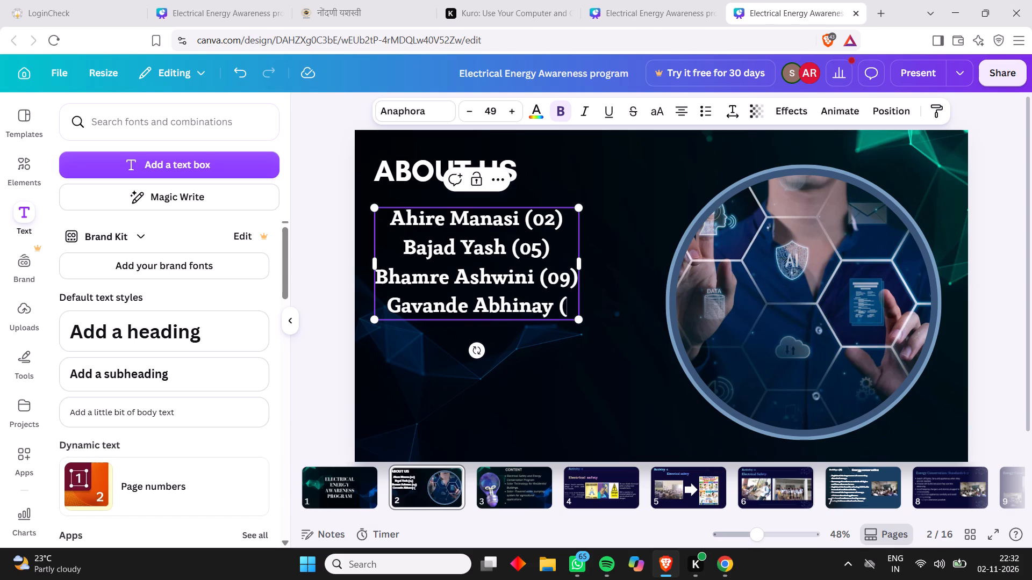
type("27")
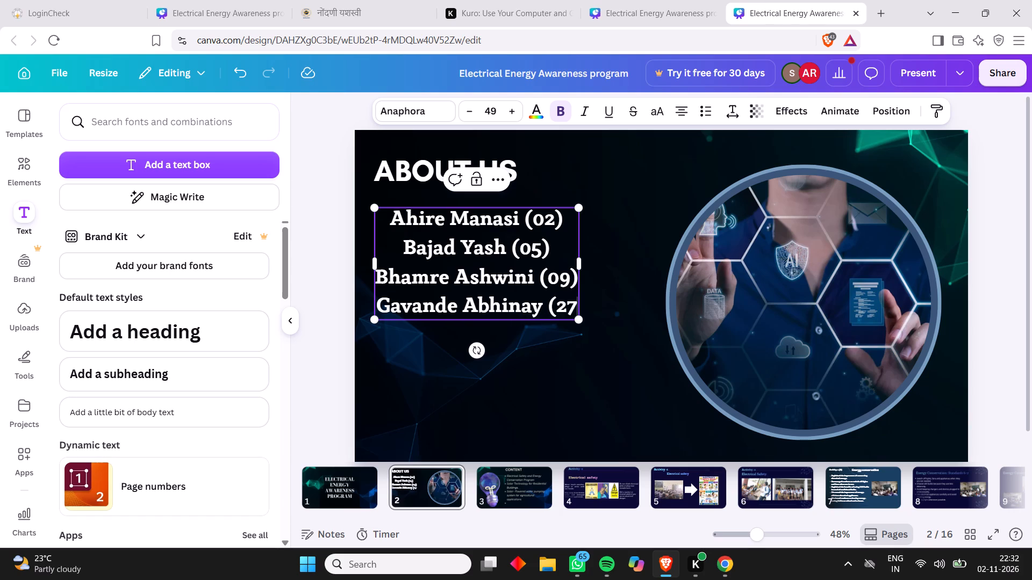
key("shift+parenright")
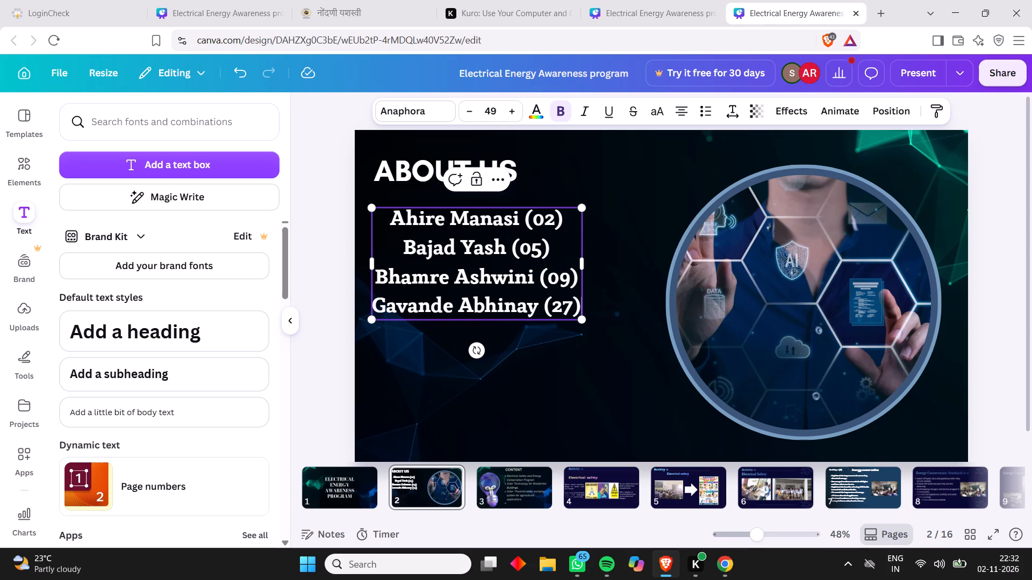
Enter the fifth team member's name with the number (22) on a new line below the fourth.
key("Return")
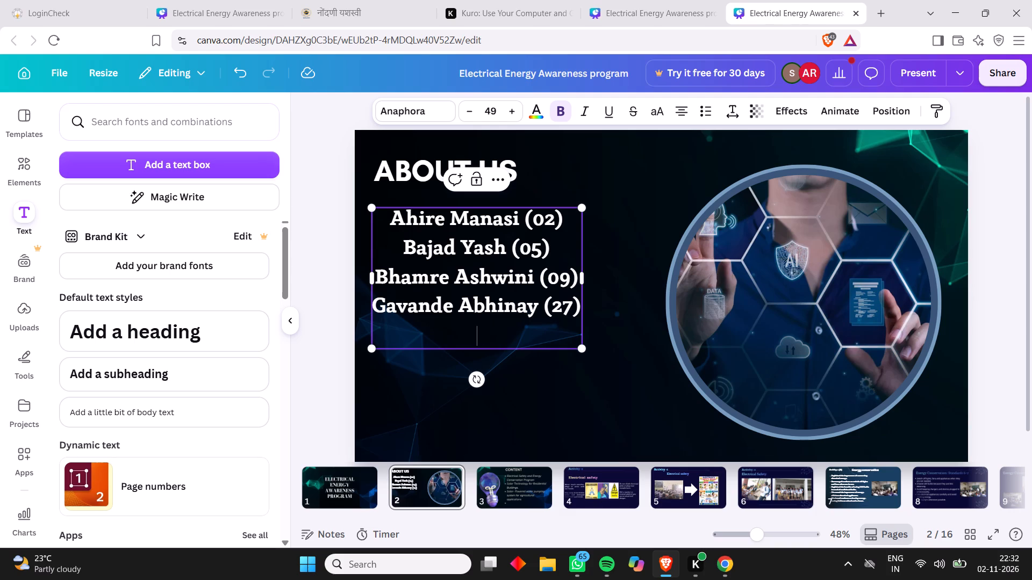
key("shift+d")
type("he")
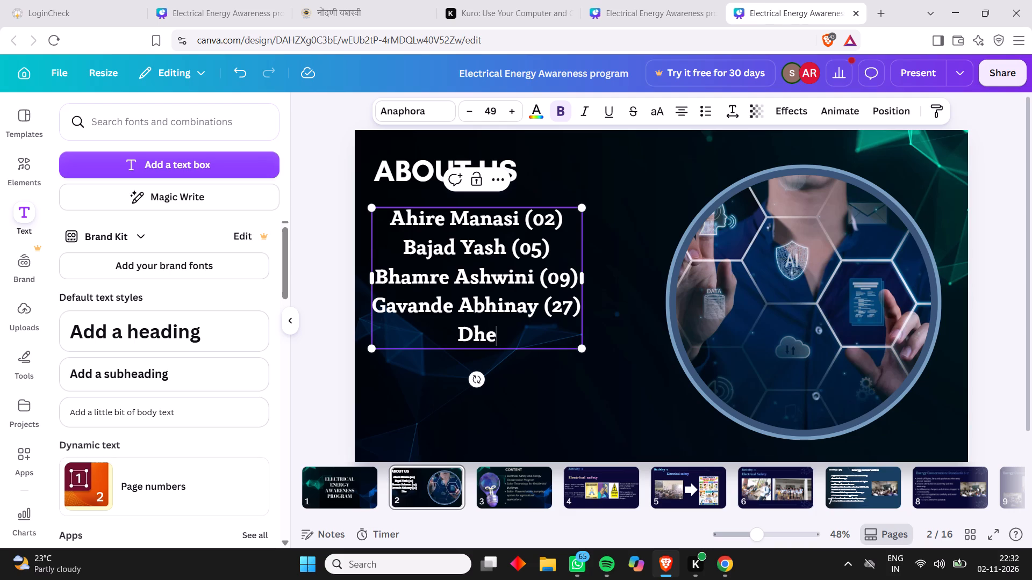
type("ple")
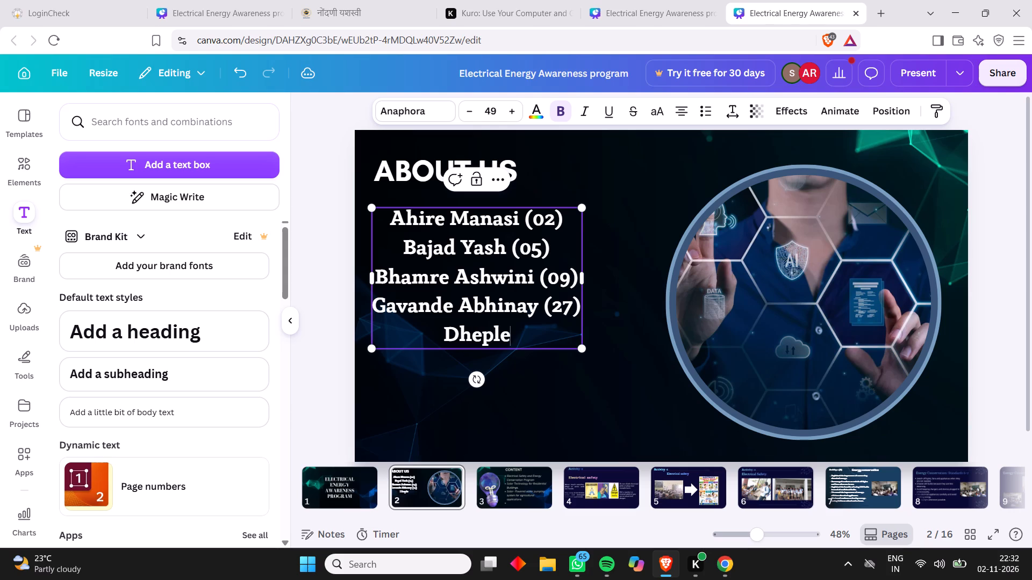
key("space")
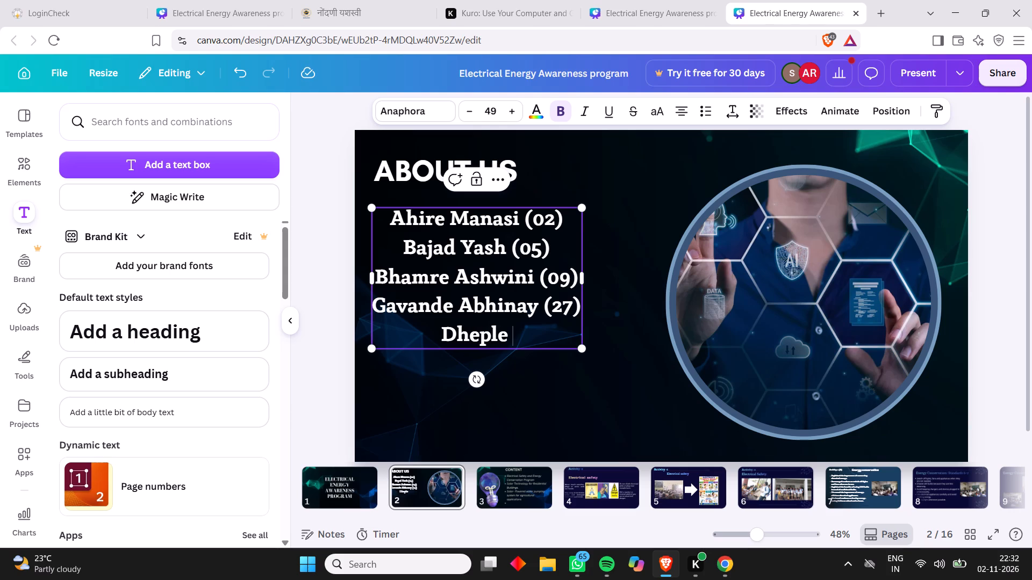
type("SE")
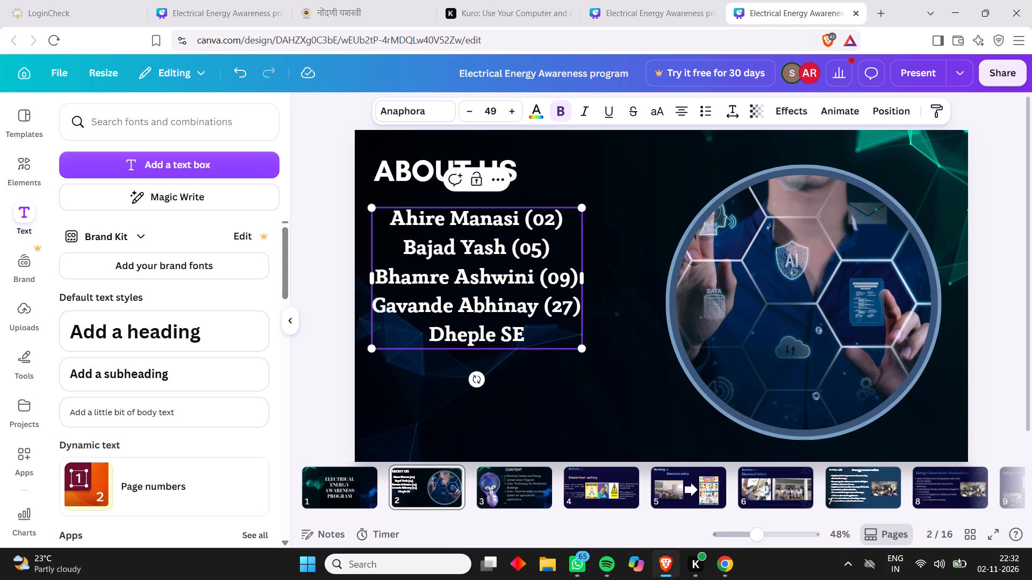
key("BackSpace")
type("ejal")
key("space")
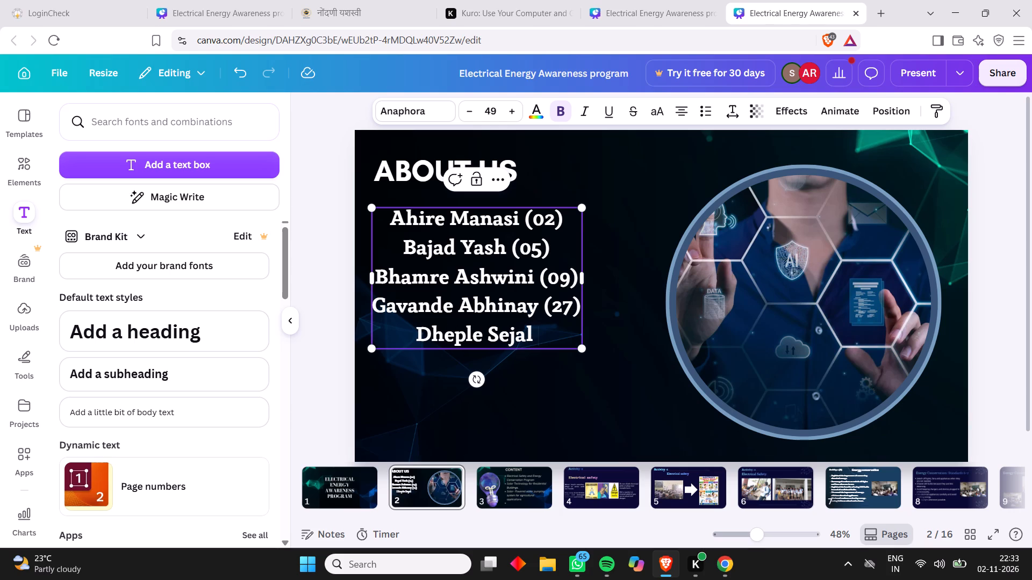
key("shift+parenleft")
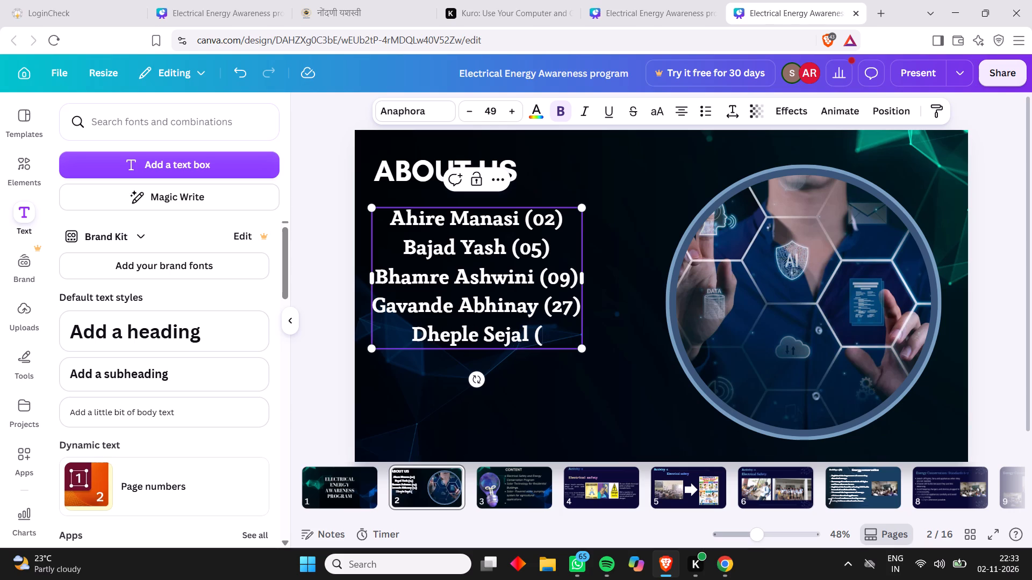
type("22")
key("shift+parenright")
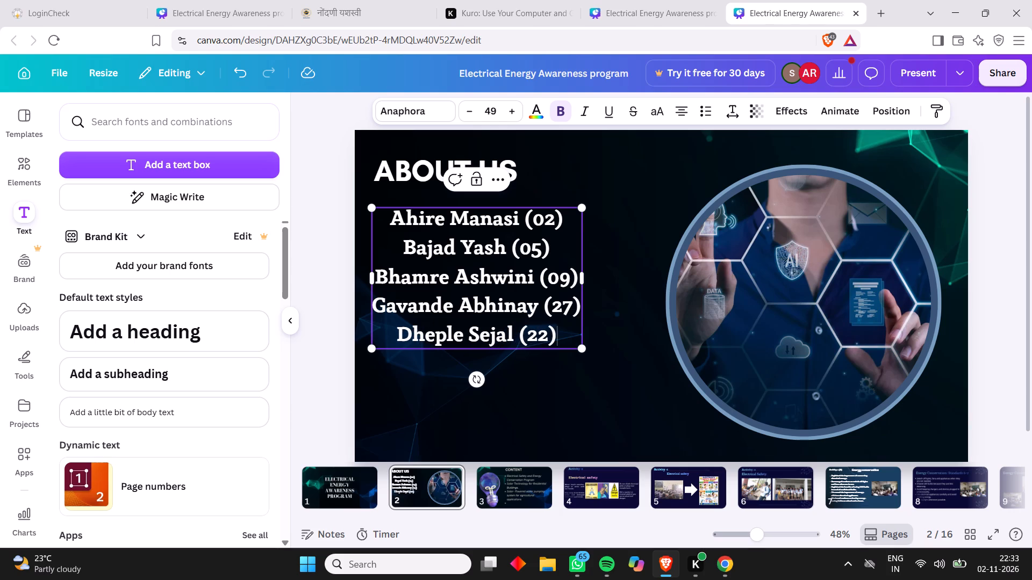
Enter the sixth team member's name with the number (25) on a new line below the fifth.
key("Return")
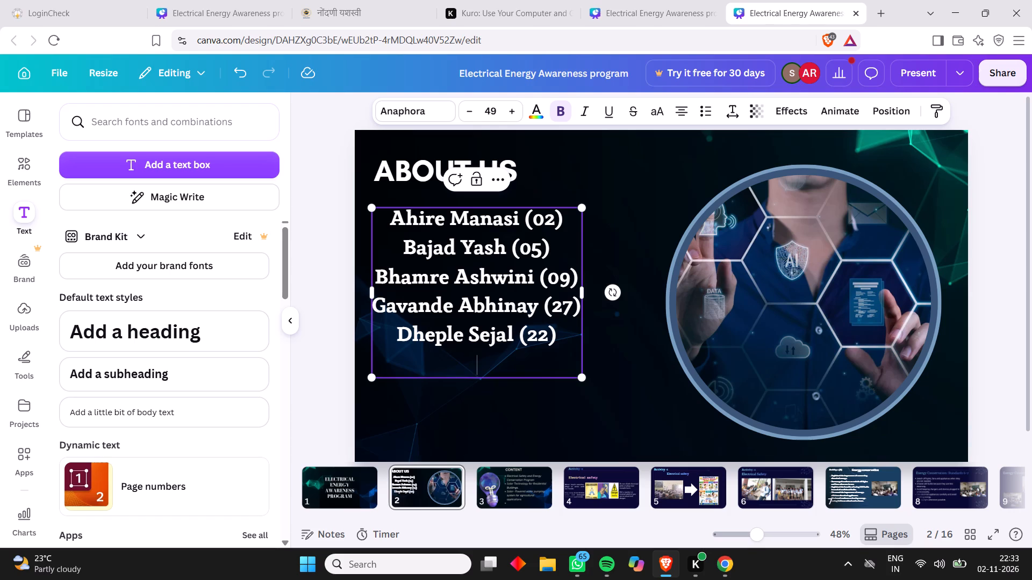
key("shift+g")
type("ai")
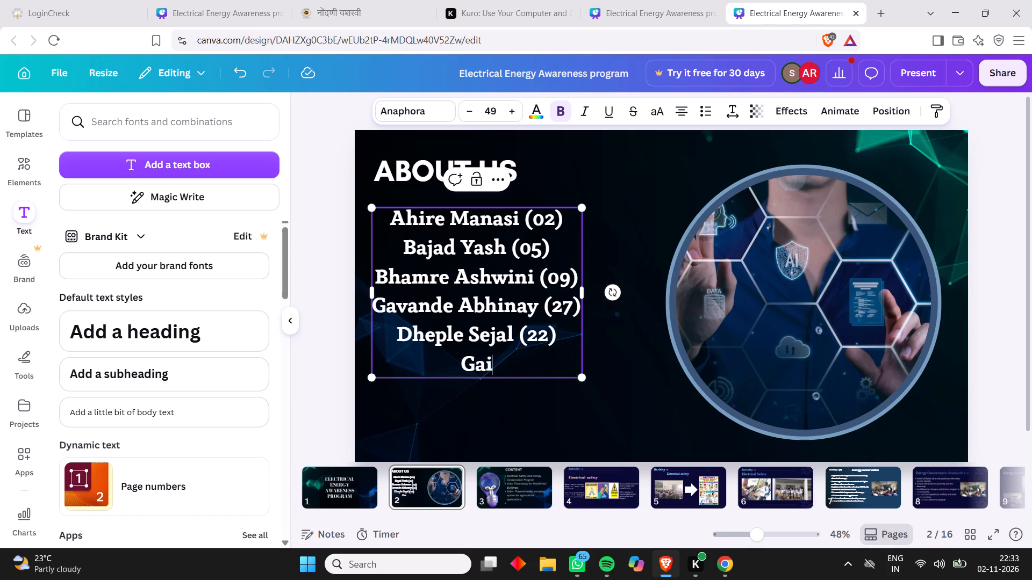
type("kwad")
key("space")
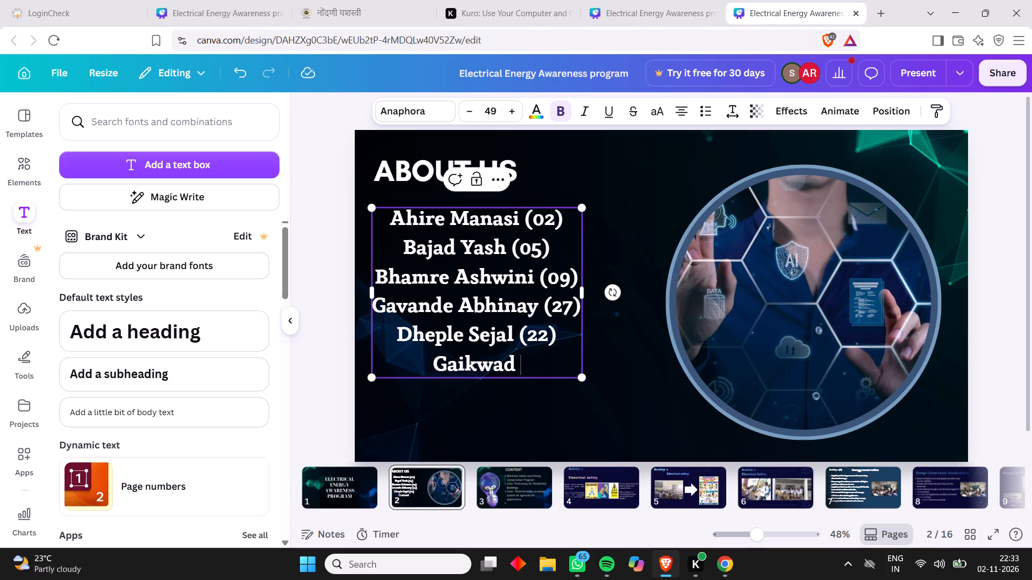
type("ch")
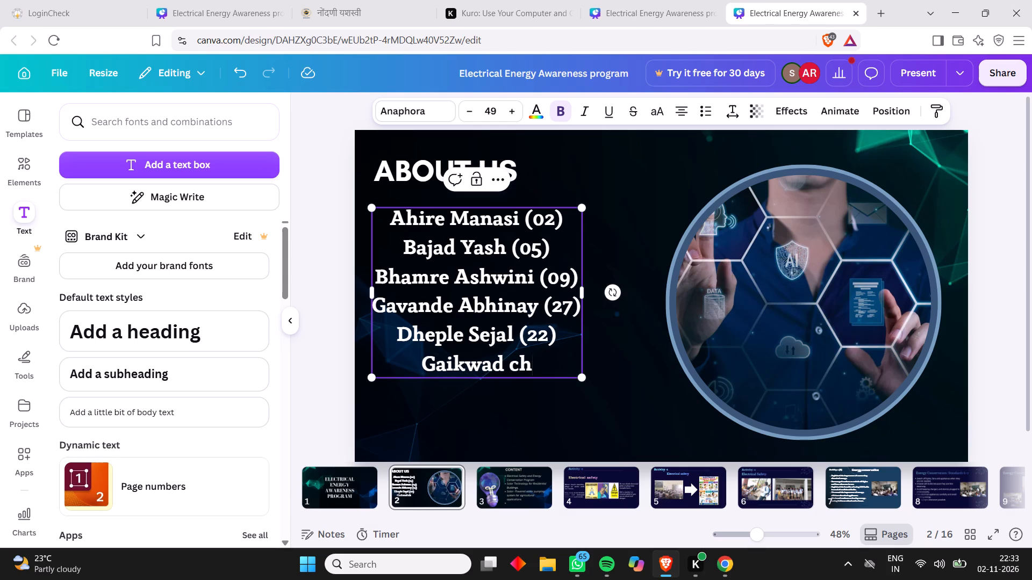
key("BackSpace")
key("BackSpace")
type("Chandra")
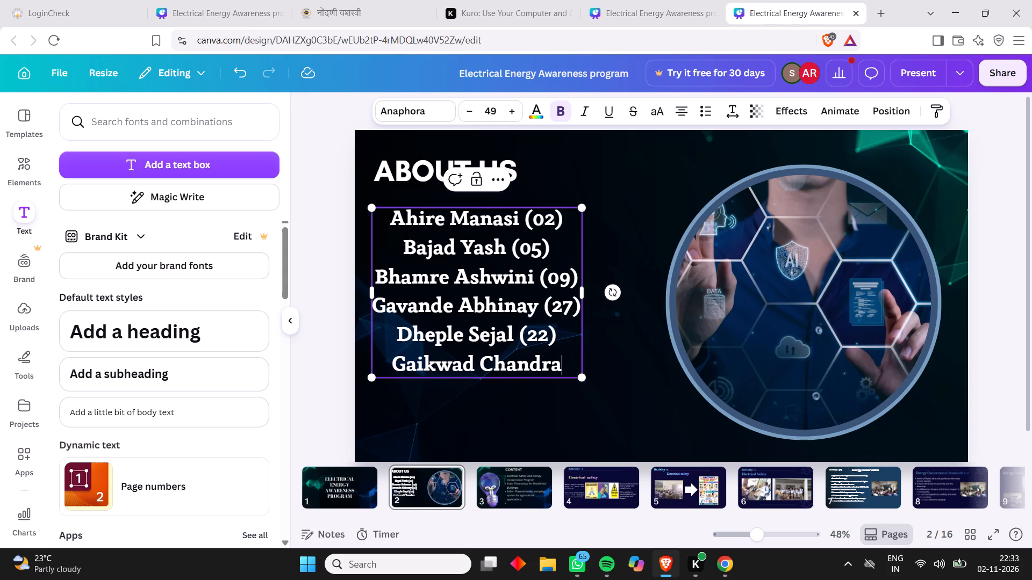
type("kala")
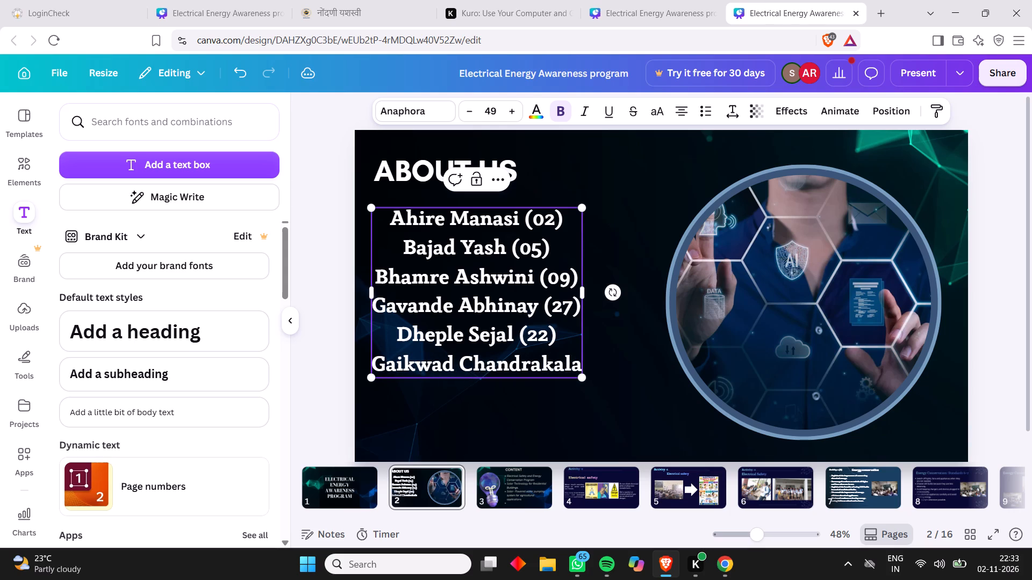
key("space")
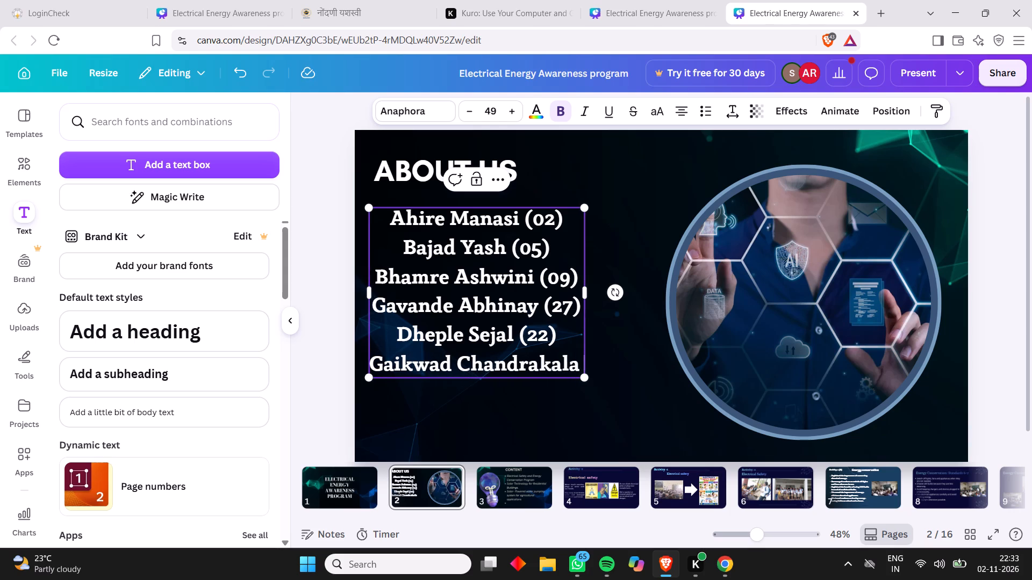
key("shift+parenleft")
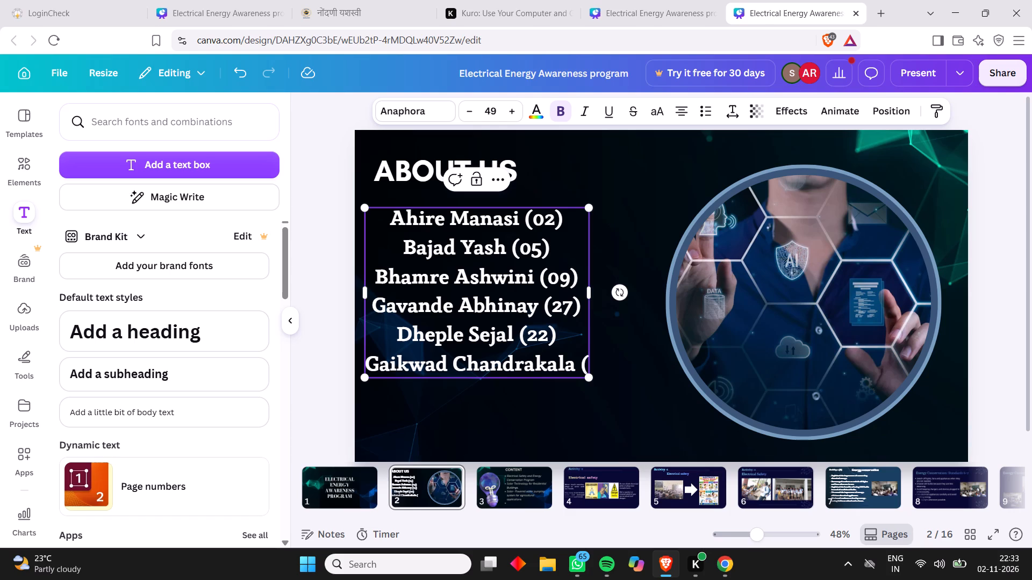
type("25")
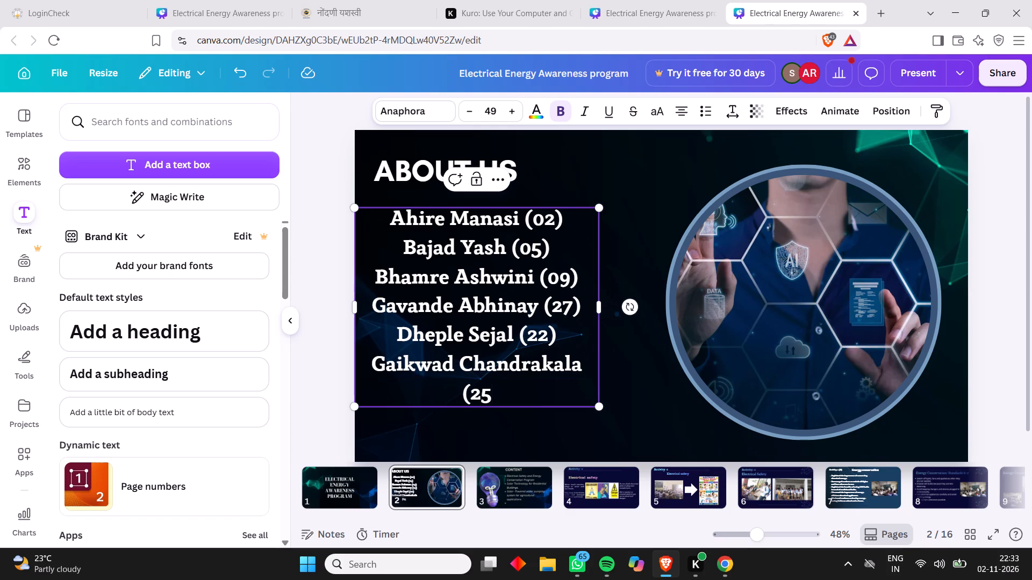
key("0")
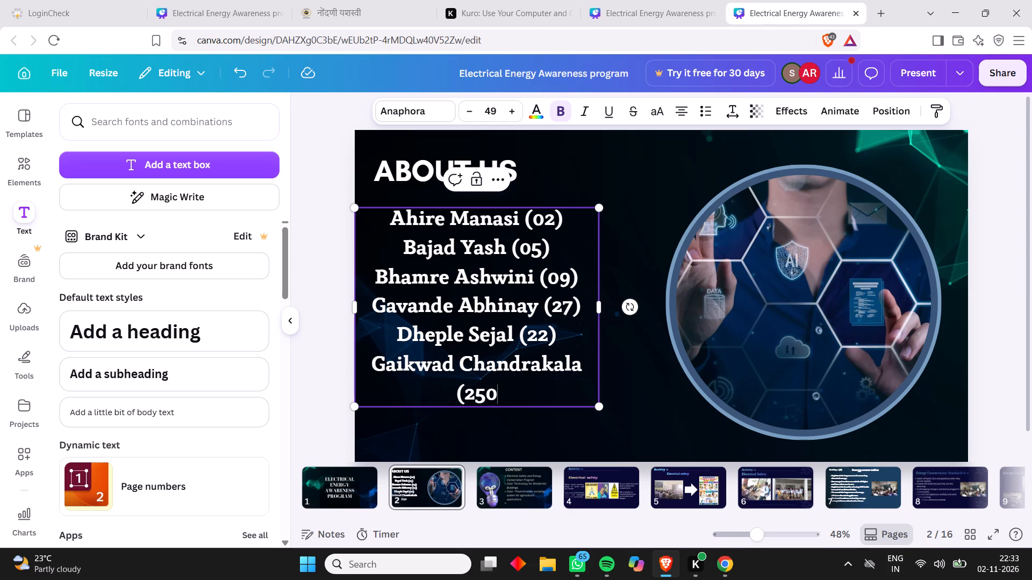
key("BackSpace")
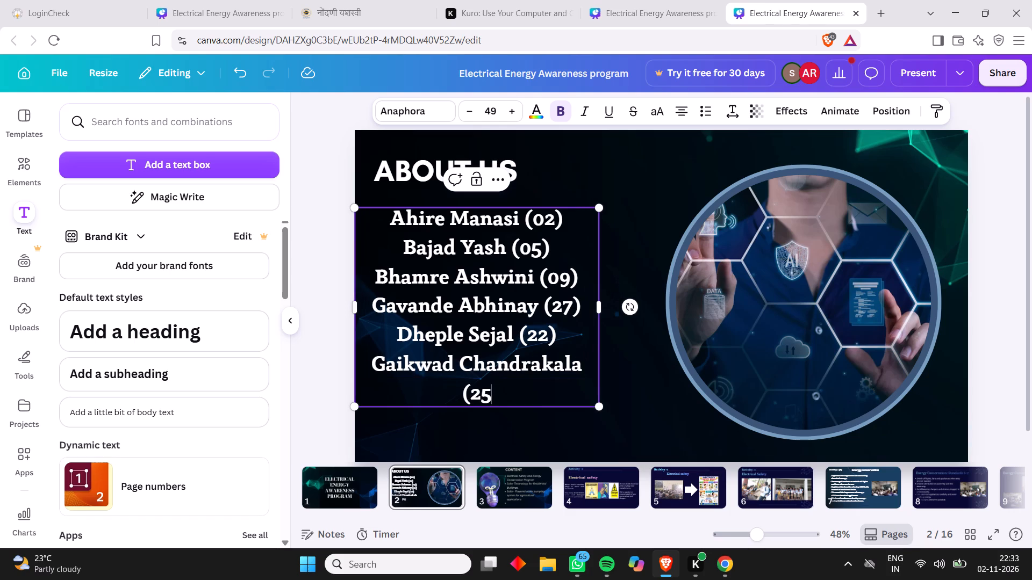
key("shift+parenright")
Widen the names text box toward the circular picture so the sixth member's name and number fit on one line.
left_click_drag(601, 307, 642, 309)
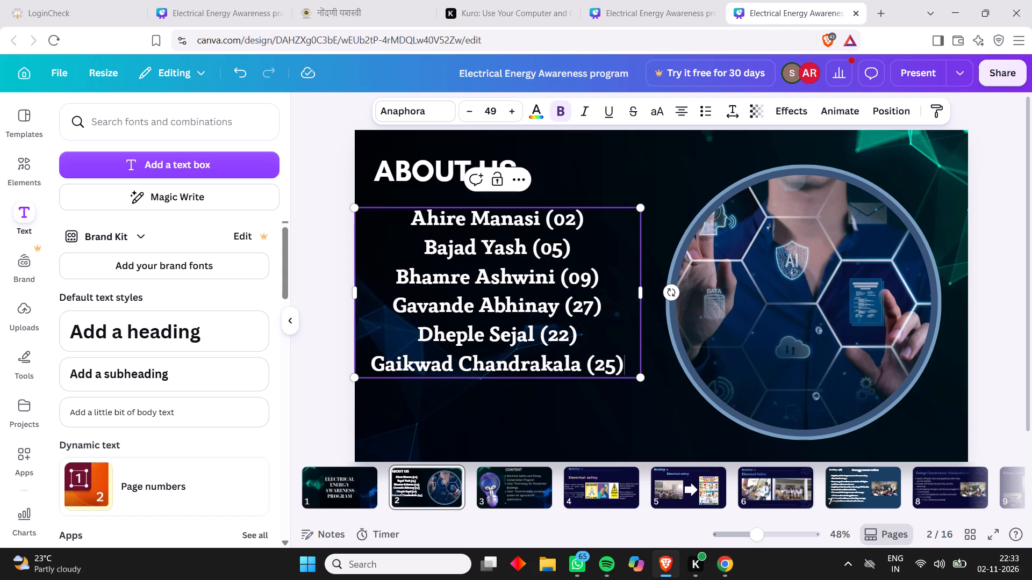
Enter the seventh team member's name with the number (36) on a new line below the sixth.
key("Return")
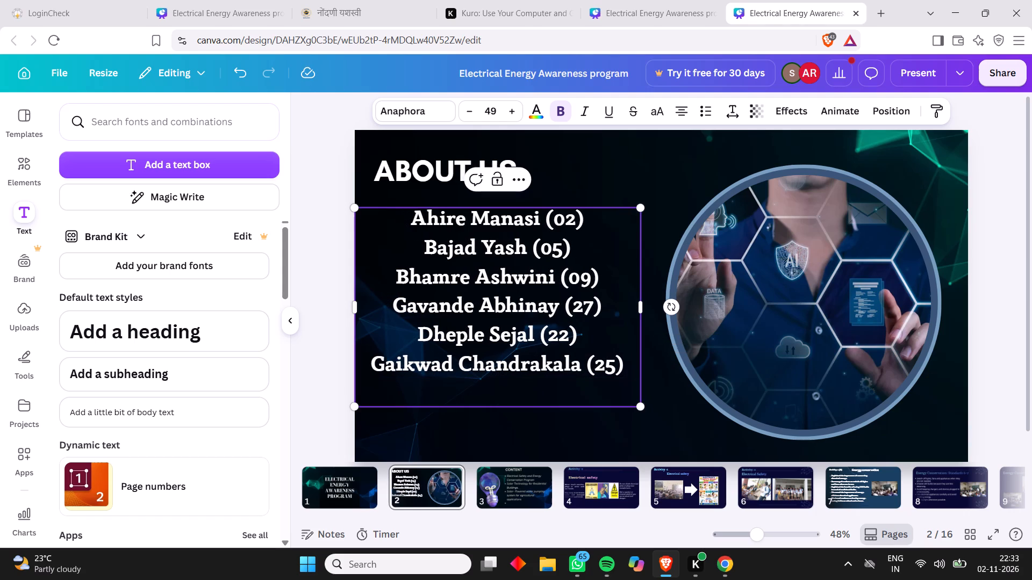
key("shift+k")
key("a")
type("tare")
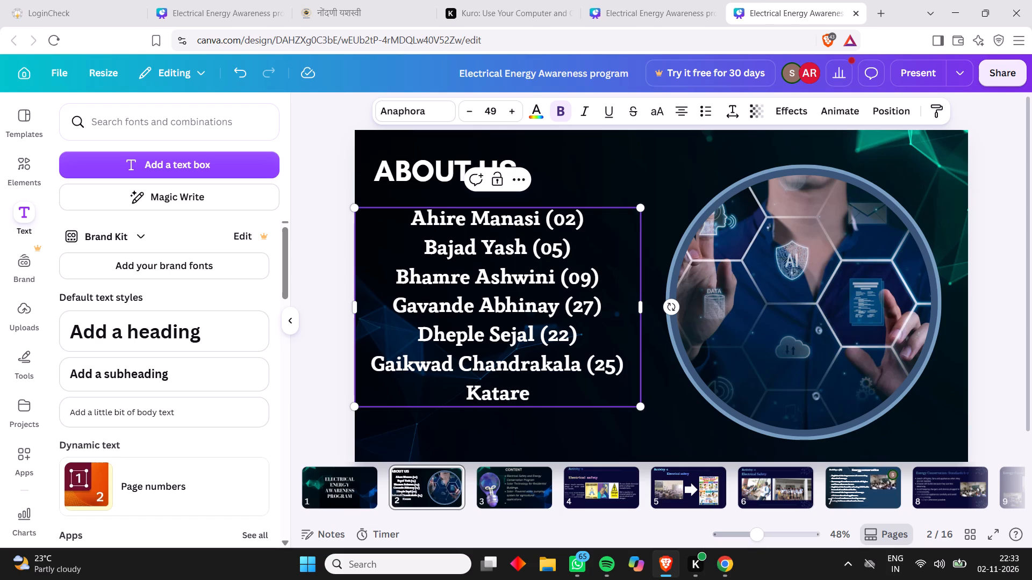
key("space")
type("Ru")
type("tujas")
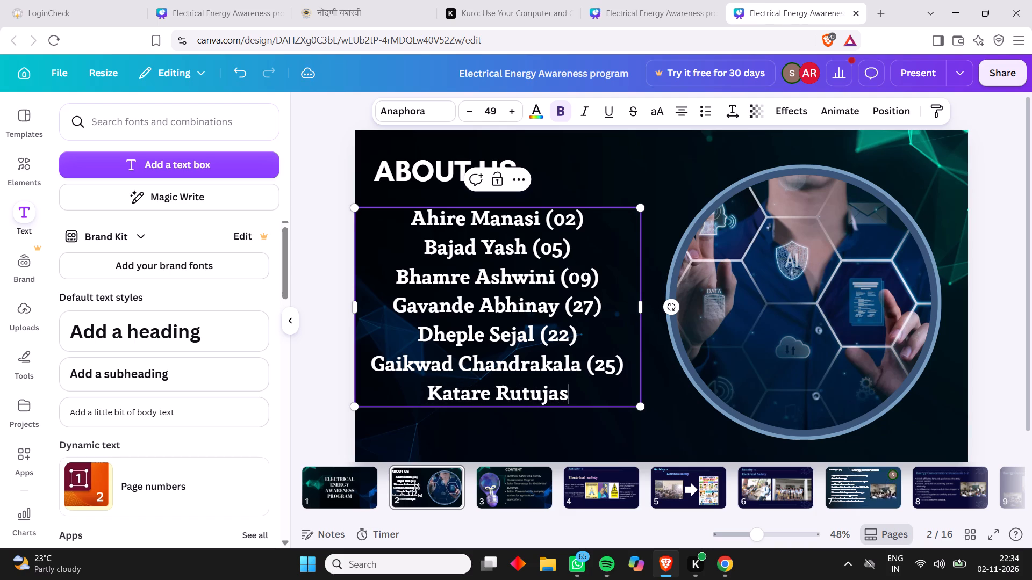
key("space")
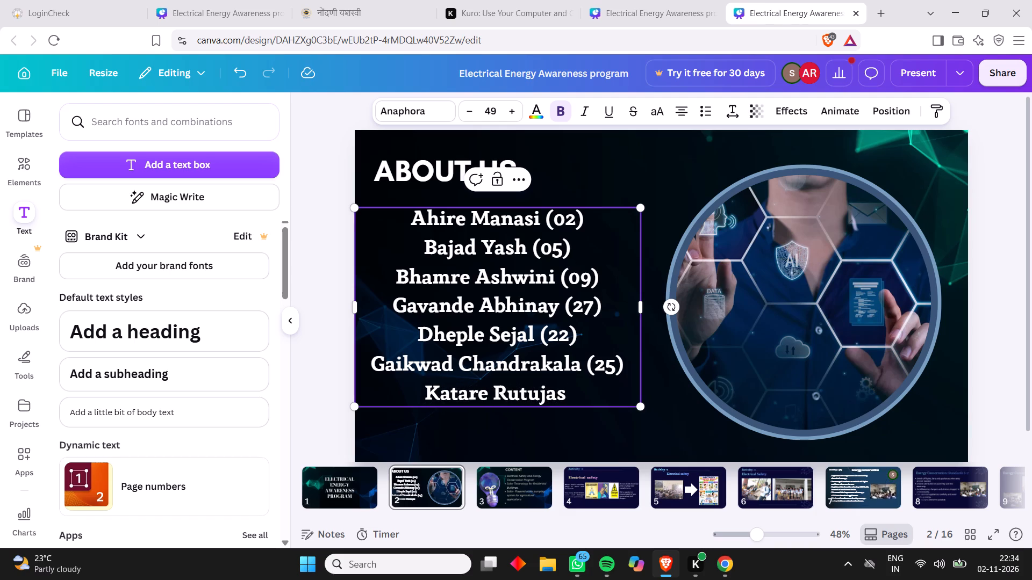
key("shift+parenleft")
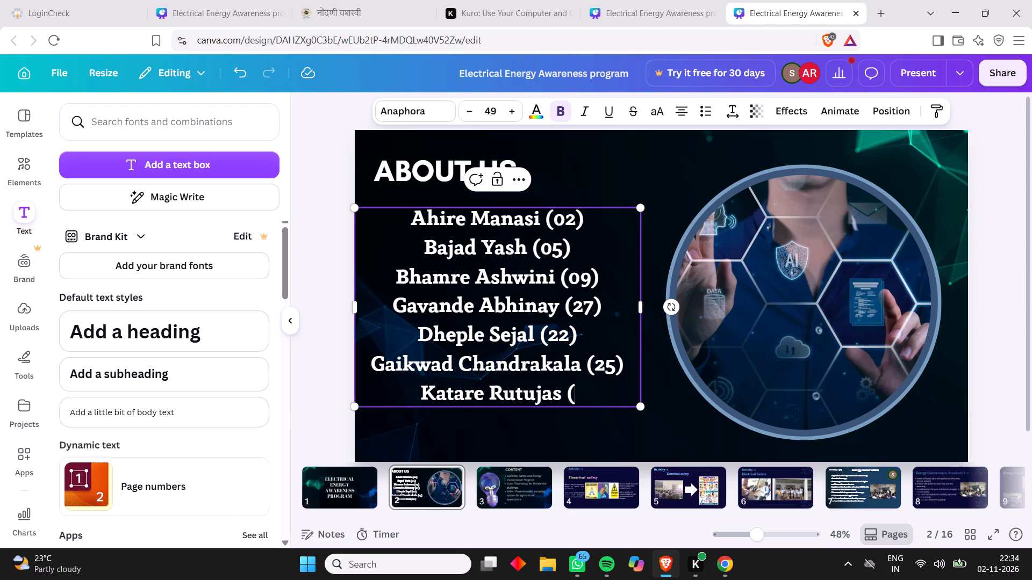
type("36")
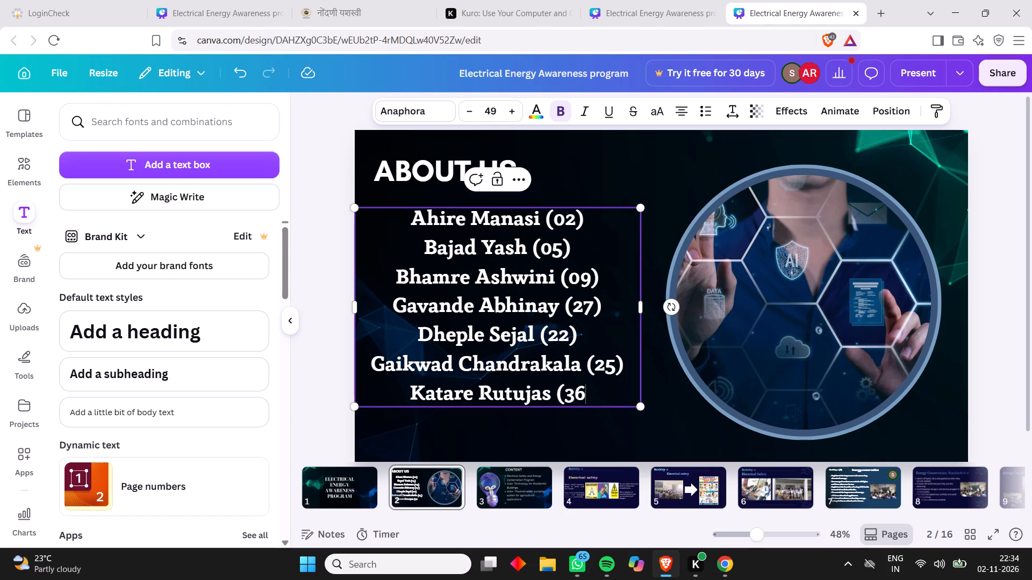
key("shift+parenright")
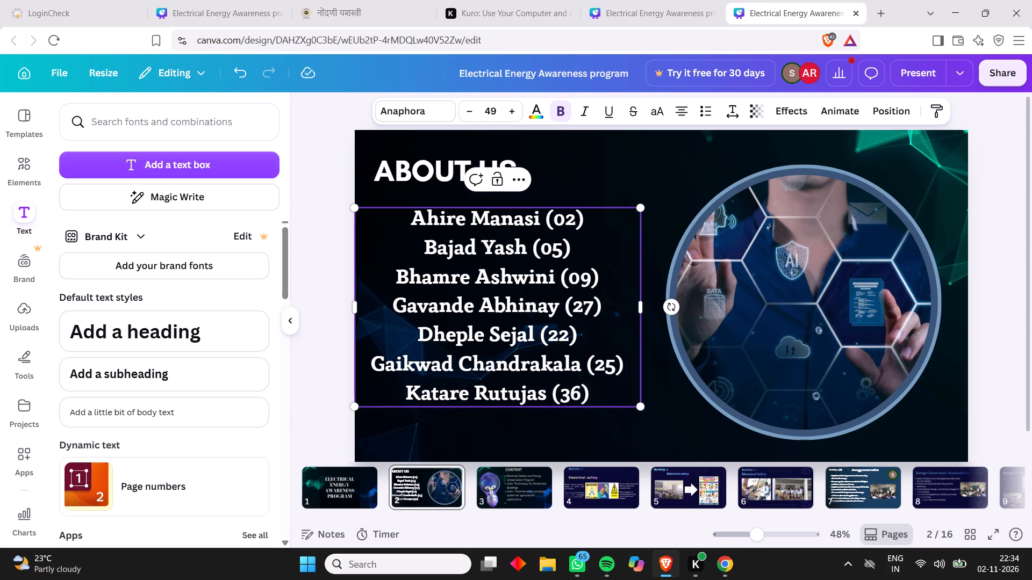
Enter the eighth team member's name with the number (37) on a new line below the seventh.
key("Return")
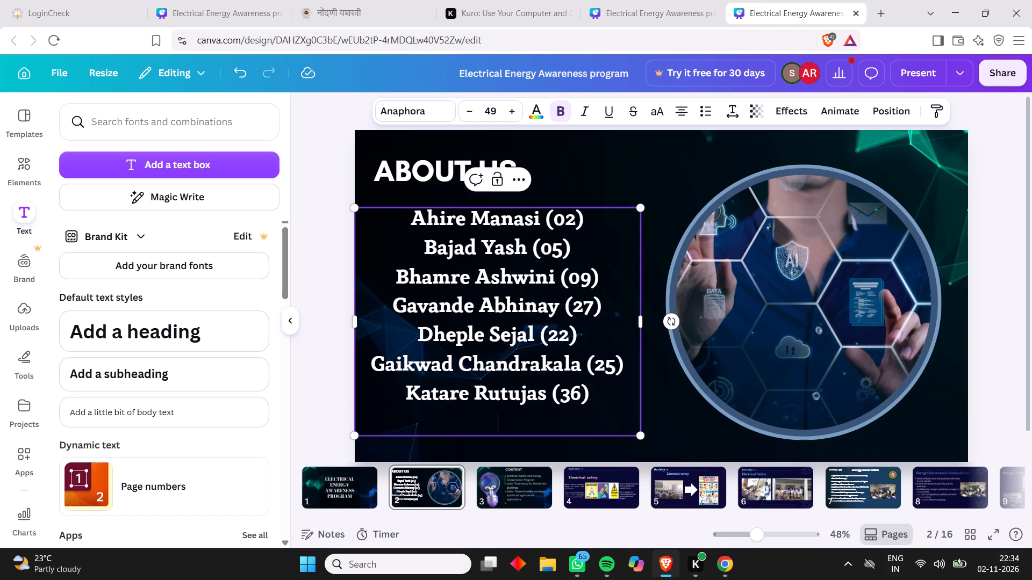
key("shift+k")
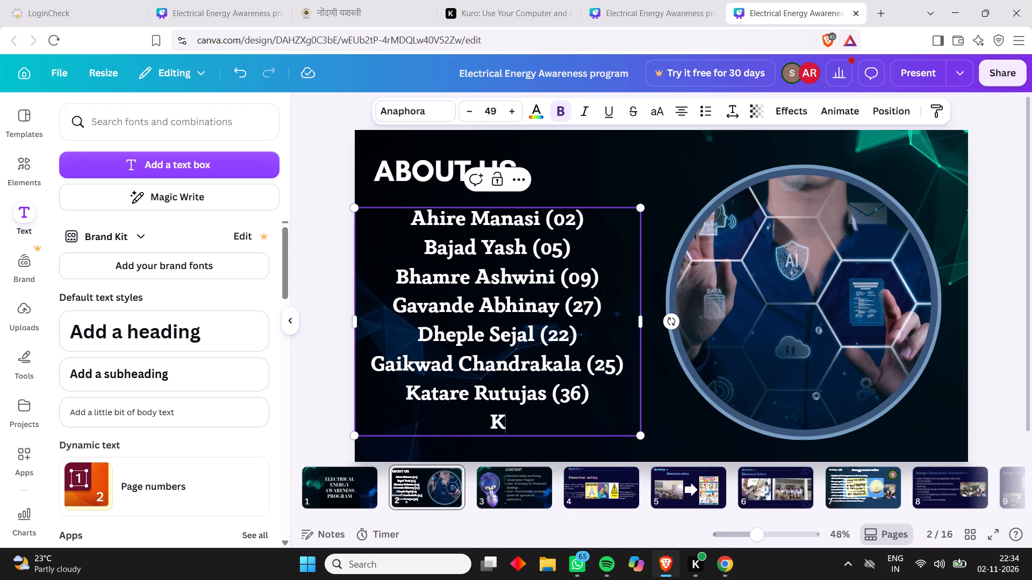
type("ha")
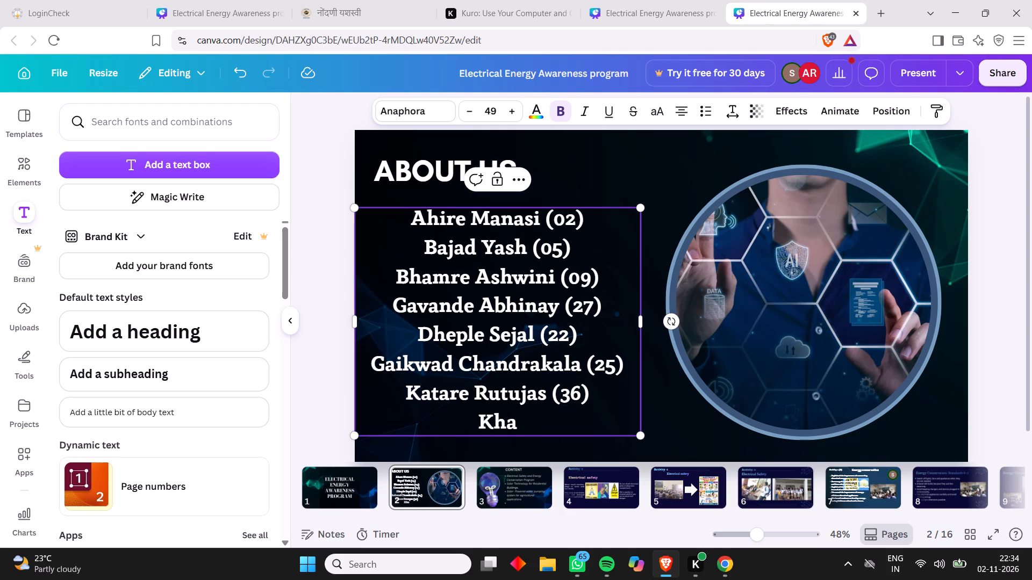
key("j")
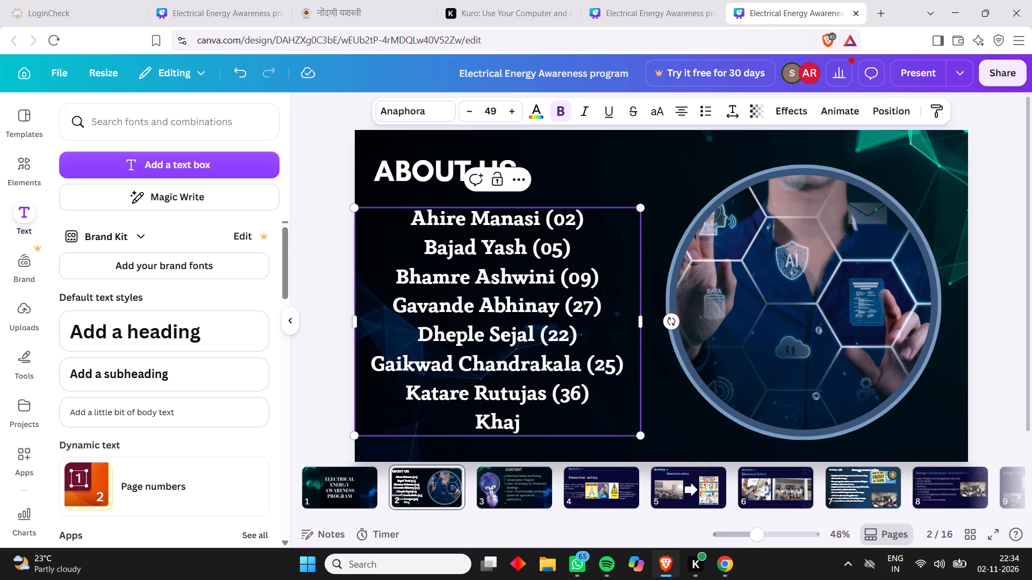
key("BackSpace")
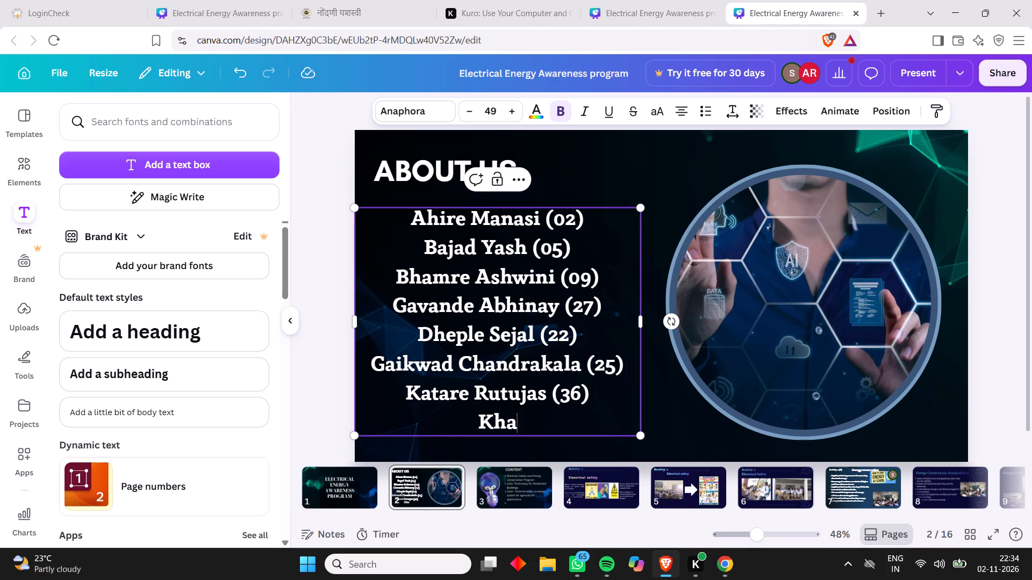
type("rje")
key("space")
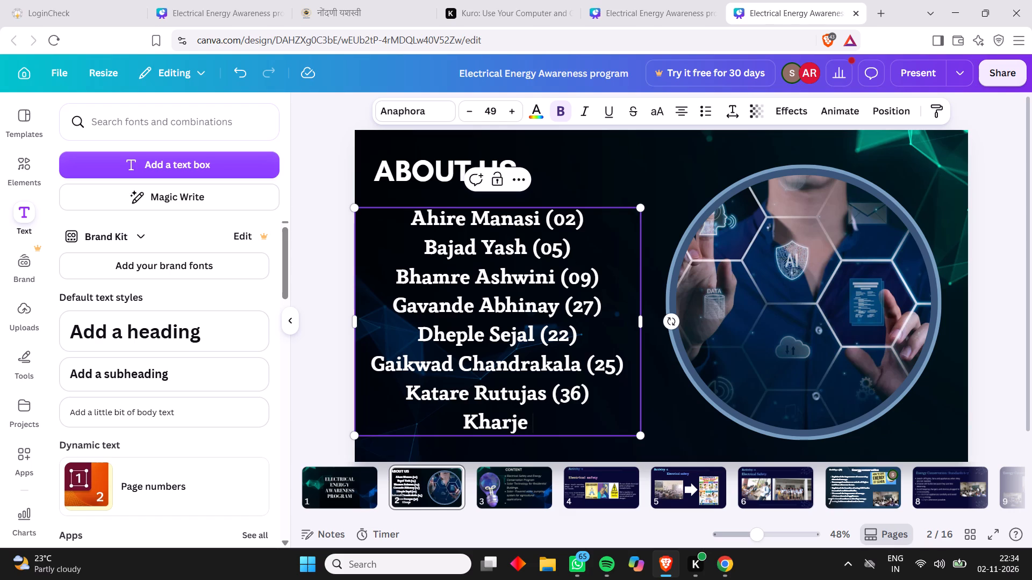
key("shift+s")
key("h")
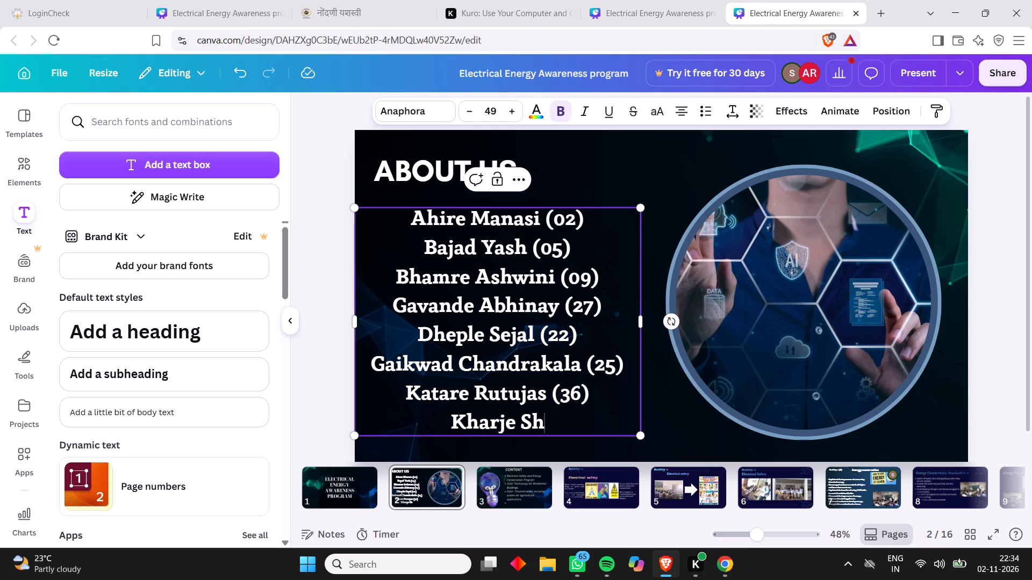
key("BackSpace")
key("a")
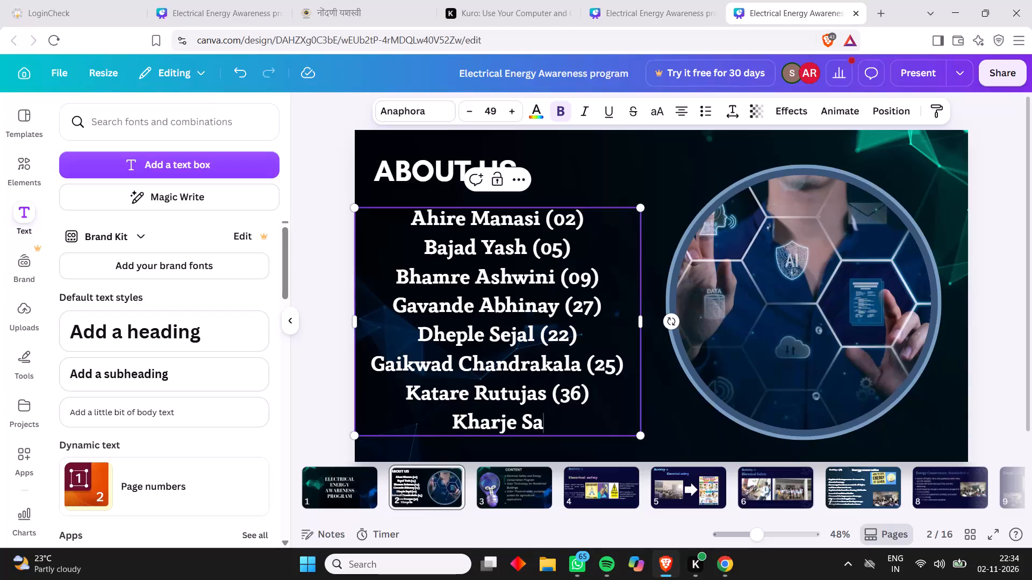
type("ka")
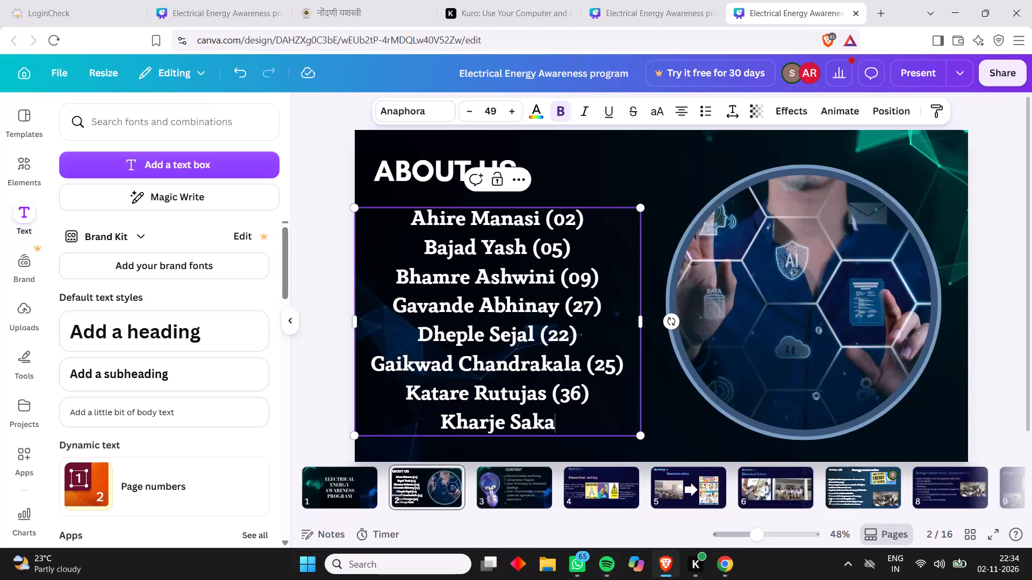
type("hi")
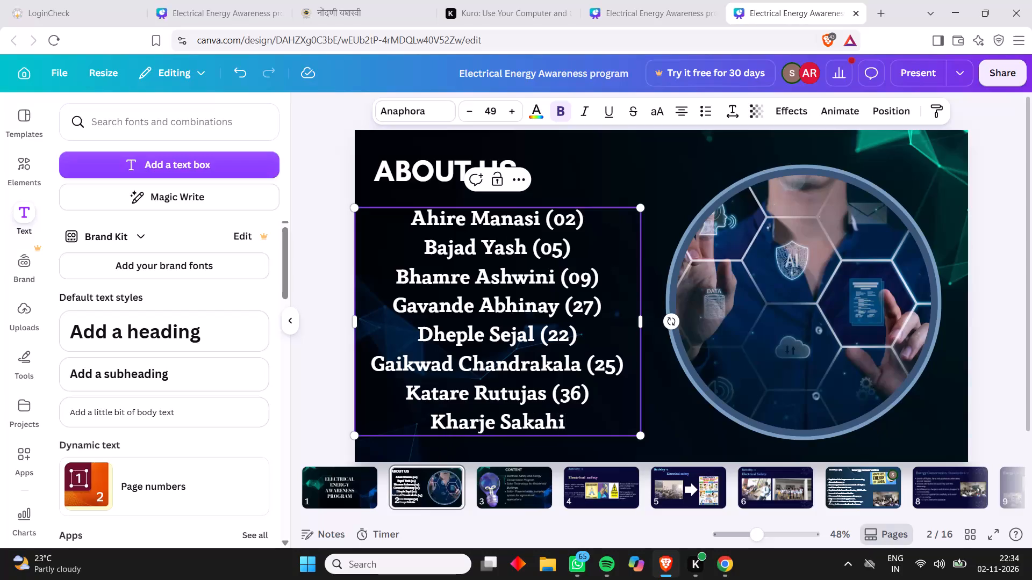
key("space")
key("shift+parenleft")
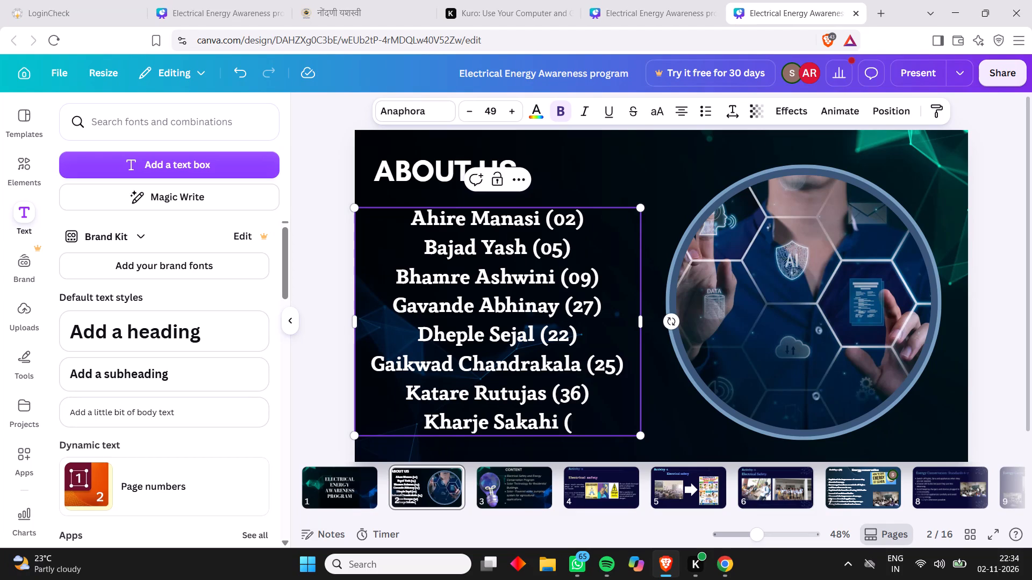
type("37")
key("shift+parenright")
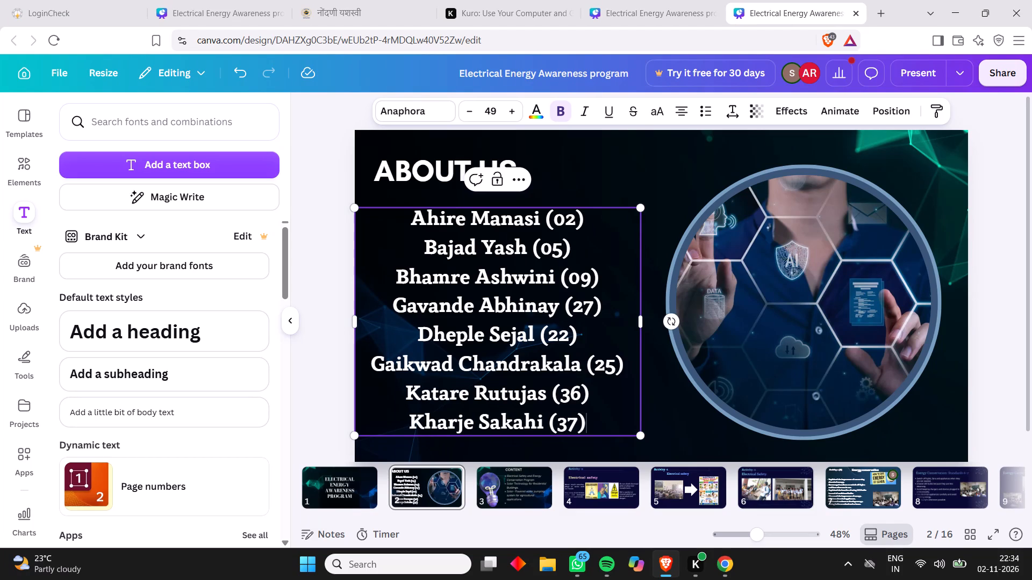
Add an empty line below the eighth member and scale the names text box up toward the heading, to about font size 50.9.
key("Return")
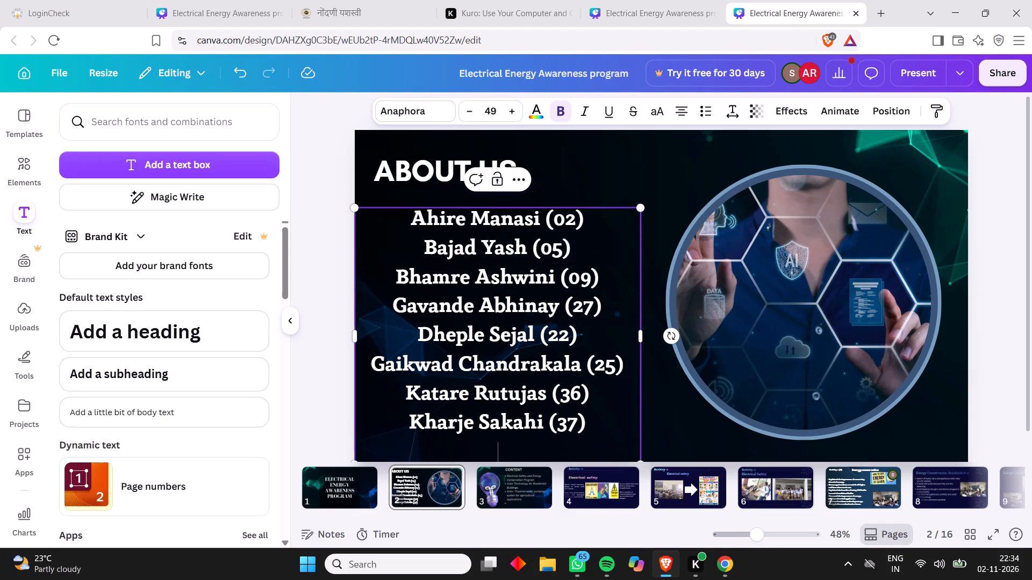
left_click_drag(640, 211, 640, 208)
left_click_drag(640, 208, 635, 183)
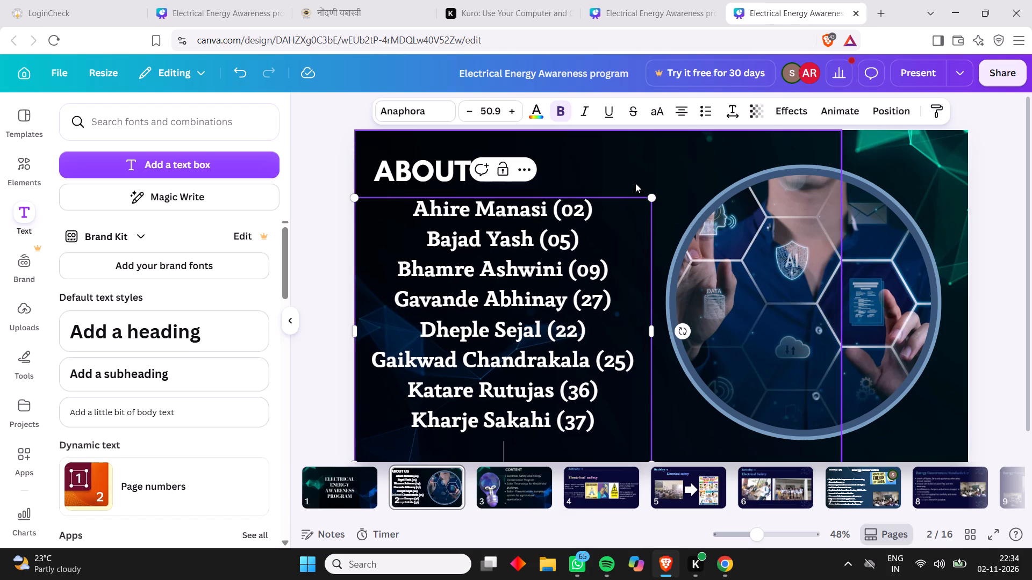
left_click(650, 330)
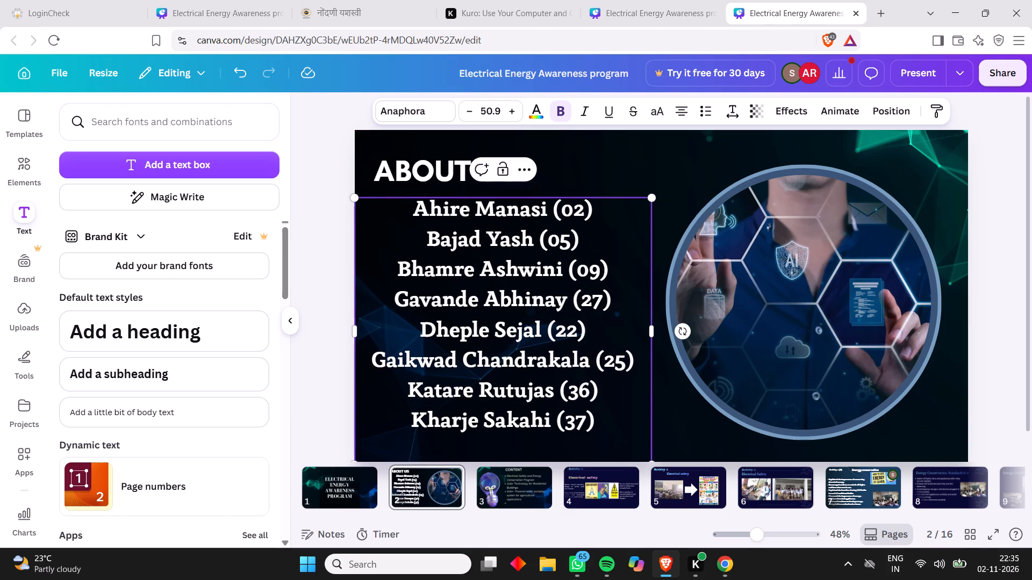
Reduce the font size of all eight name lines to 39.9.
left_click(602, 427)
left_click_drag(412, 205, 602, 417)
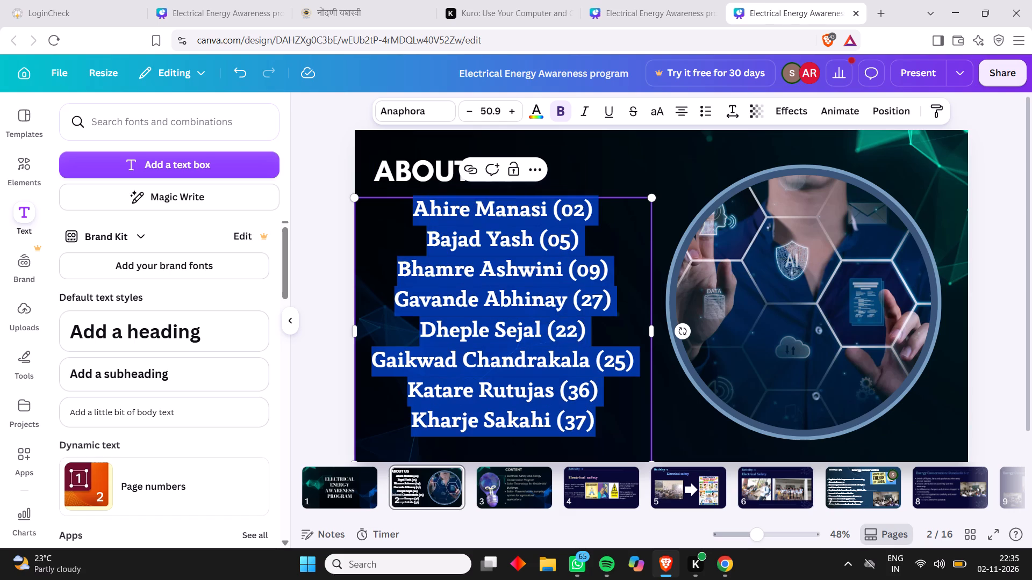
triple_click(467, 110)
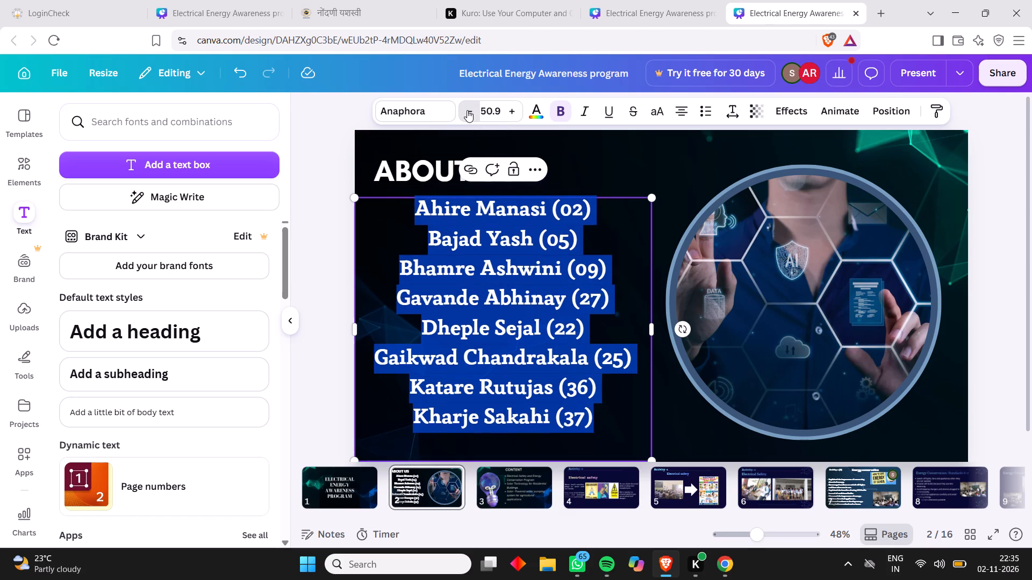
triple_click(467, 110)
triple_click(467, 110)
double_click(467, 110)
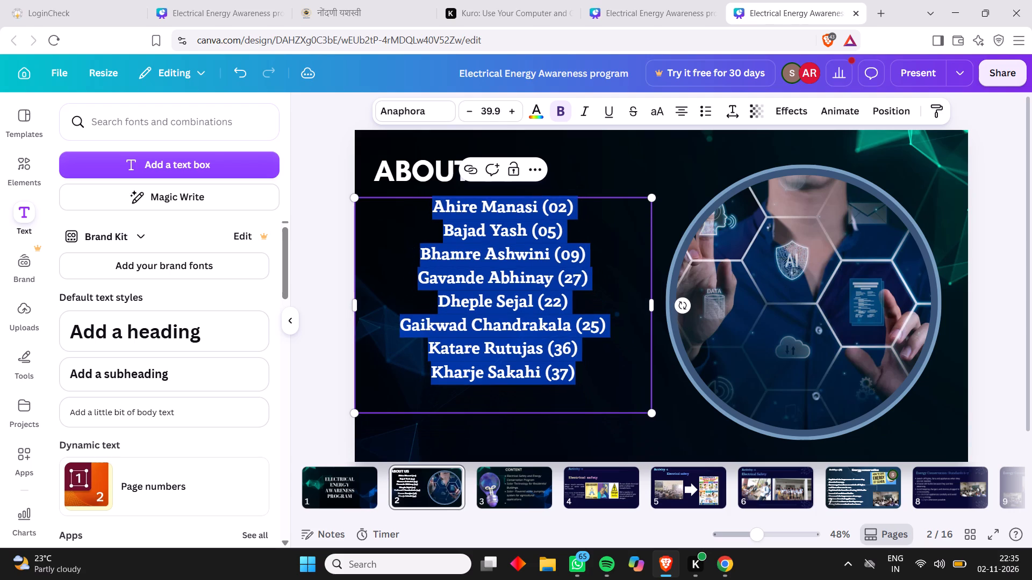
Enter the ninth team member's name with the number (60) on a new line below the eighth.
left_click(579, 373)
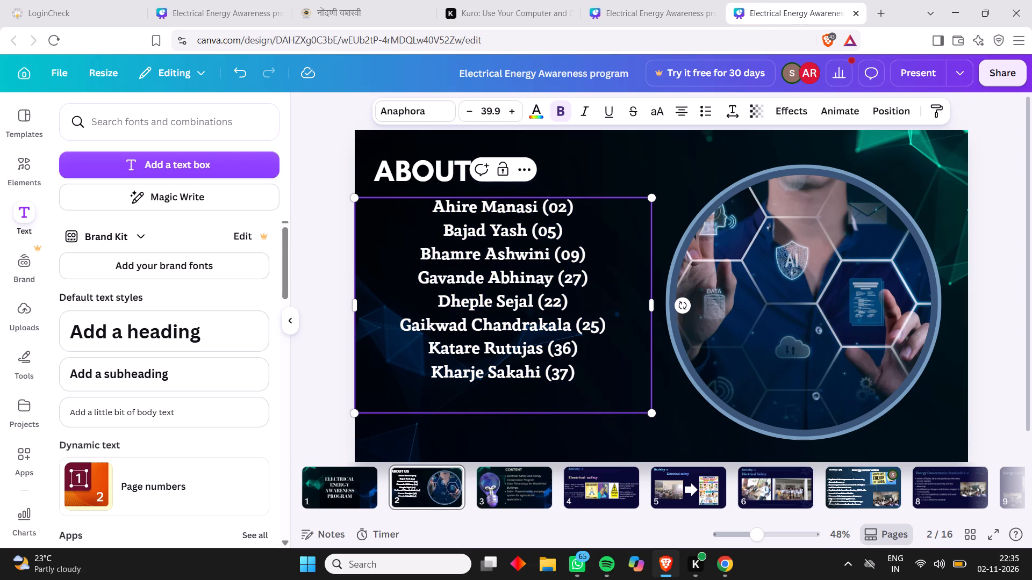
key("Return")
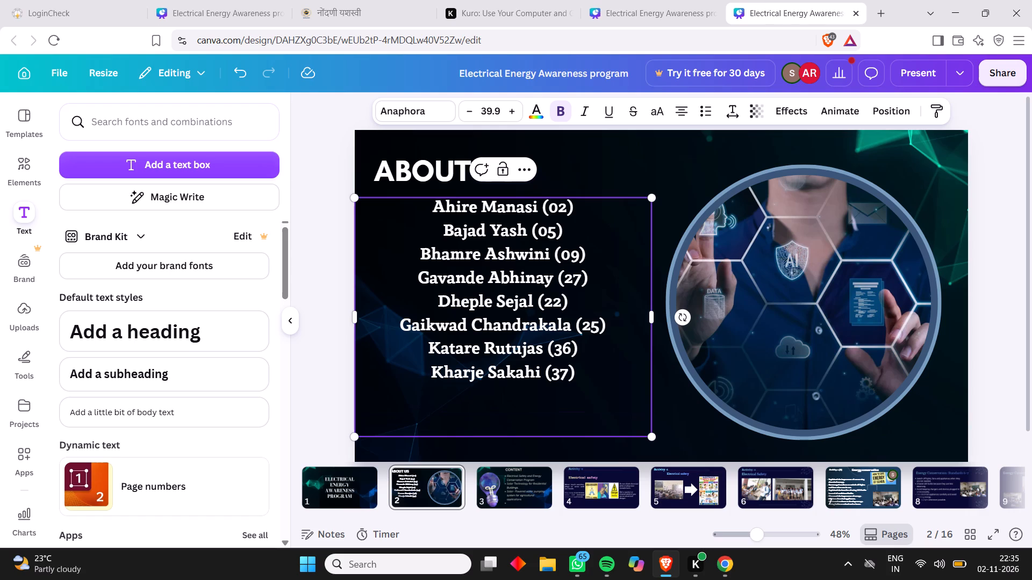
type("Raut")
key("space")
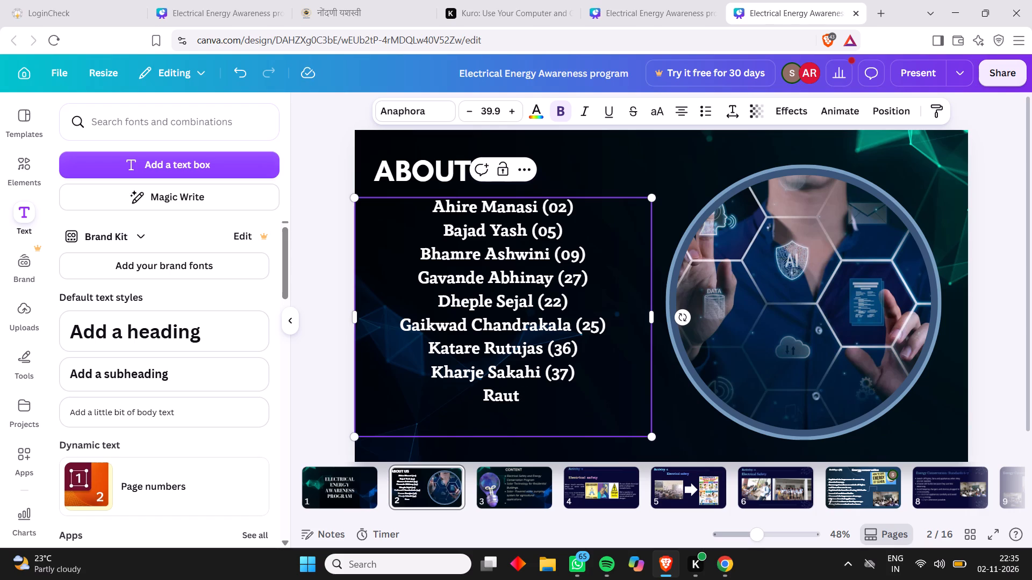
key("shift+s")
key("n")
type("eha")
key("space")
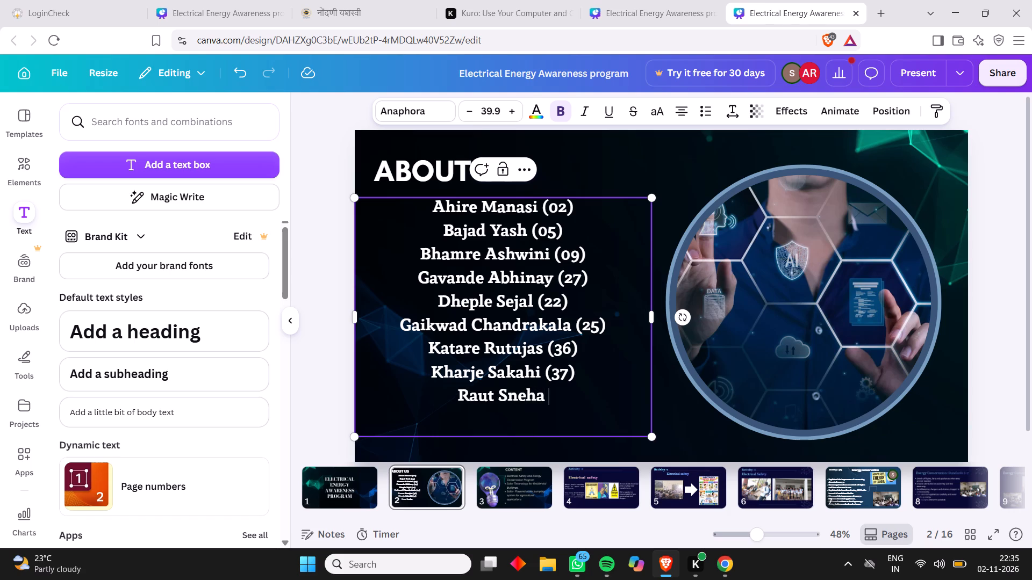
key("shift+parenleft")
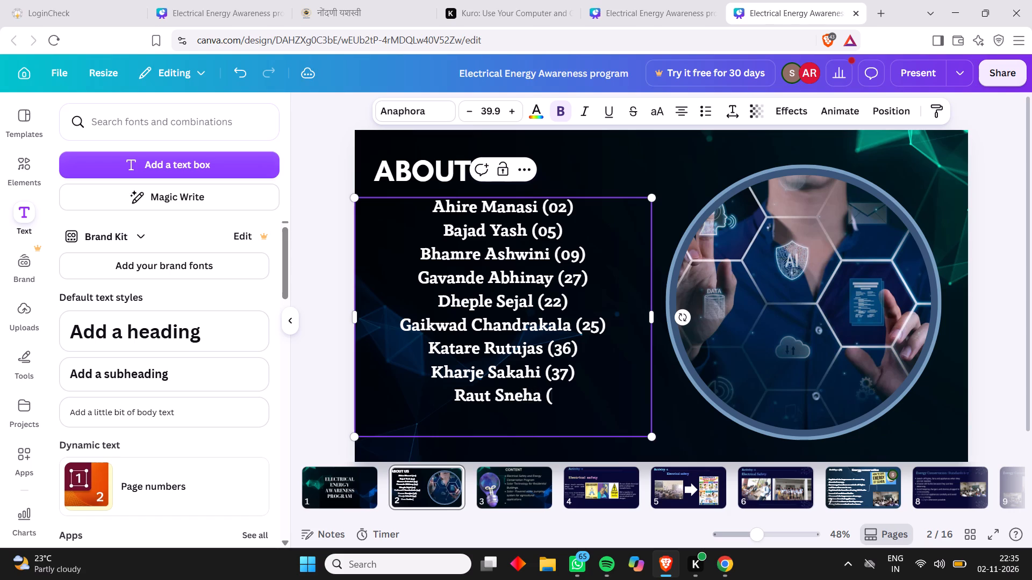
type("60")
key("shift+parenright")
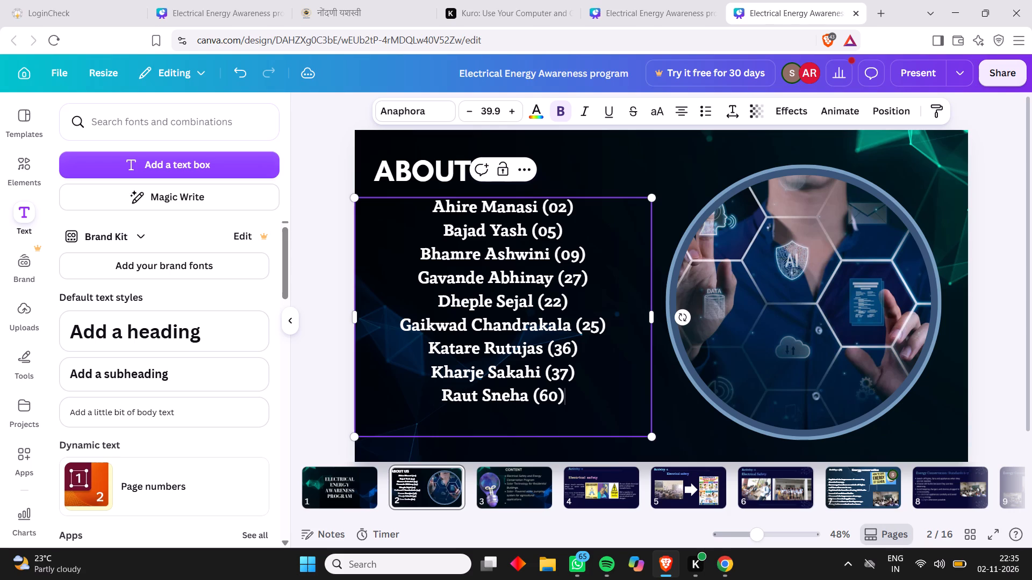
Enter the tenth team member's name with the number (69) on a new line below the ninth.
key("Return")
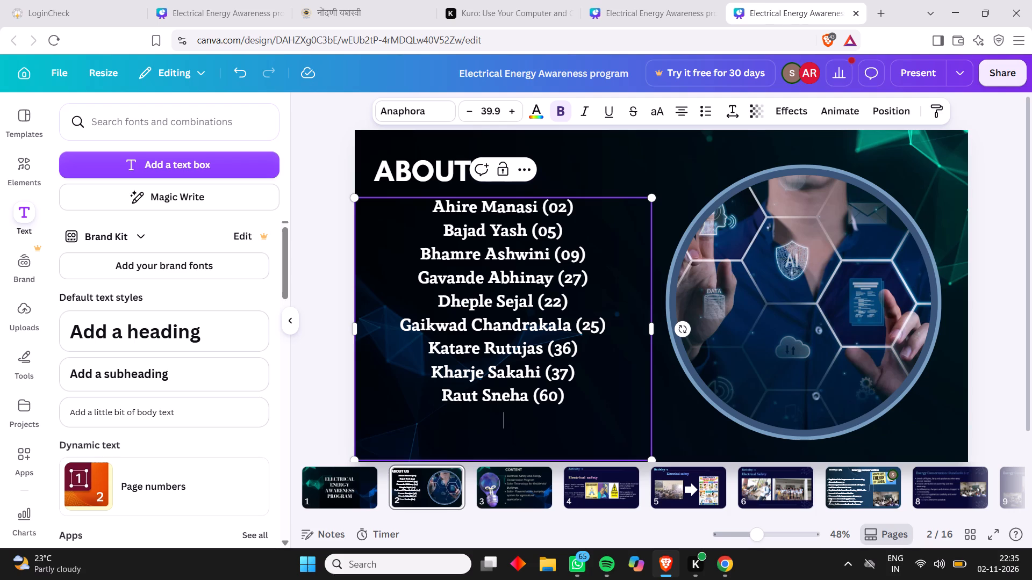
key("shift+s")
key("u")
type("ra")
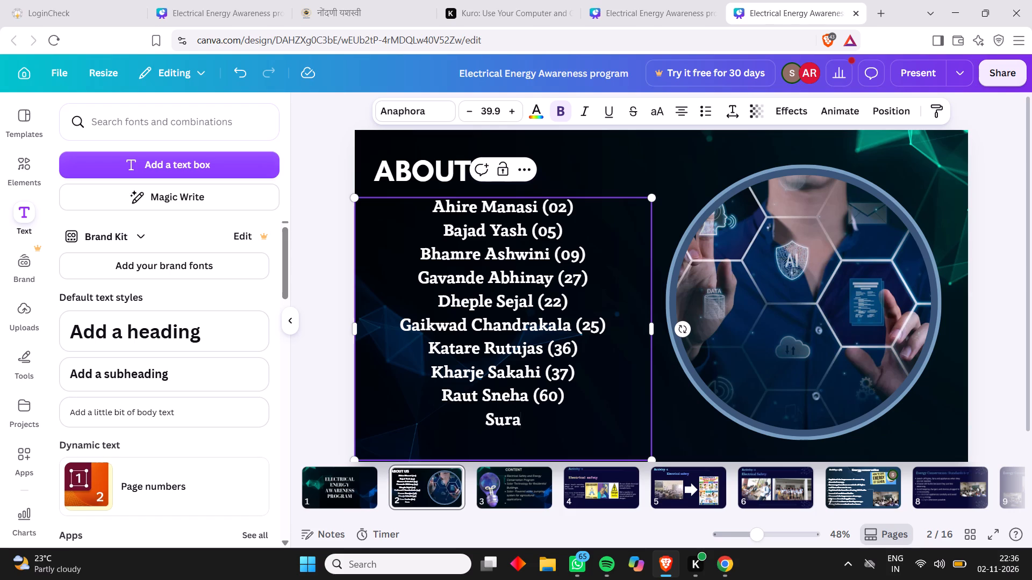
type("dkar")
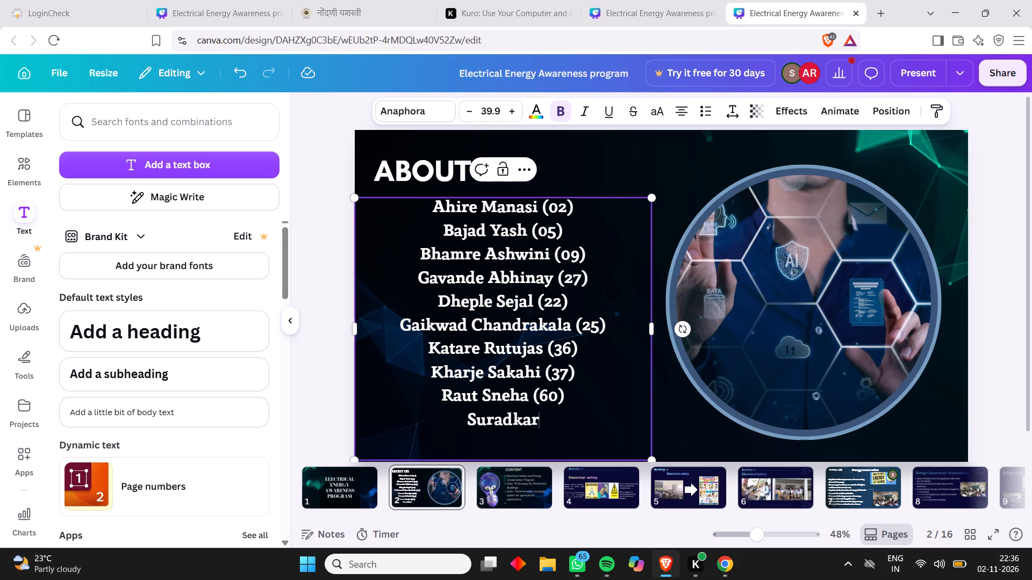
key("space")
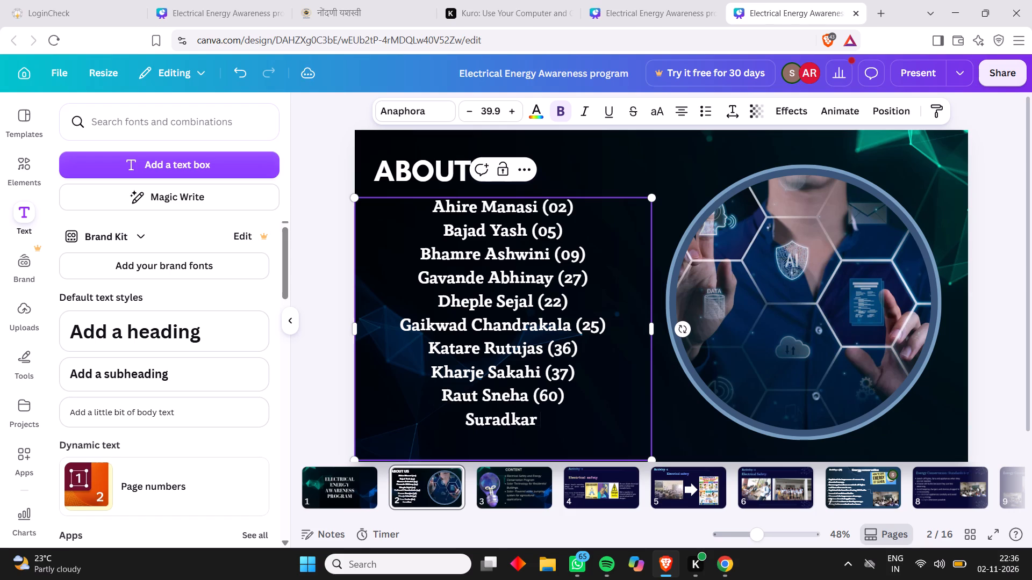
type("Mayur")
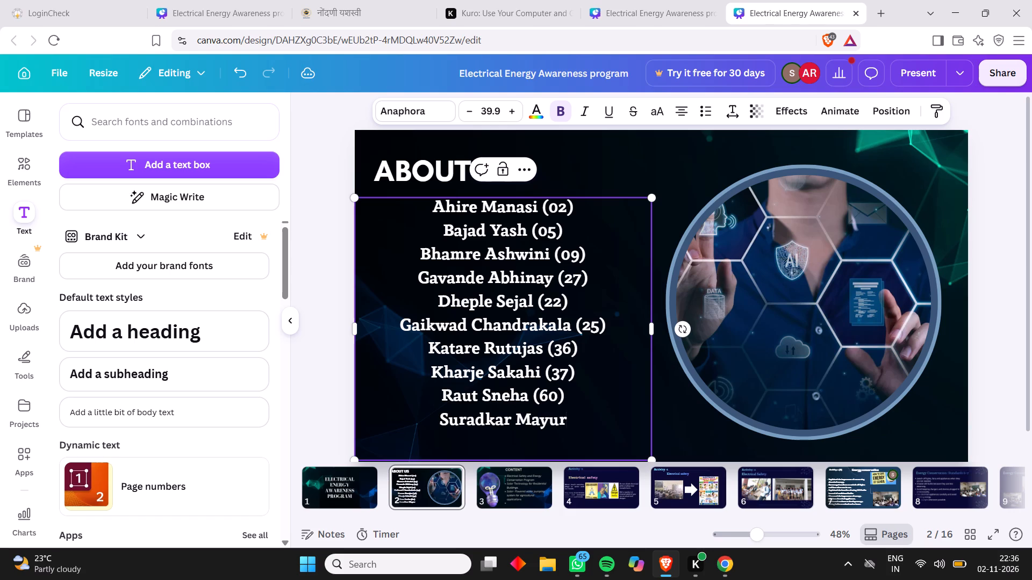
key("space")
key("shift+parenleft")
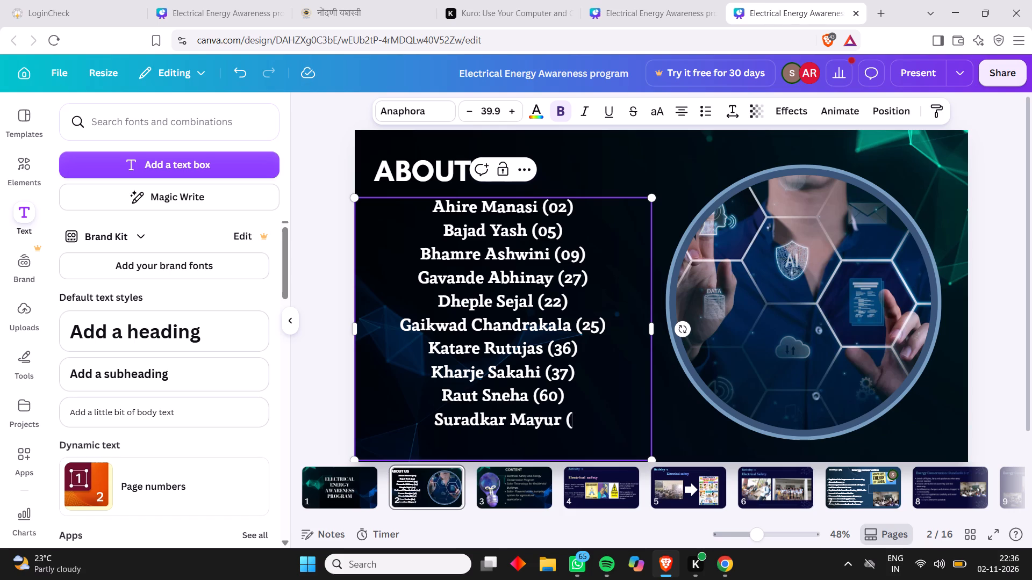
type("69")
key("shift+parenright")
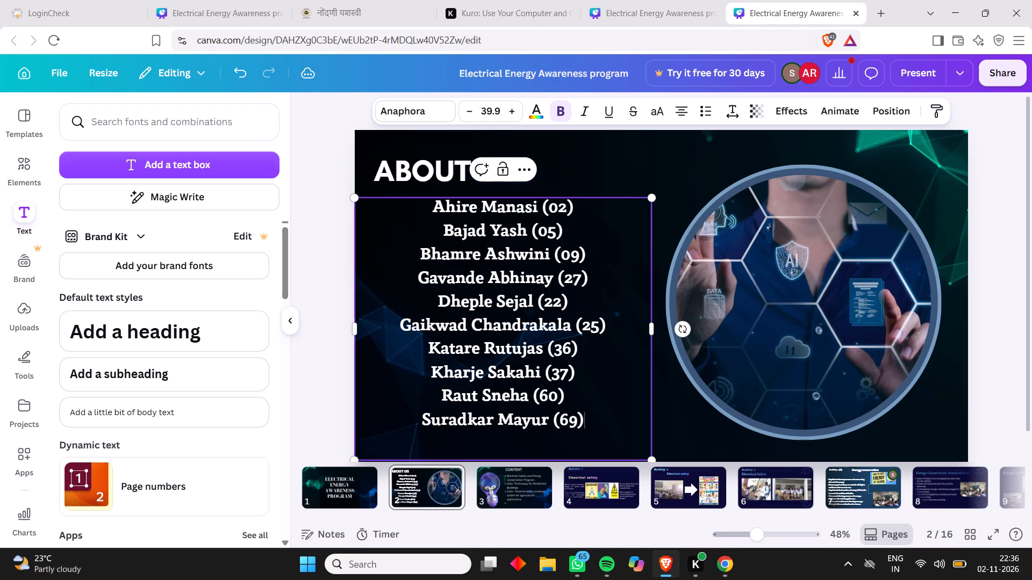
Enter the eleventh team member's name with the number (75) on a new line below the tenth.
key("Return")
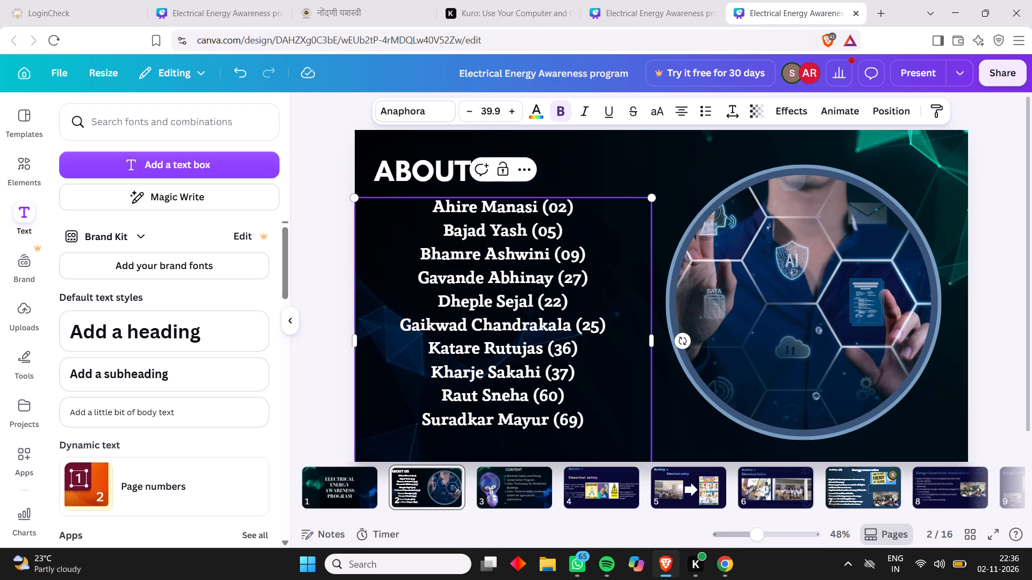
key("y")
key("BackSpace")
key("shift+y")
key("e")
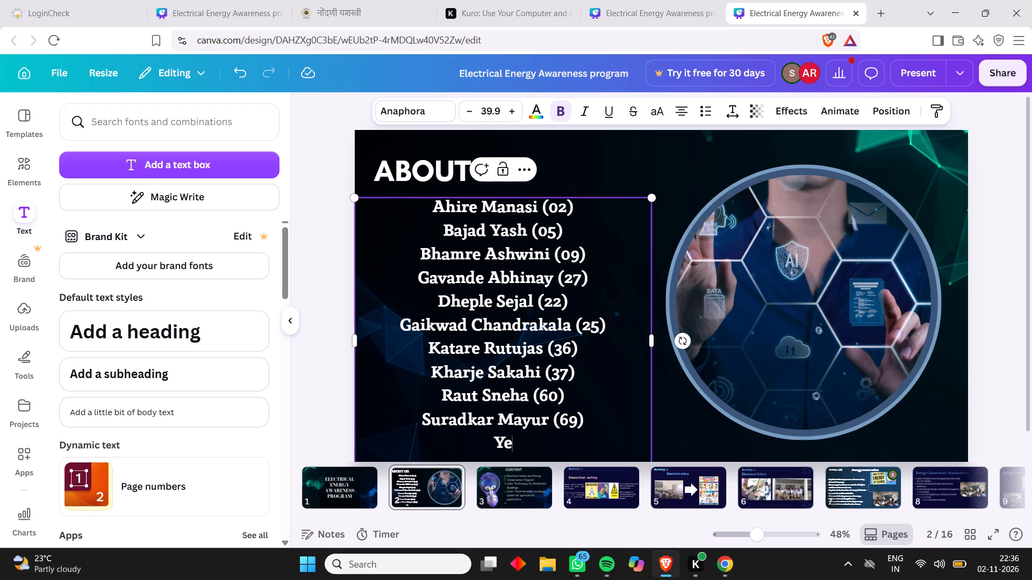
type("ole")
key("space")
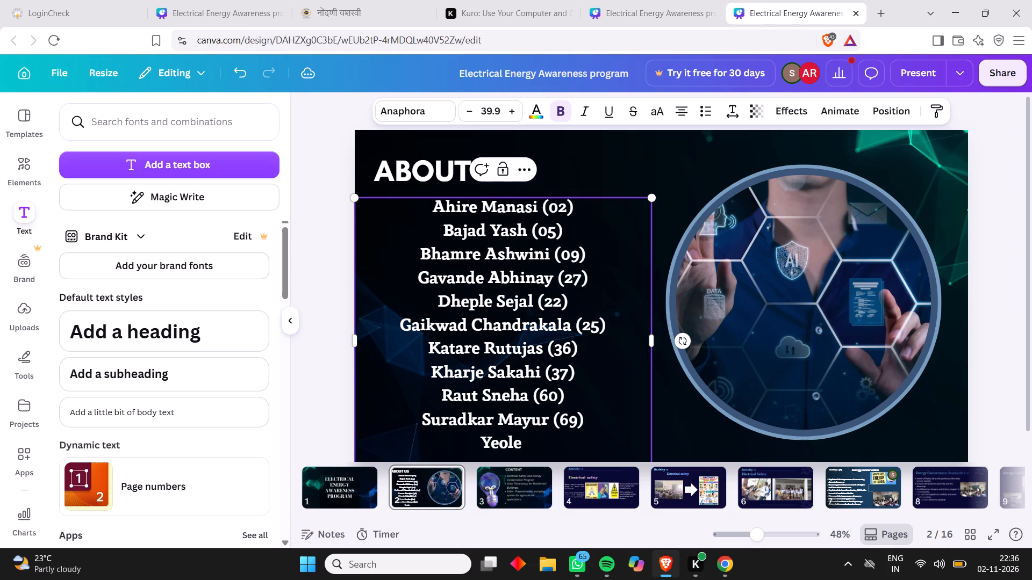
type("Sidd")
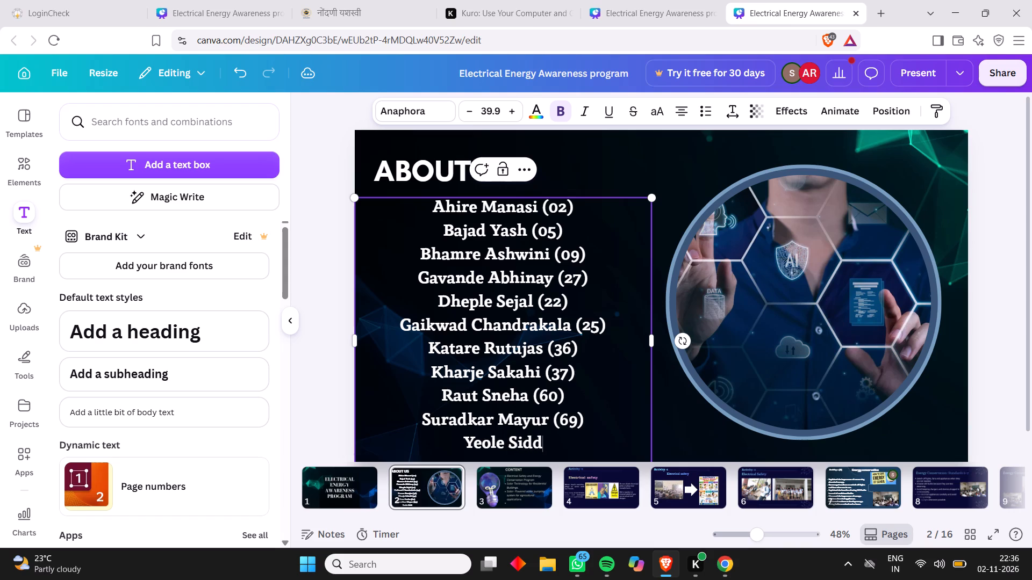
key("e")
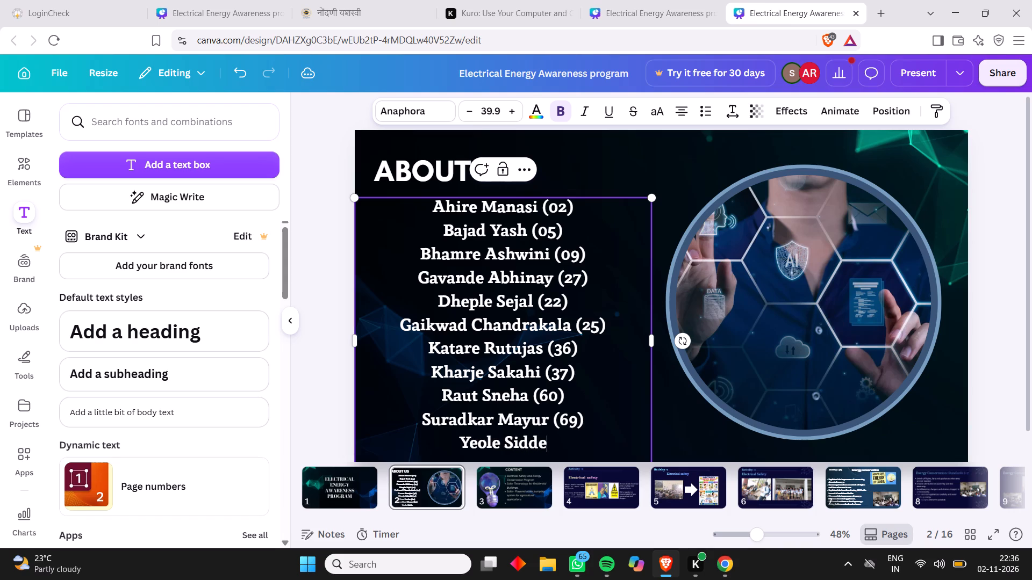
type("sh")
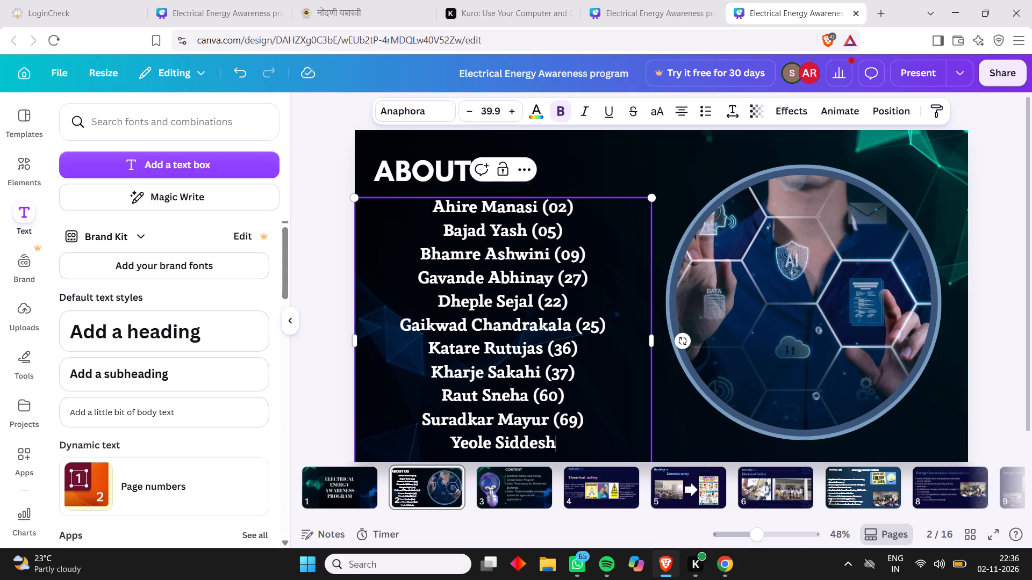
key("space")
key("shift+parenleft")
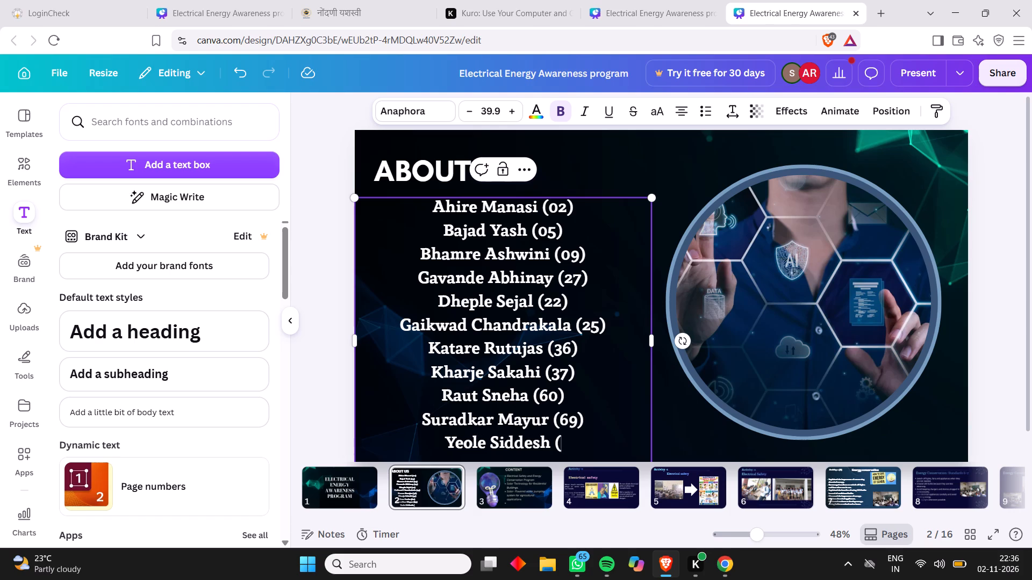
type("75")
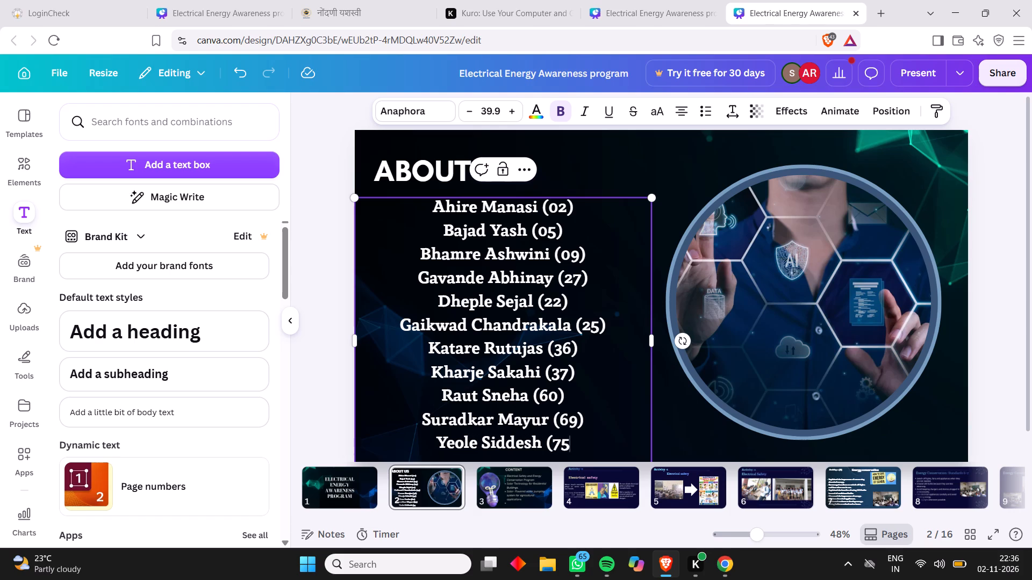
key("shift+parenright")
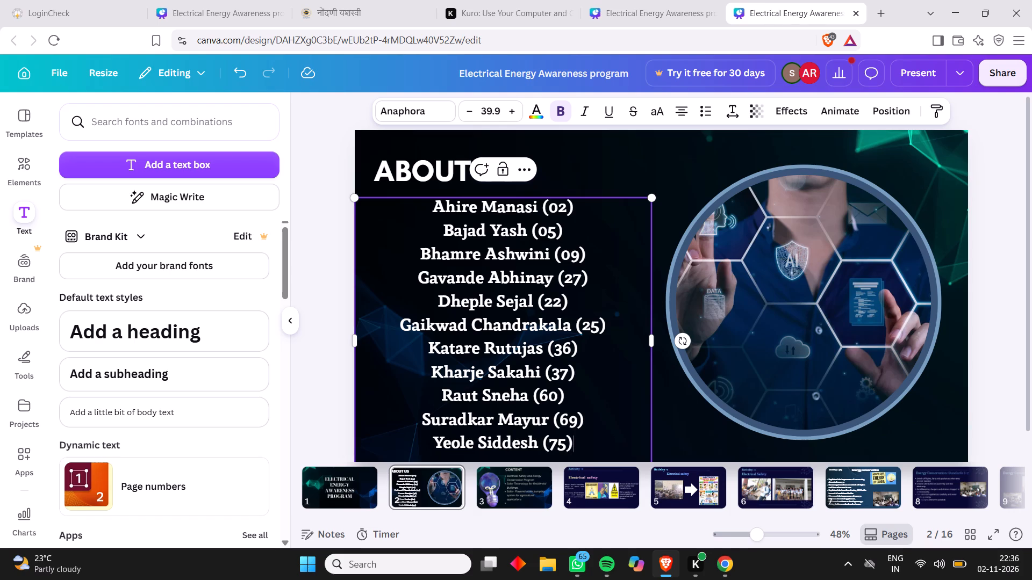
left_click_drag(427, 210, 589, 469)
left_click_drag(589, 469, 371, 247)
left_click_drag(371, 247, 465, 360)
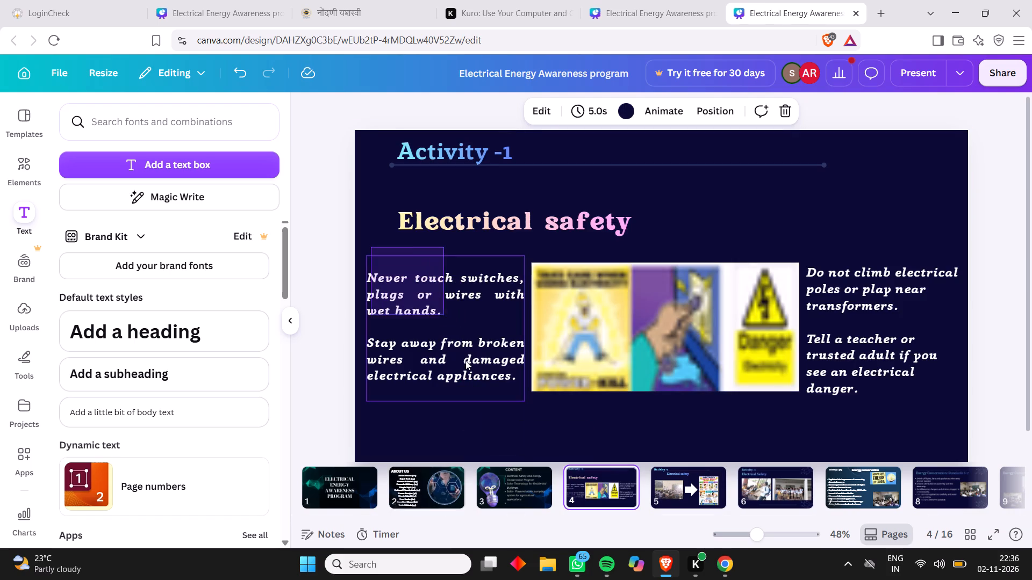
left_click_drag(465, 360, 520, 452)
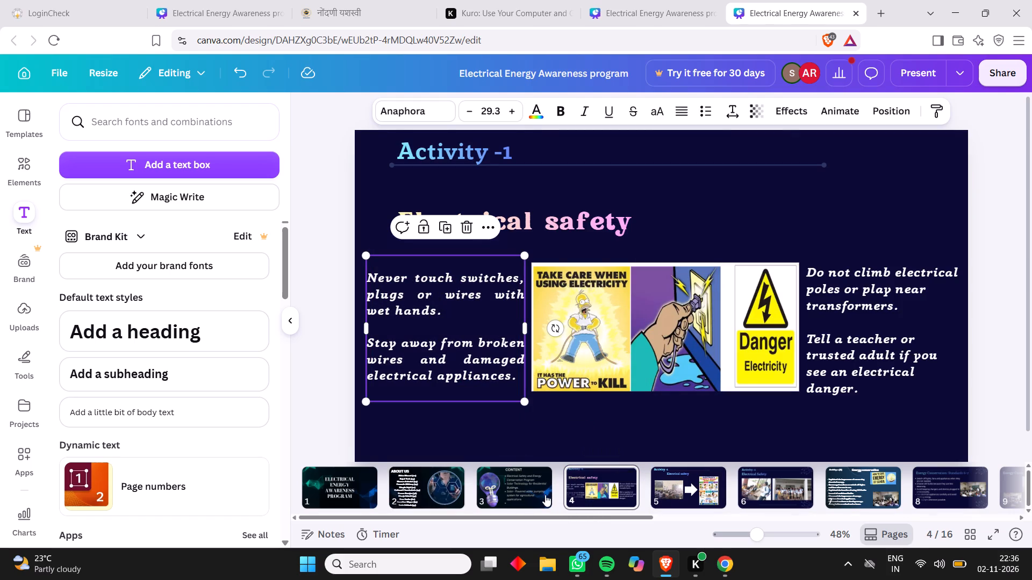
Look through slides 3 to 8 to review the content and activity pages of the presentation.
left_click(541, 494)
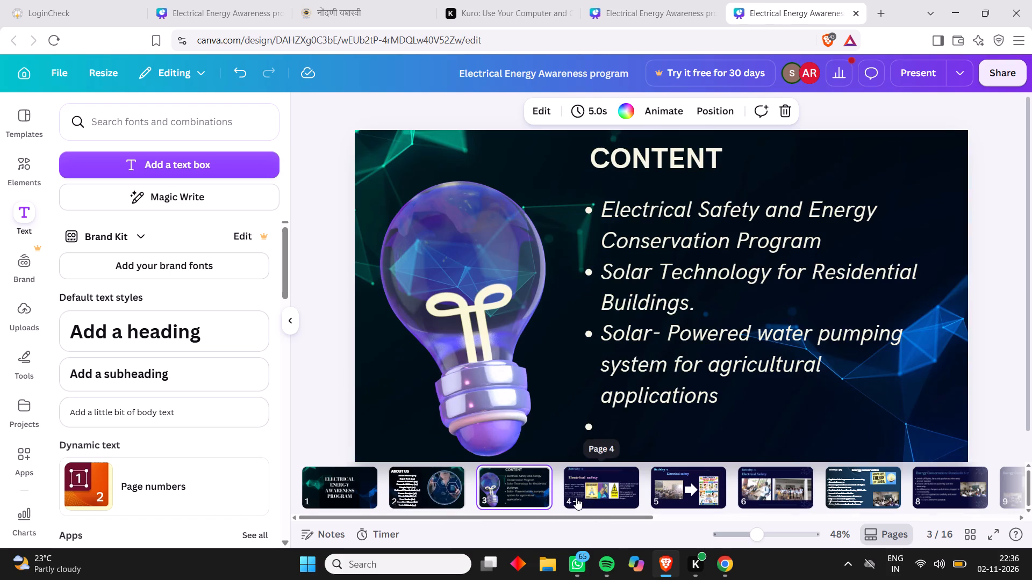
left_click(576, 498)
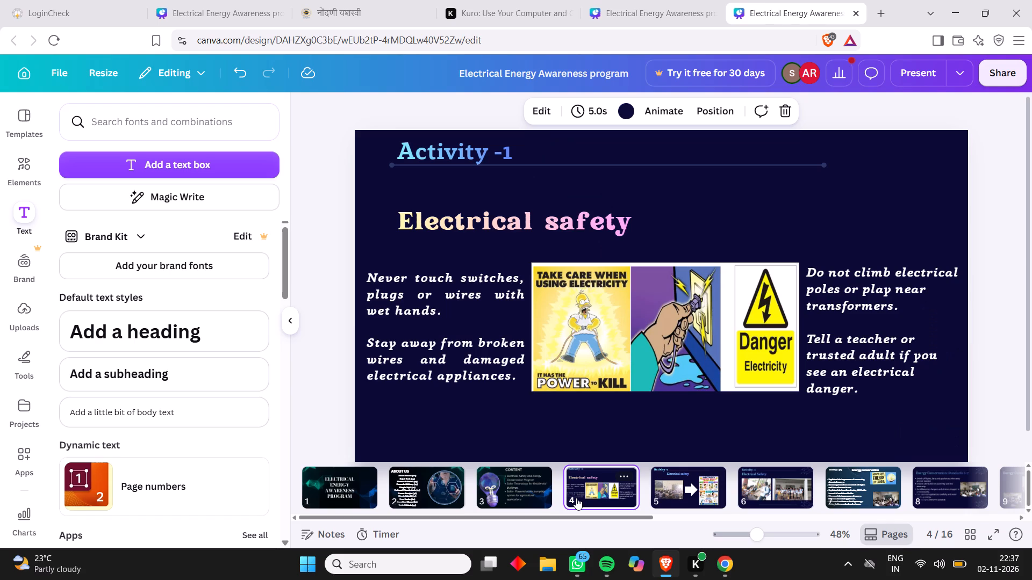
left_click(531, 489)
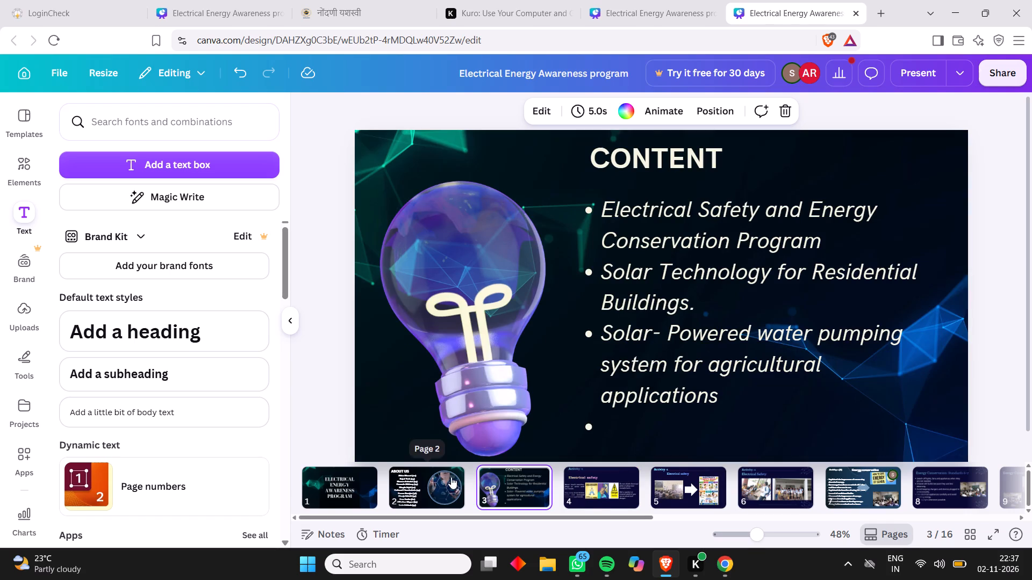
left_click(597, 497)
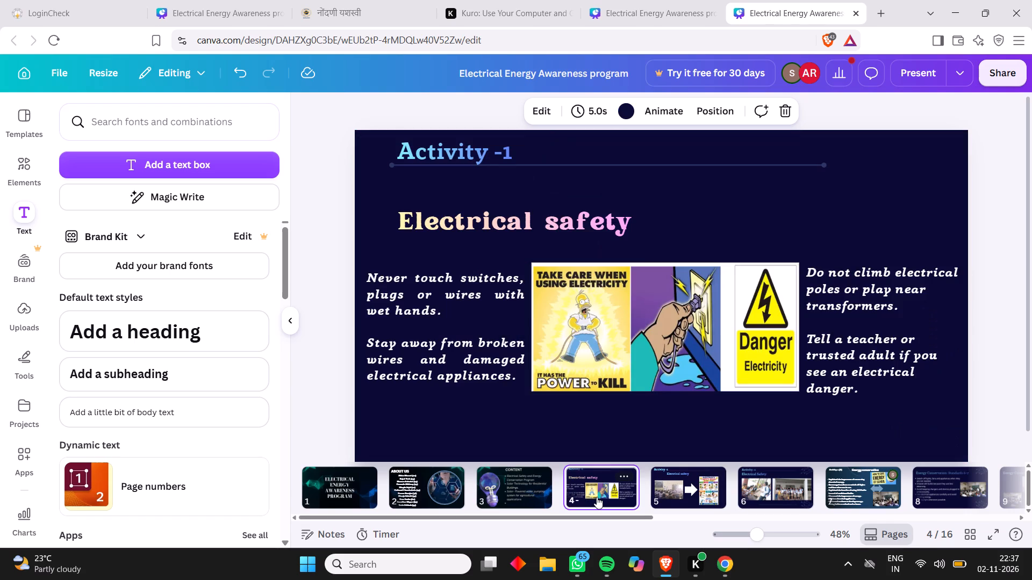
left_click(678, 494)
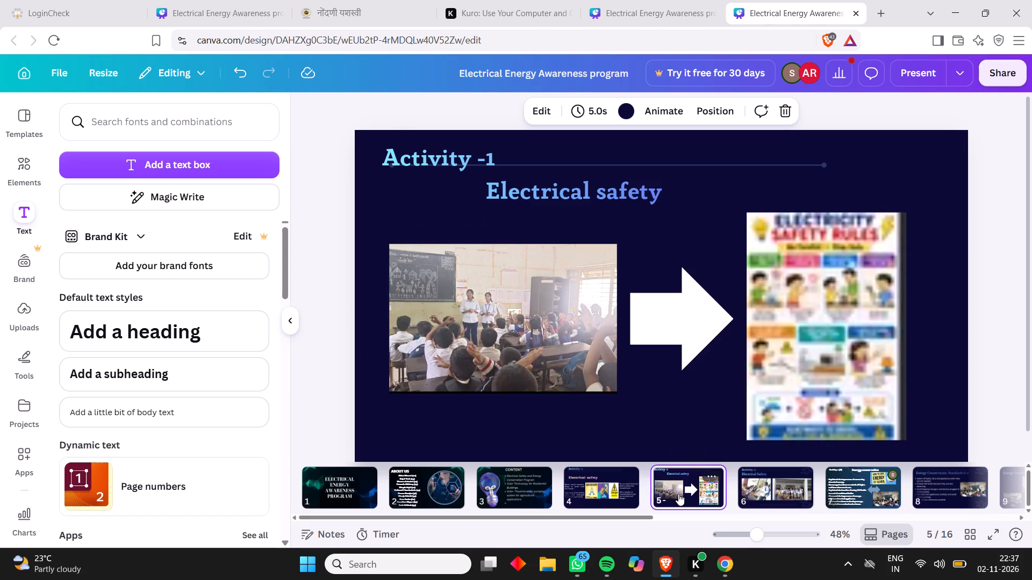
left_click(770, 495)
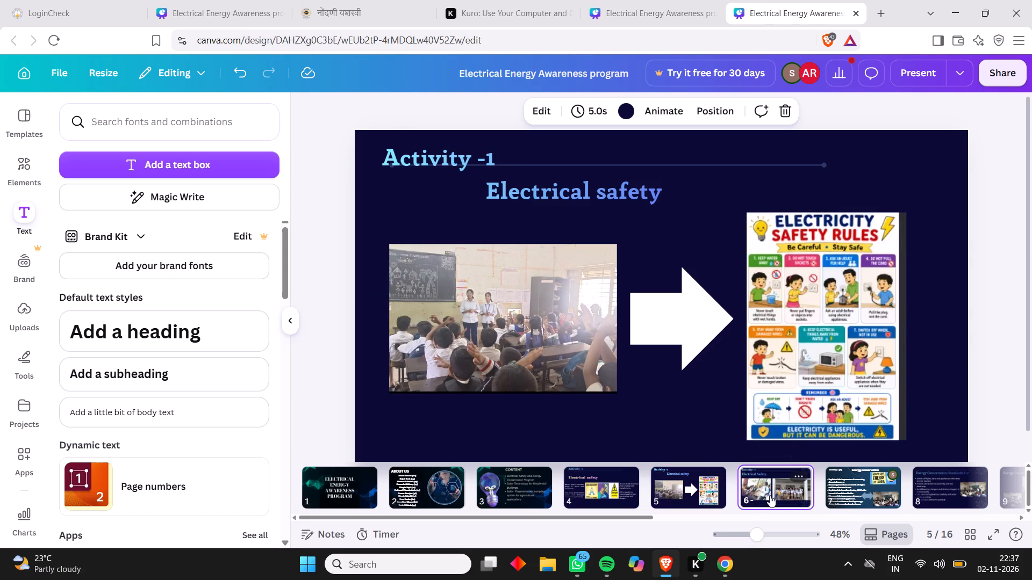
left_click(837, 488)
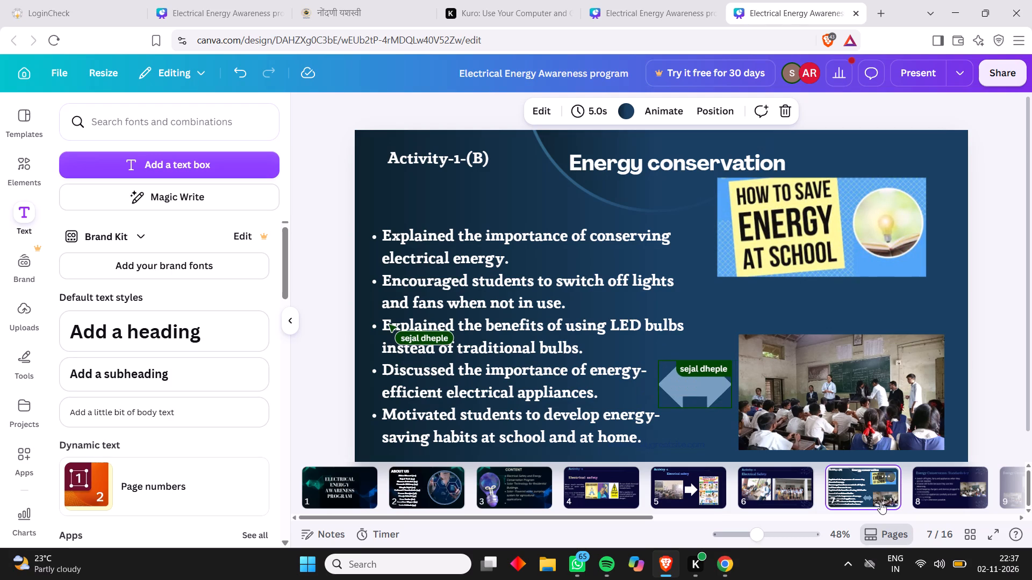
left_click(925, 495)
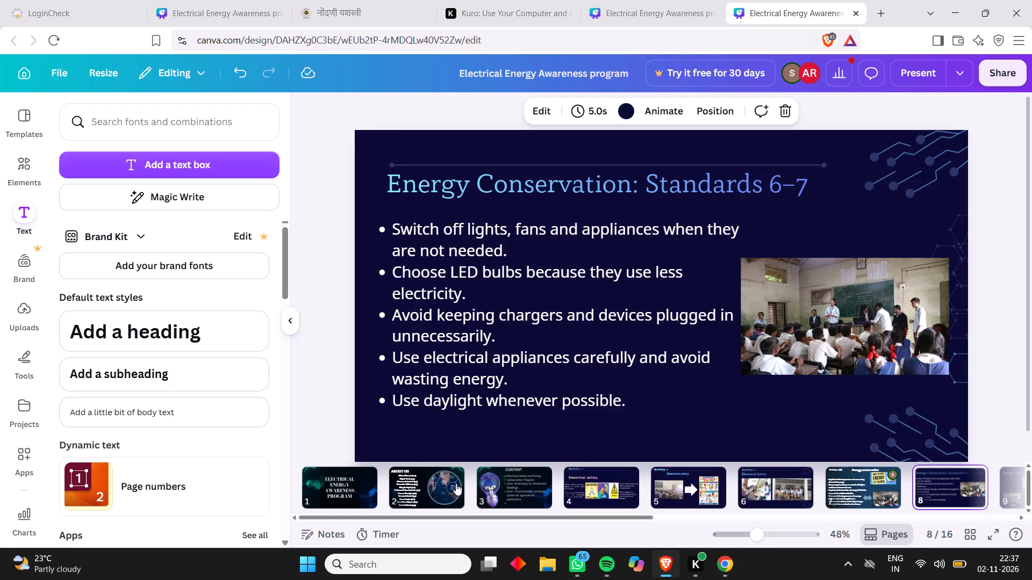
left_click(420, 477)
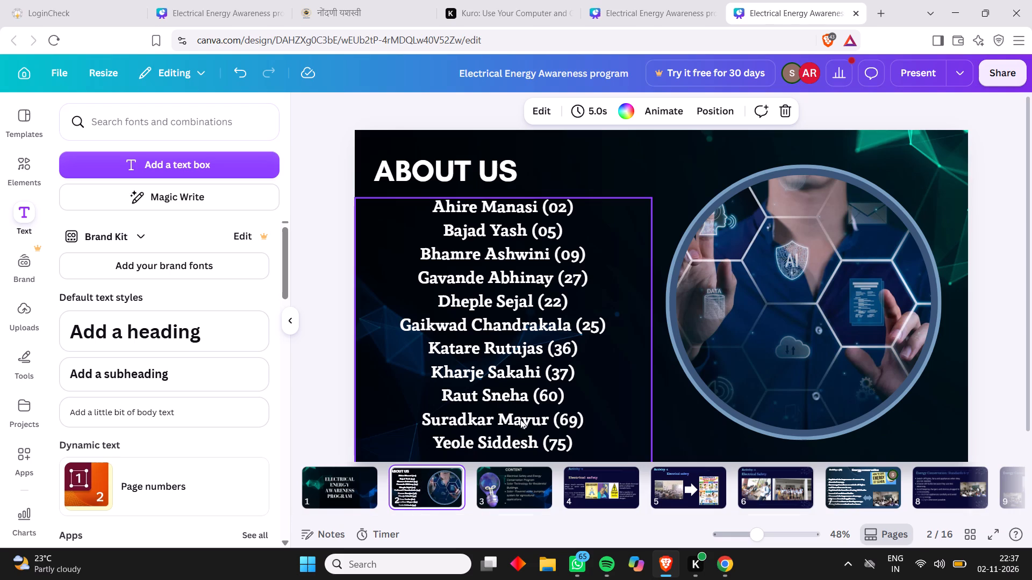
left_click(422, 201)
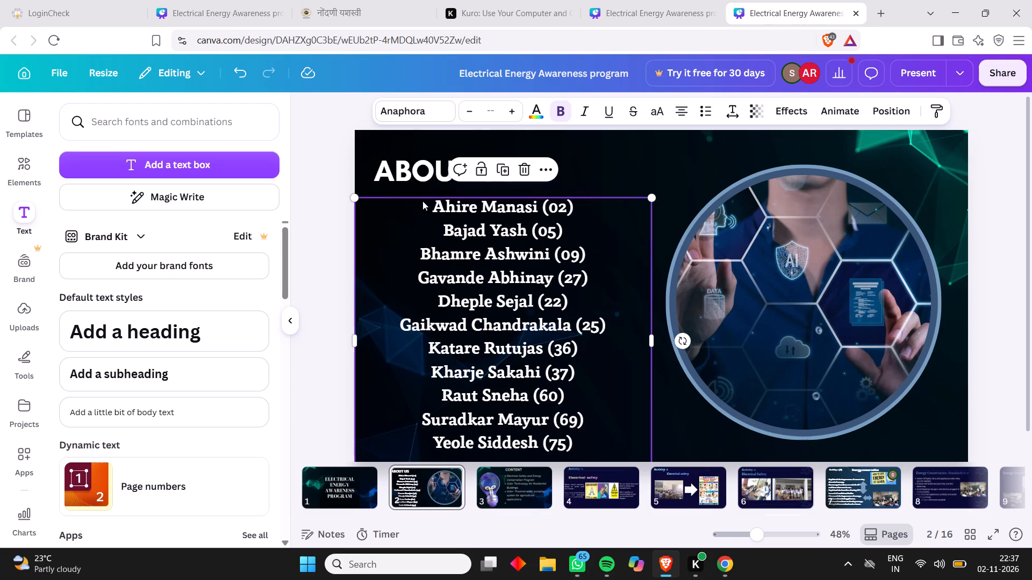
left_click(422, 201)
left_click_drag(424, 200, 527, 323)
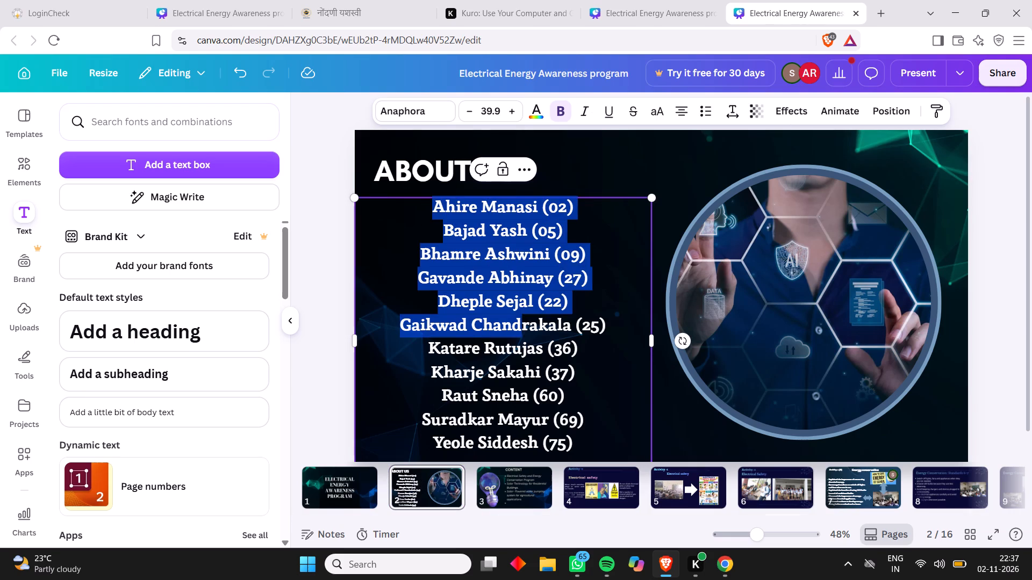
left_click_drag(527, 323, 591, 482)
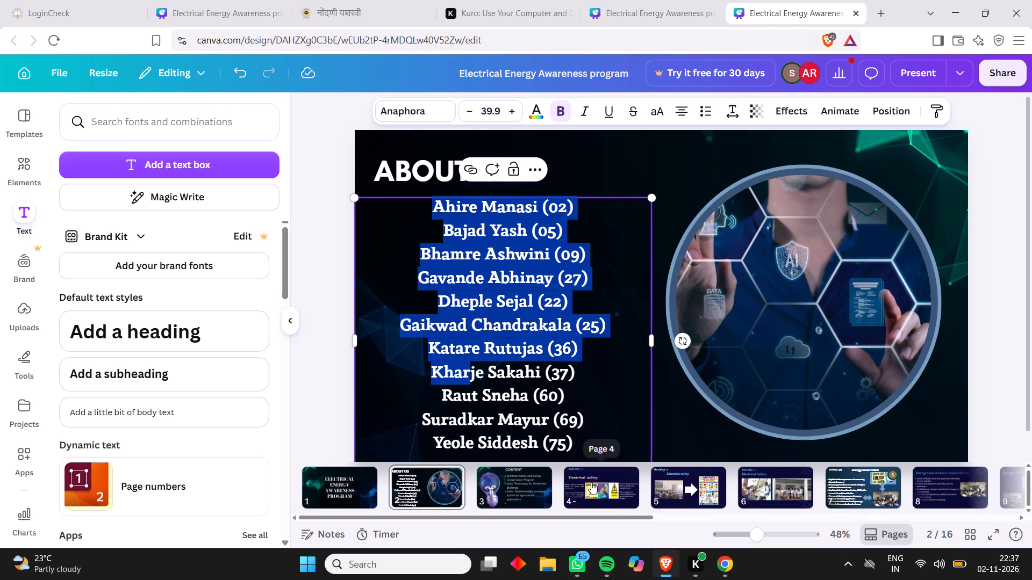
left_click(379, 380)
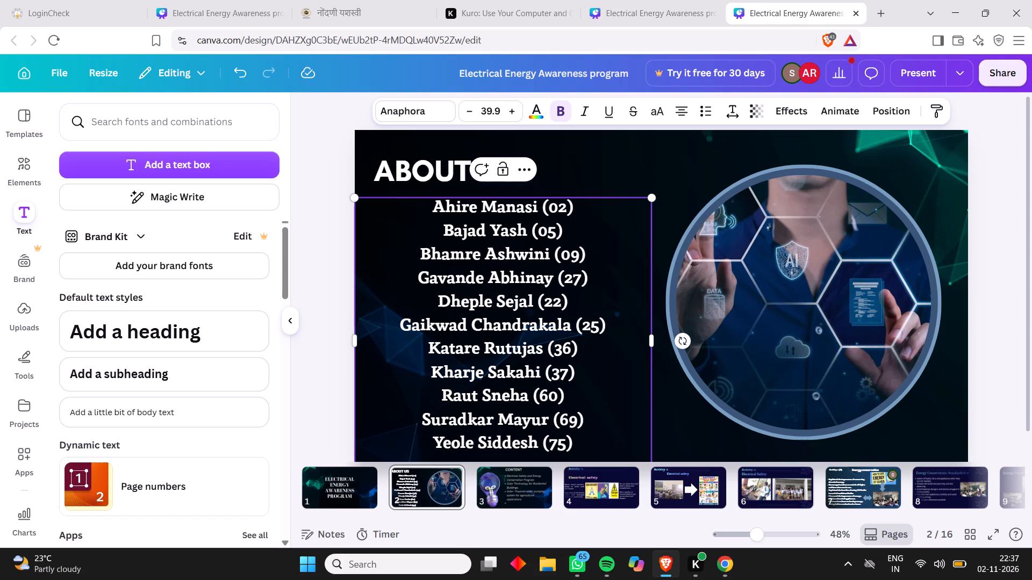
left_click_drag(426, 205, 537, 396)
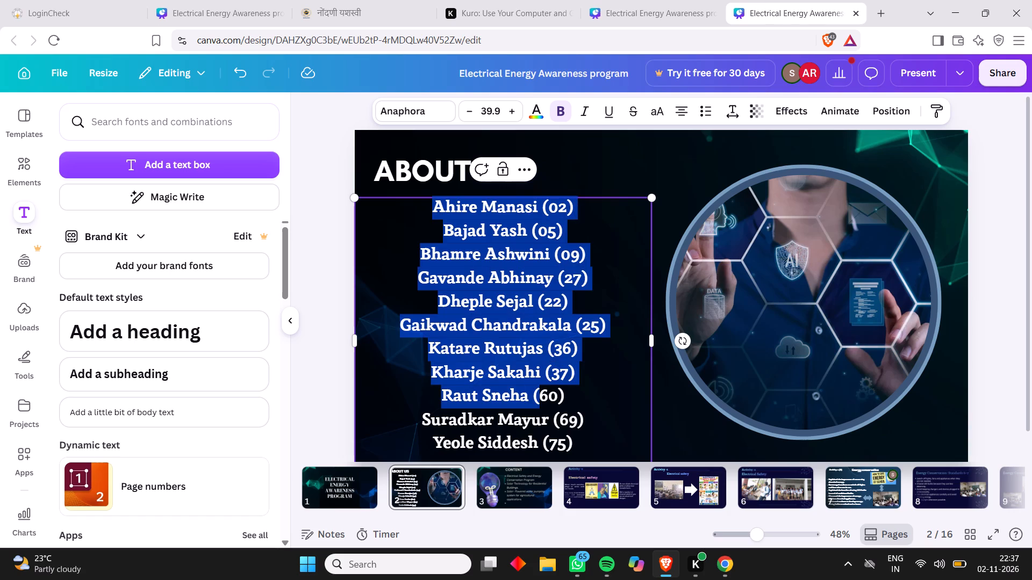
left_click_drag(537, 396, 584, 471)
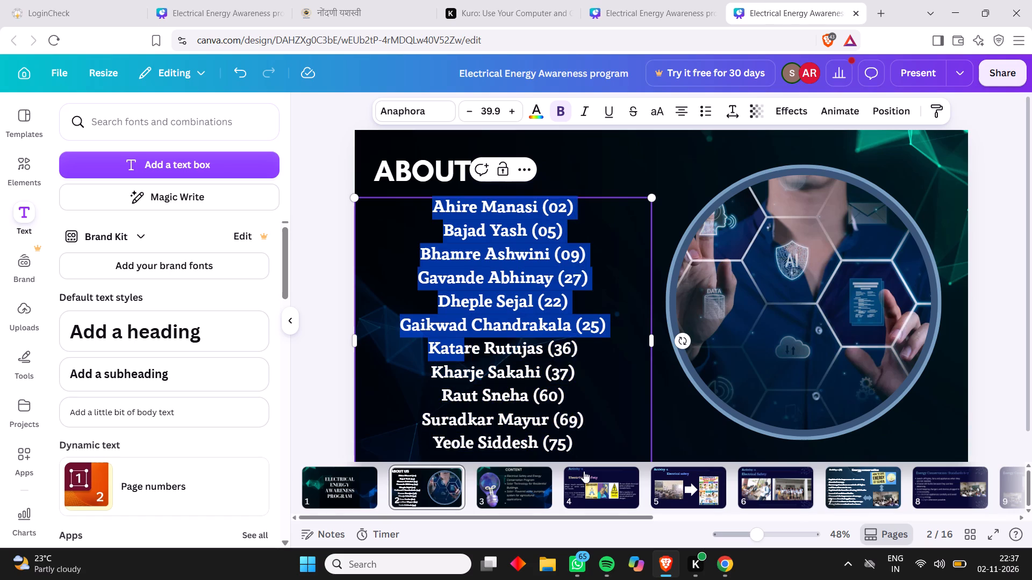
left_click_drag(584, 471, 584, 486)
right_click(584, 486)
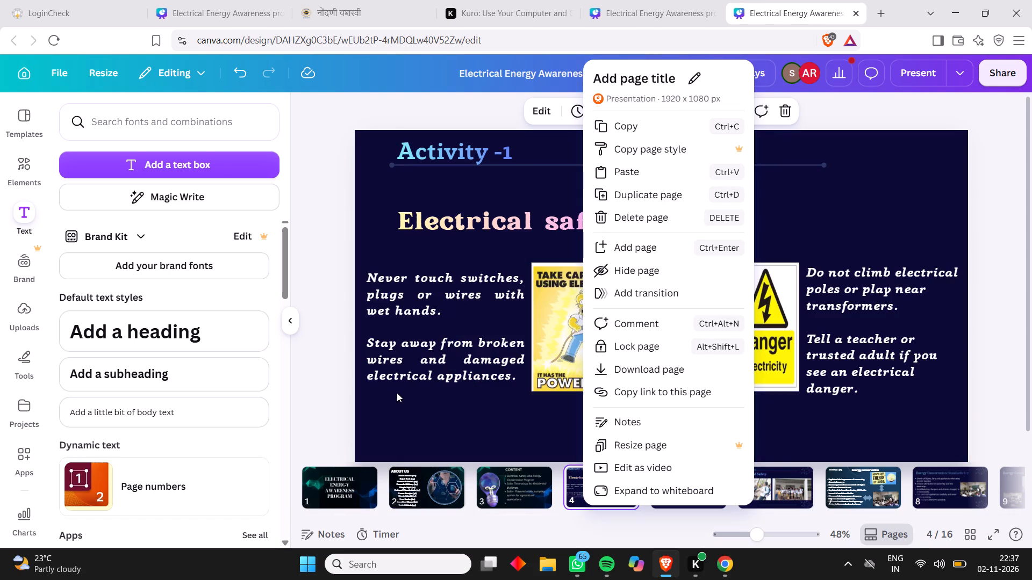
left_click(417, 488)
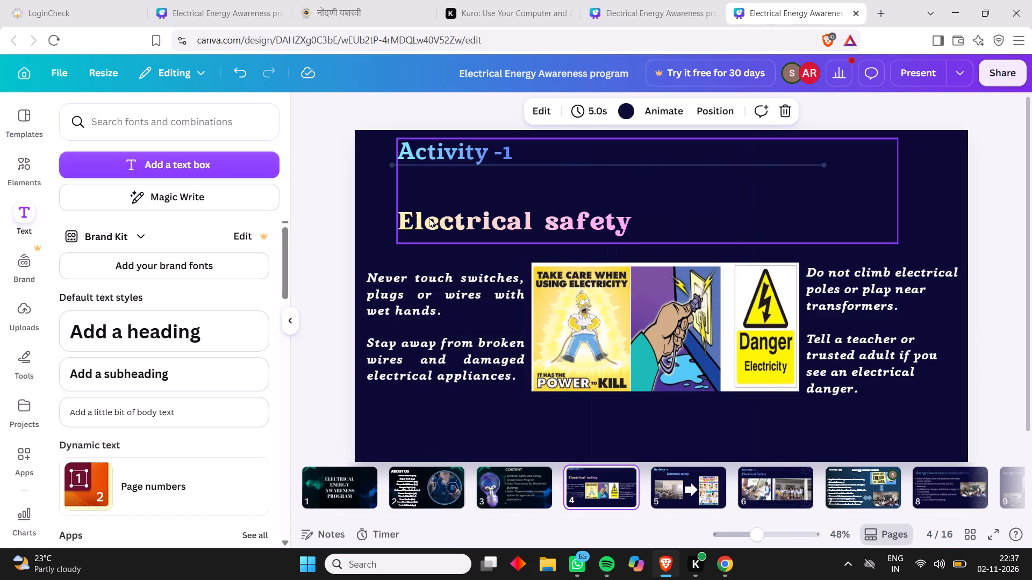
Reduce the font size of all eleven team member lines on the "ABOUT US" slide 2 to 38.9.
left_click(418, 476)
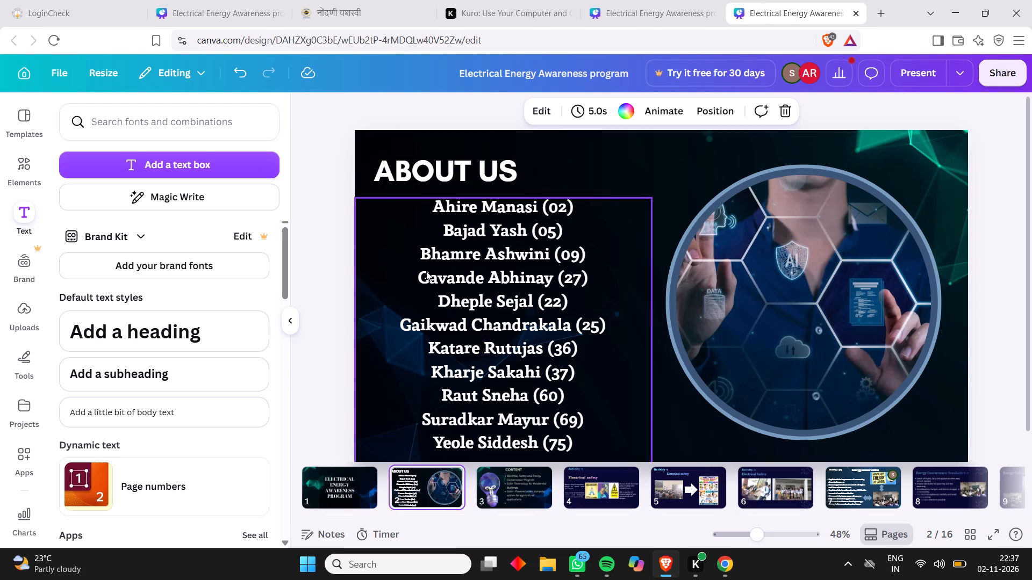
left_click(428, 202)
left_click(428, 202)
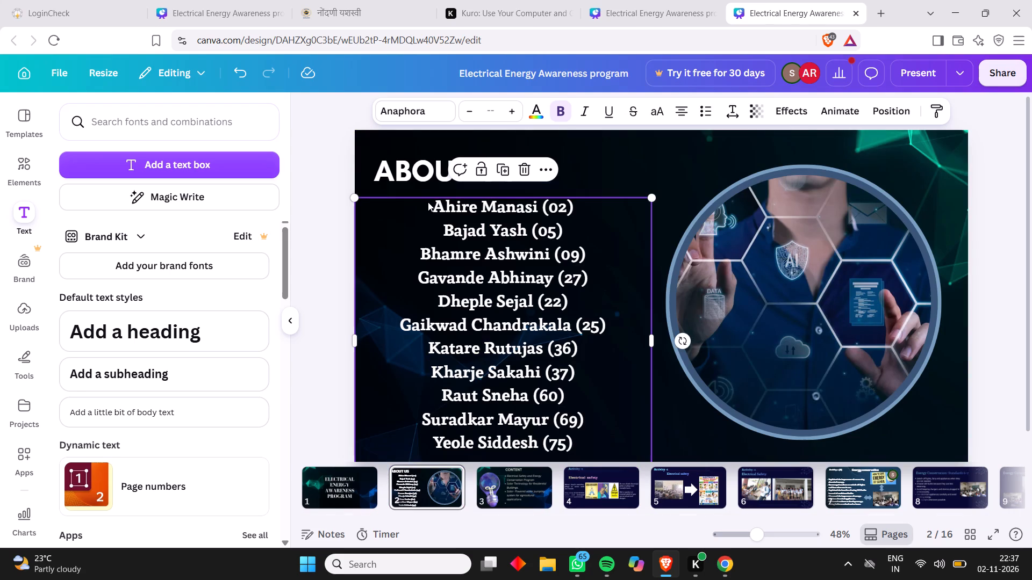
left_click_drag(428, 202, 551, 305)
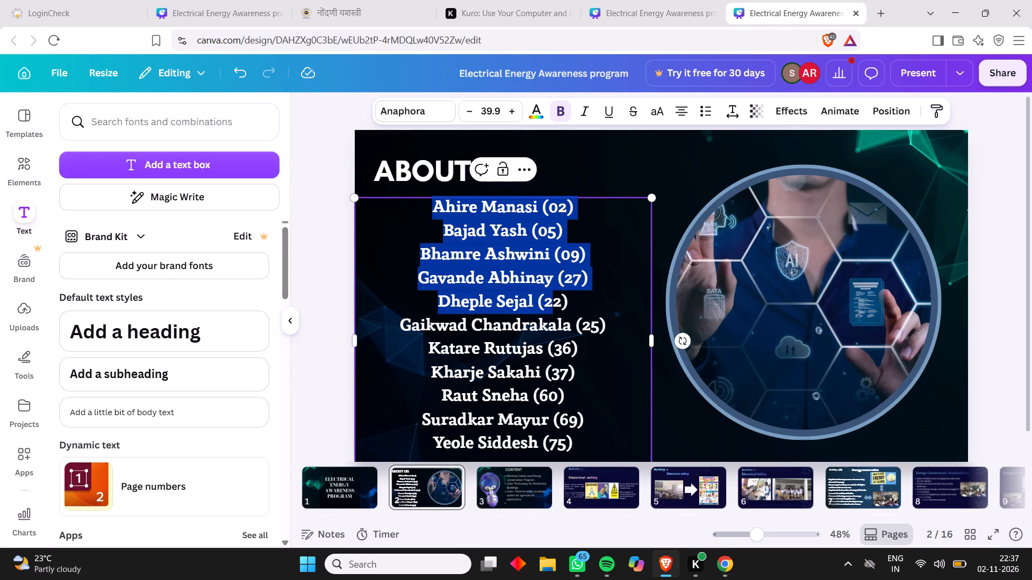
left_click_drag(551, 305, 611, 400)
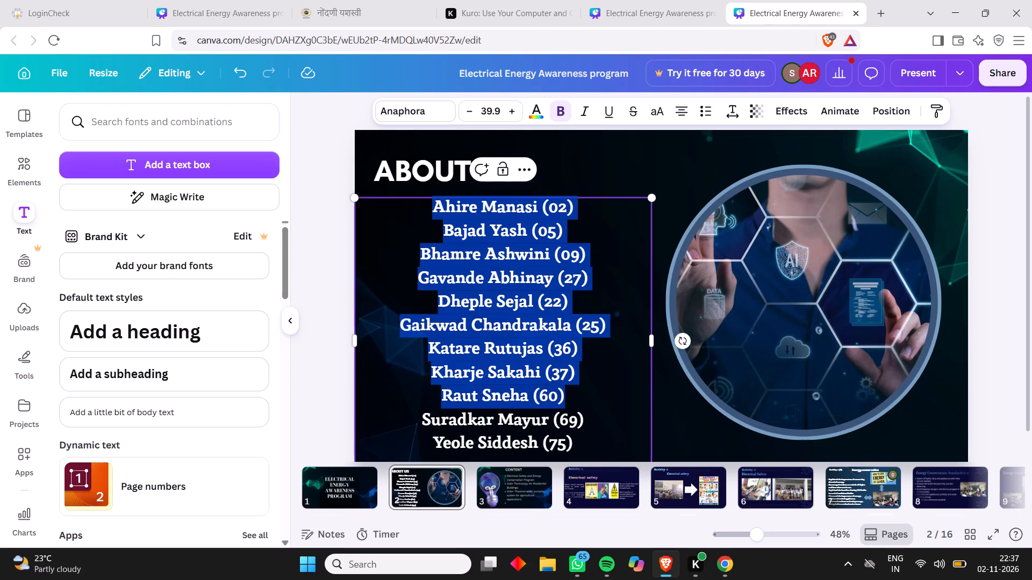
left_click_drag(611, 400, 625, 434)
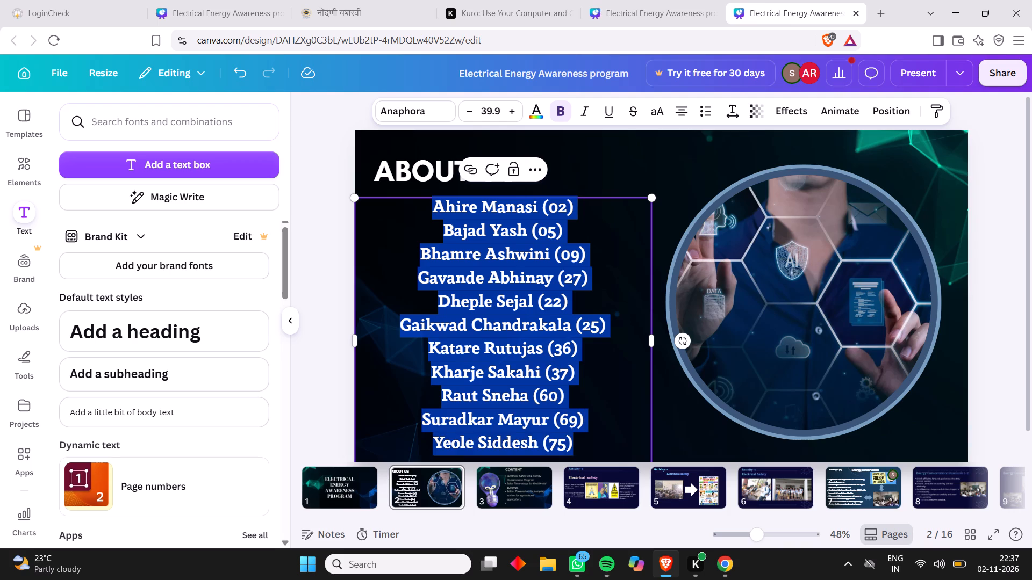
left_click(470, 118)
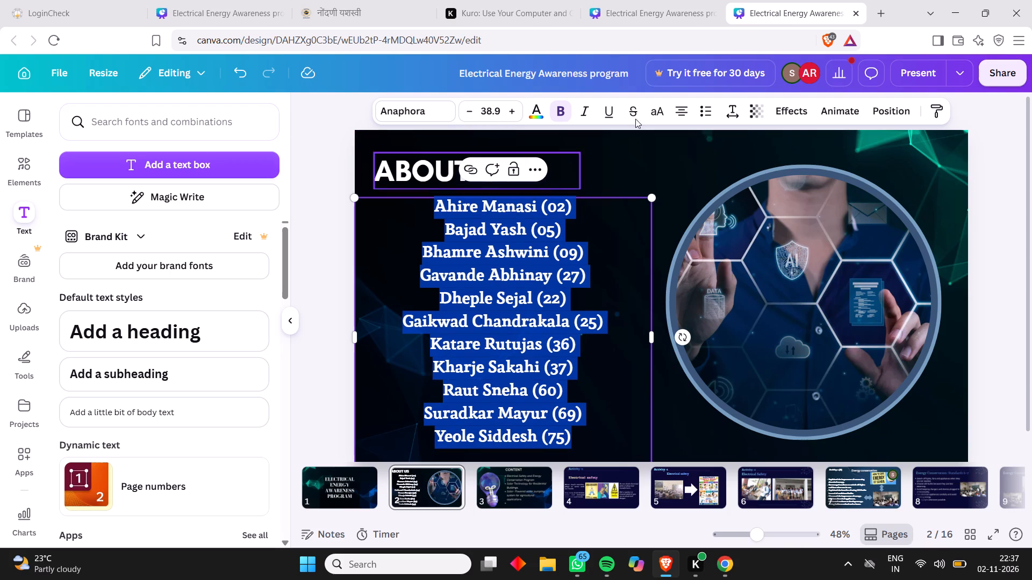
Format the eleven team member names on slide 2 as a bulleted list.
left_click(702, 110)
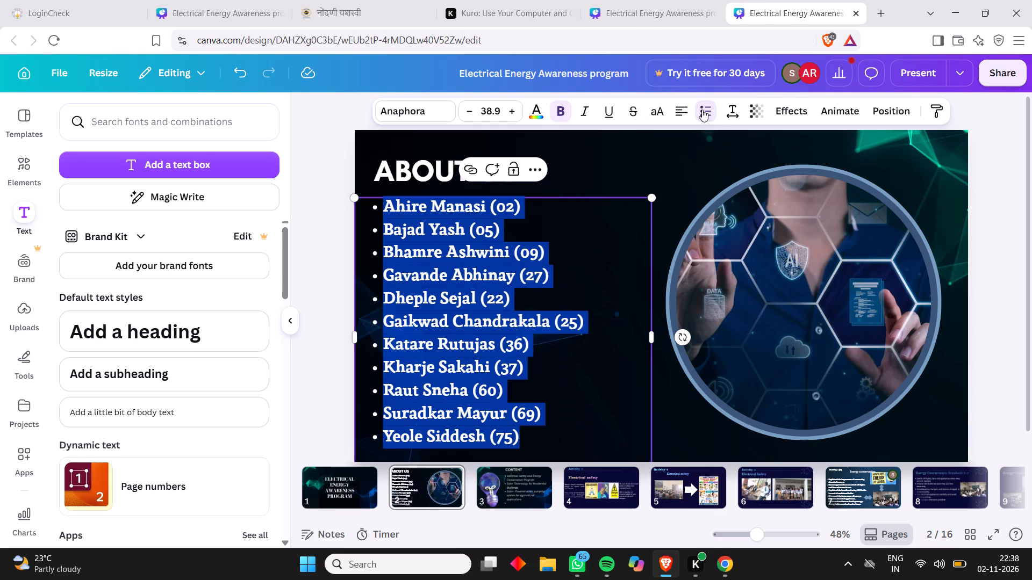
left_click(612, 242)
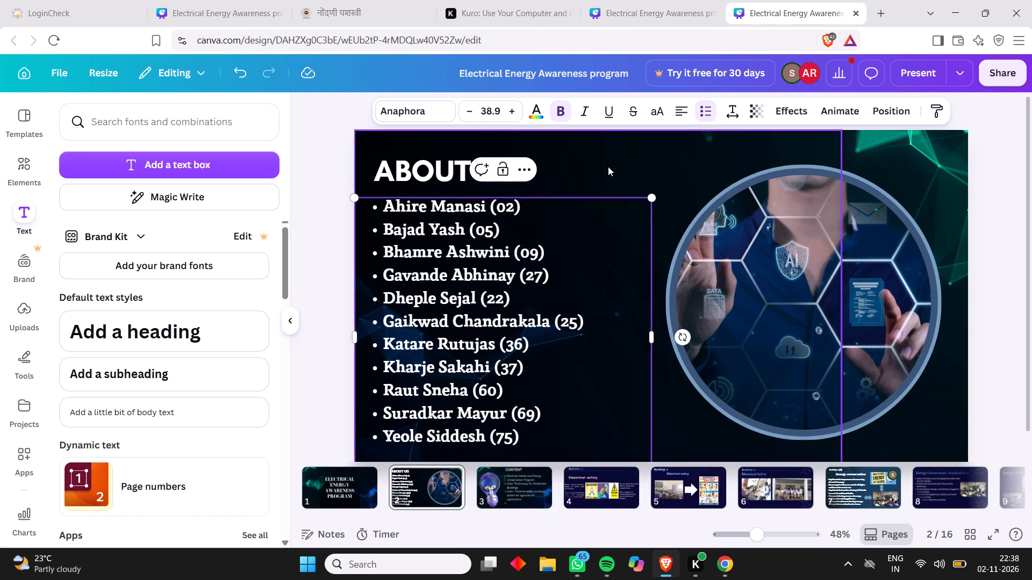
left_click(608, 165)
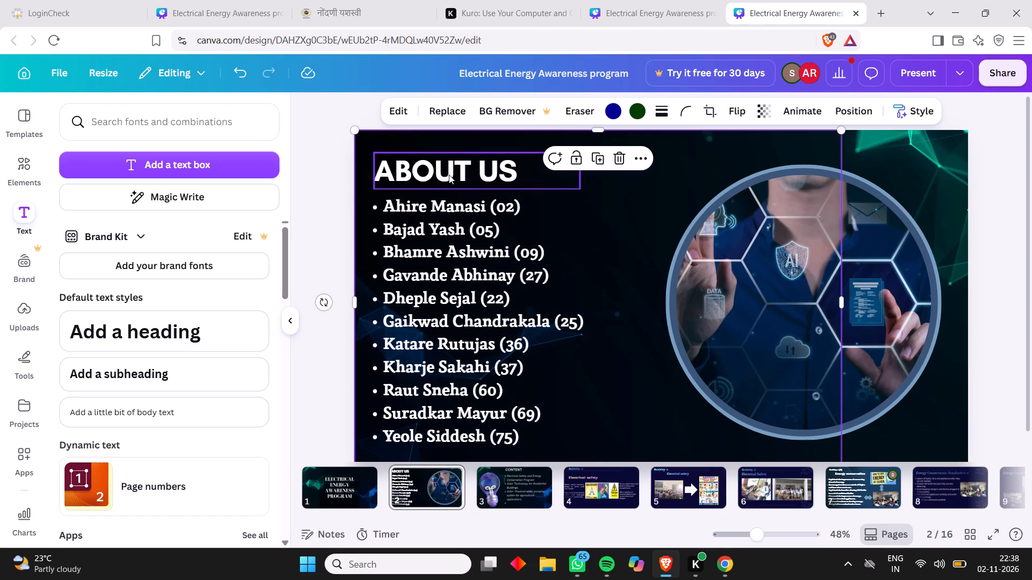
Move the "ABOUT US" heading rightward and slightly up, closer to the top centre of slide 2.
left_click_drag(449, 173, 518, 168)
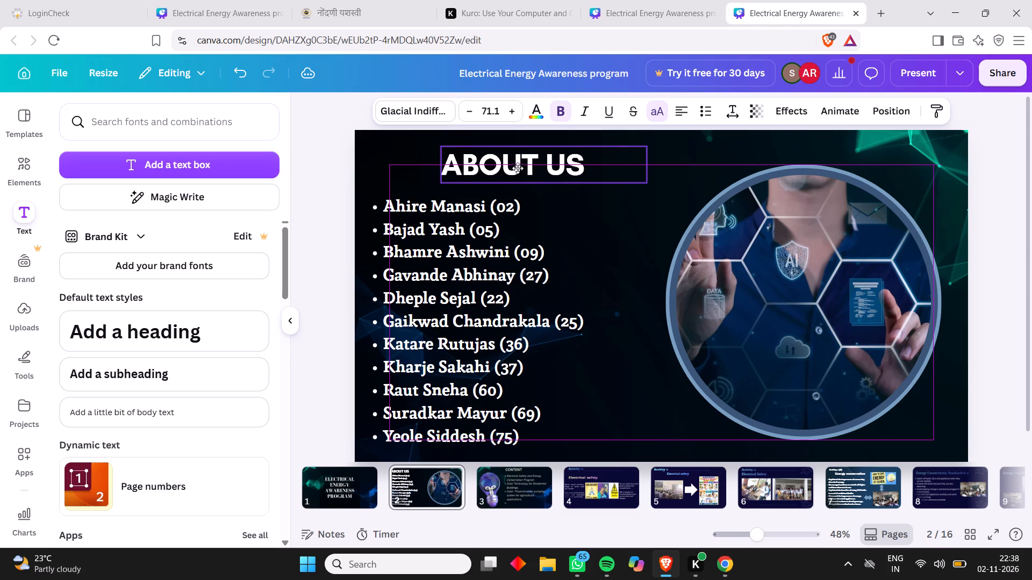
left_click_drag(518, 168, 546, 164)
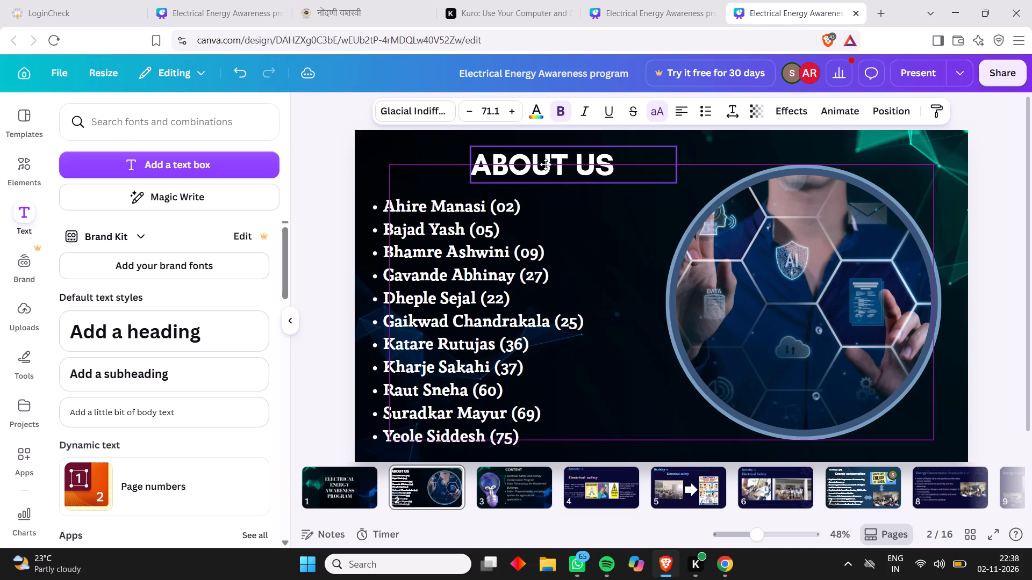
left_click_drag(546, 164, 546, 161)
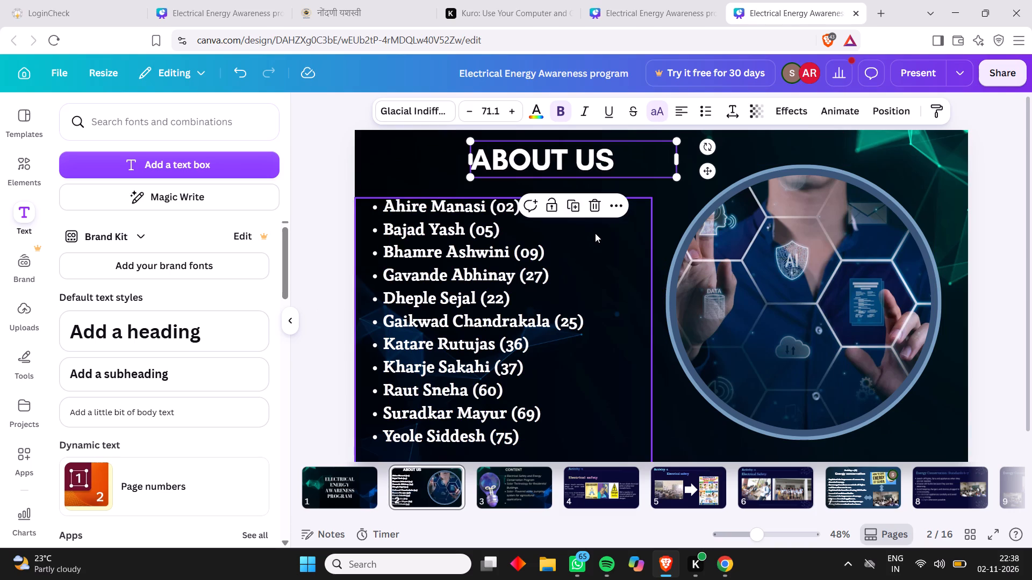
left_click(595, 233)
left_click(628, 175)
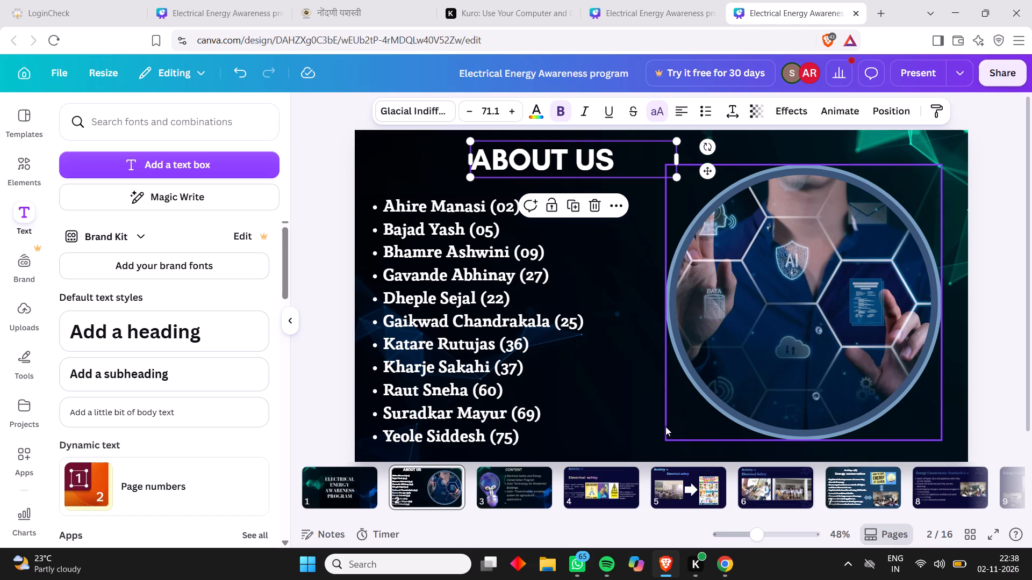
left_click(663, 443)
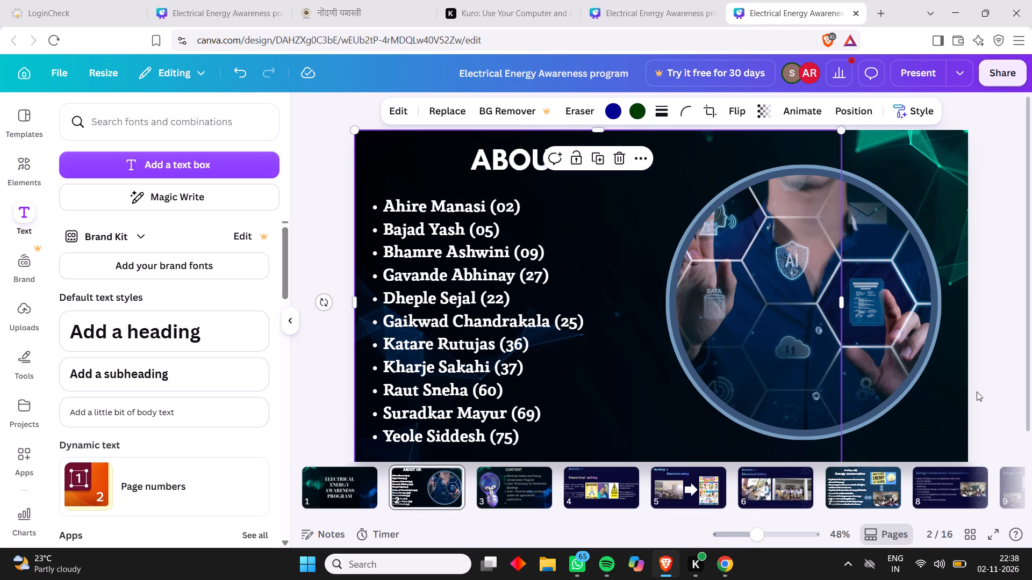
left_click(955, 448)
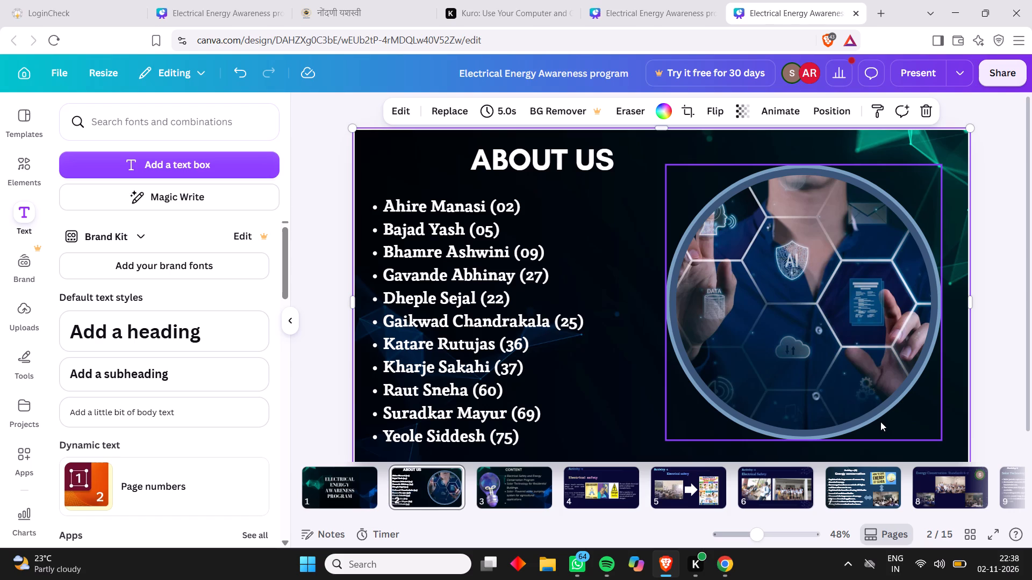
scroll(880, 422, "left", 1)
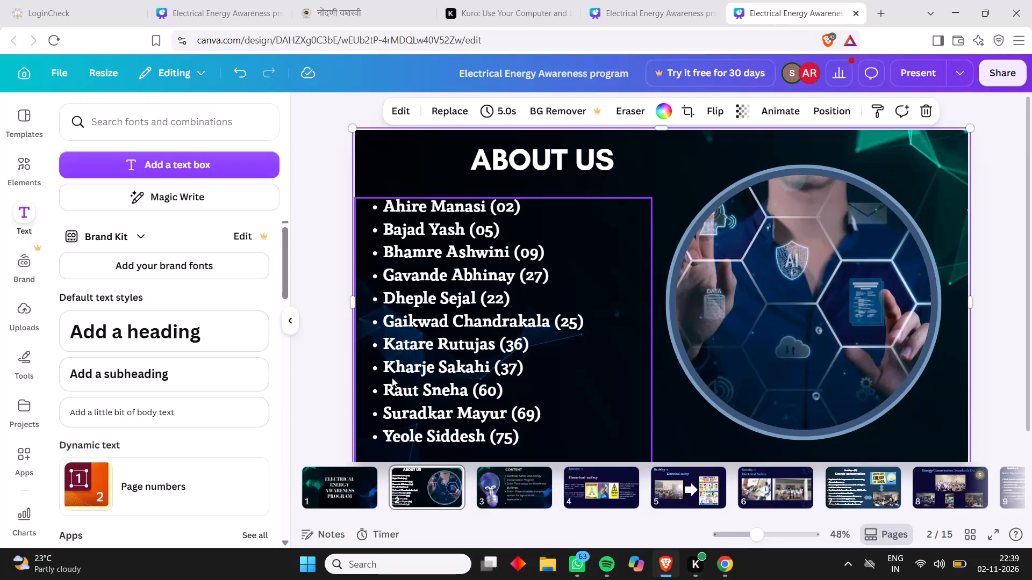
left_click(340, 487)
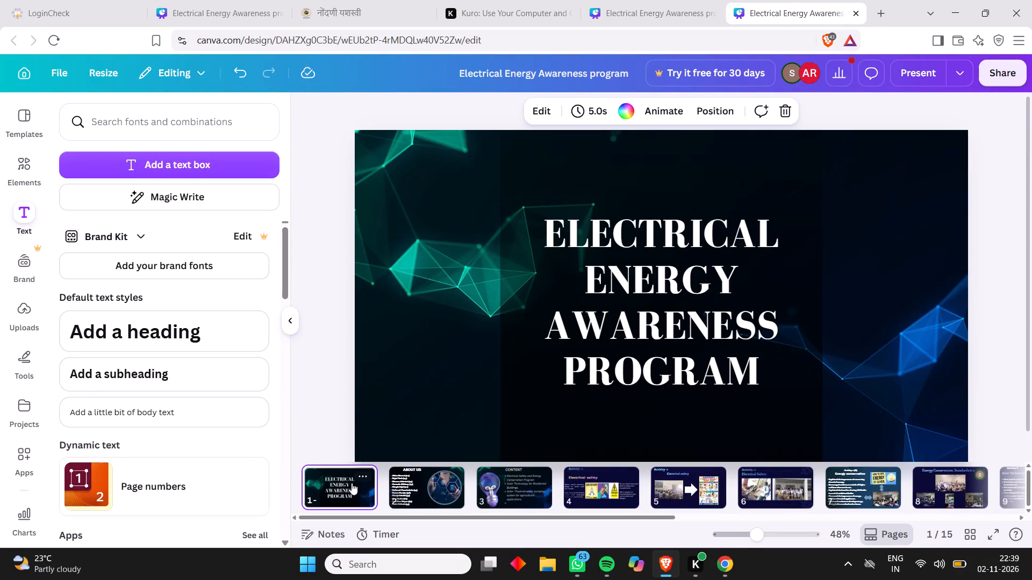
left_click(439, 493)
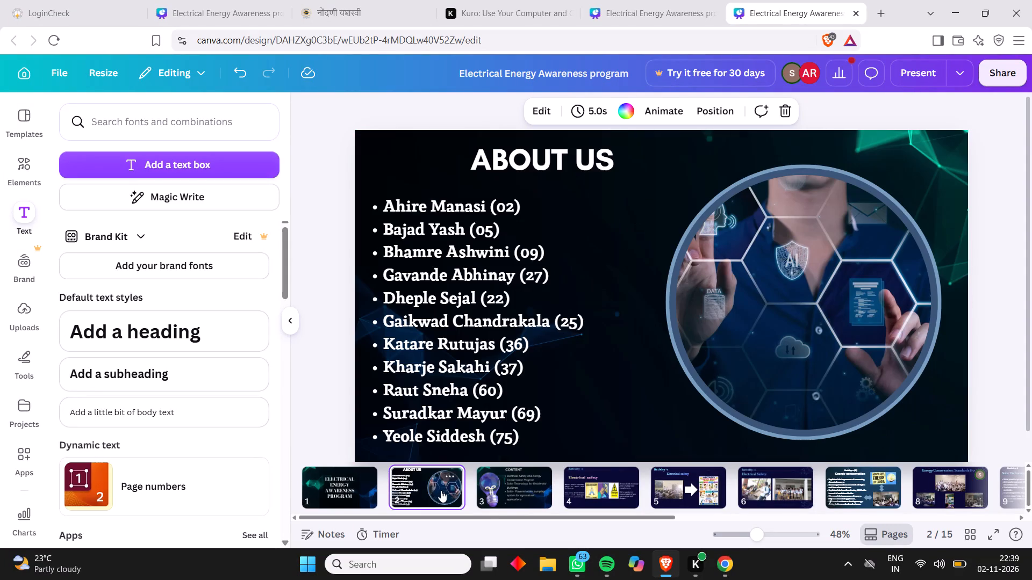
Enter "Electricity Bill Literacy Workshop in" at the empty fourth bullet of the "CONTENT" slide 3.
left_click(519, 496)
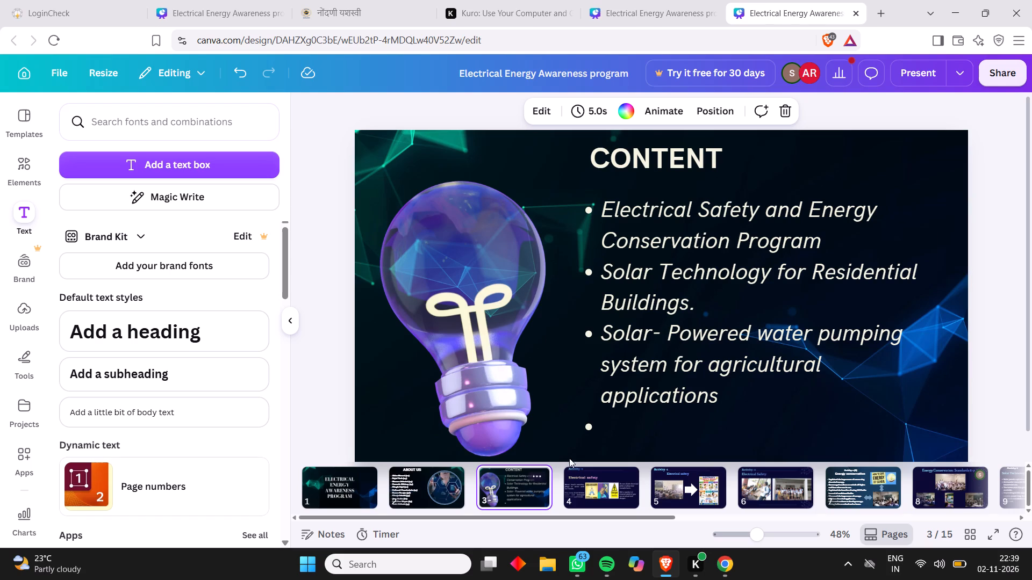
left_click(611, 419)
left_click(612, 421)
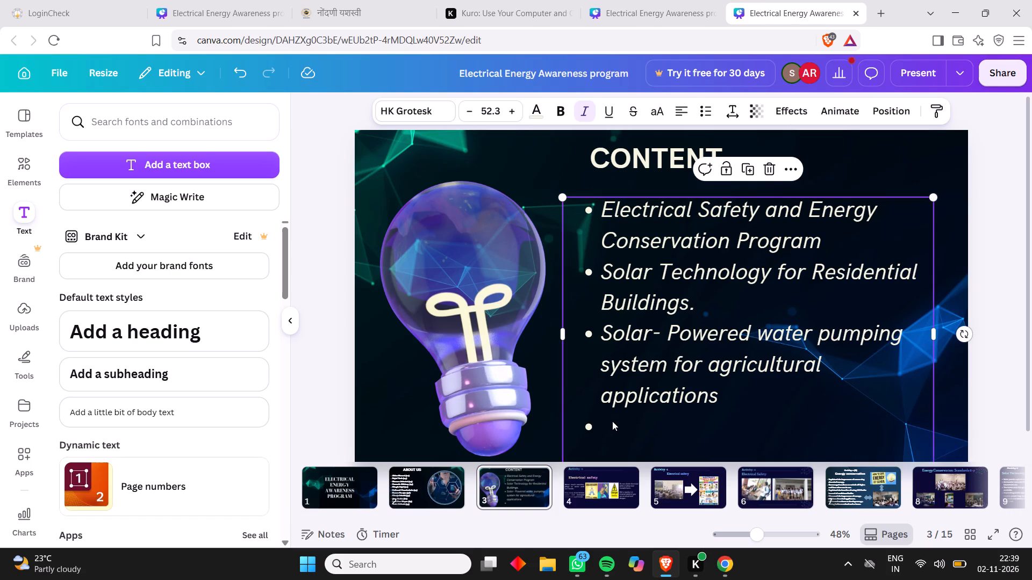
left_click(604, 424)
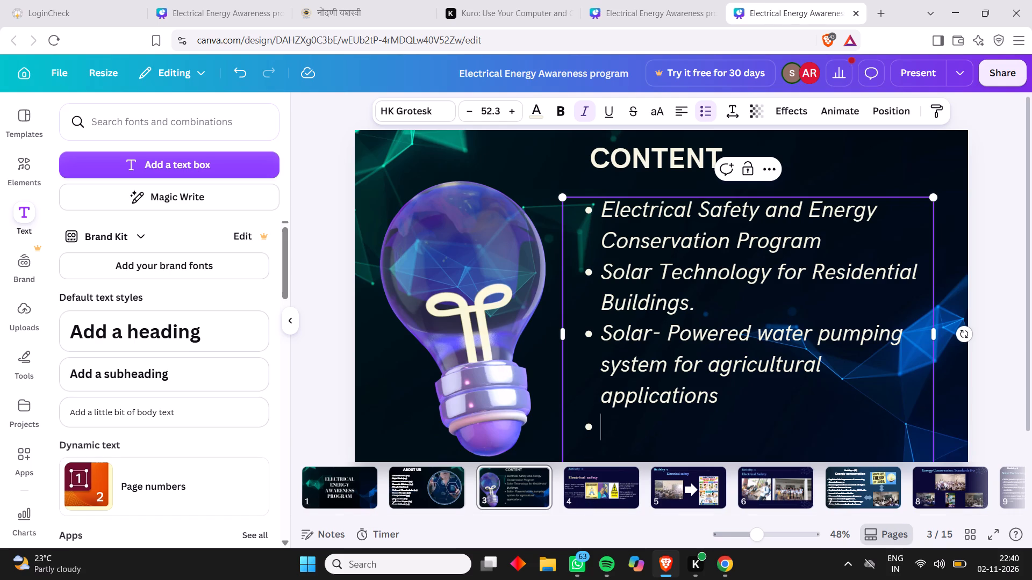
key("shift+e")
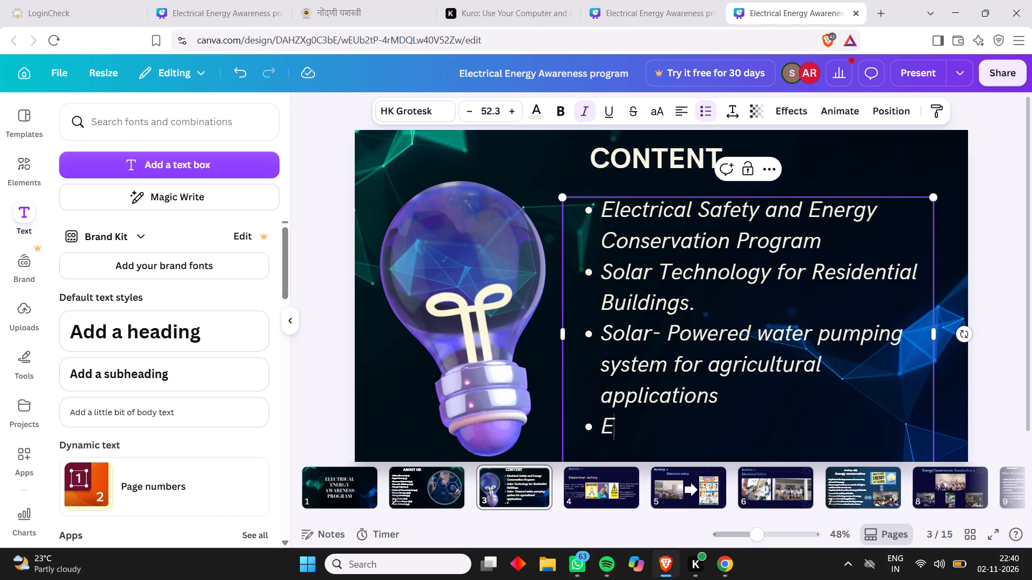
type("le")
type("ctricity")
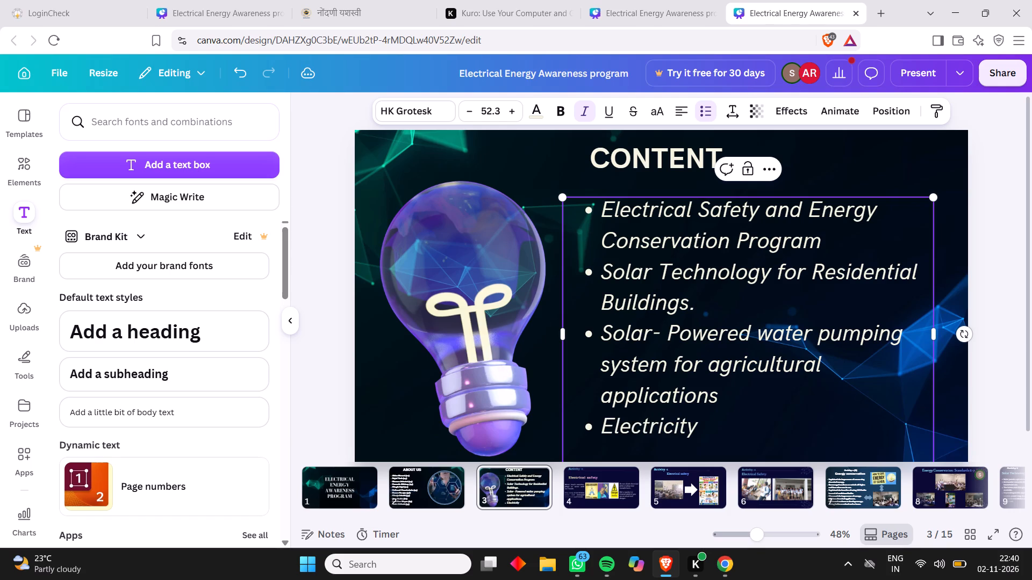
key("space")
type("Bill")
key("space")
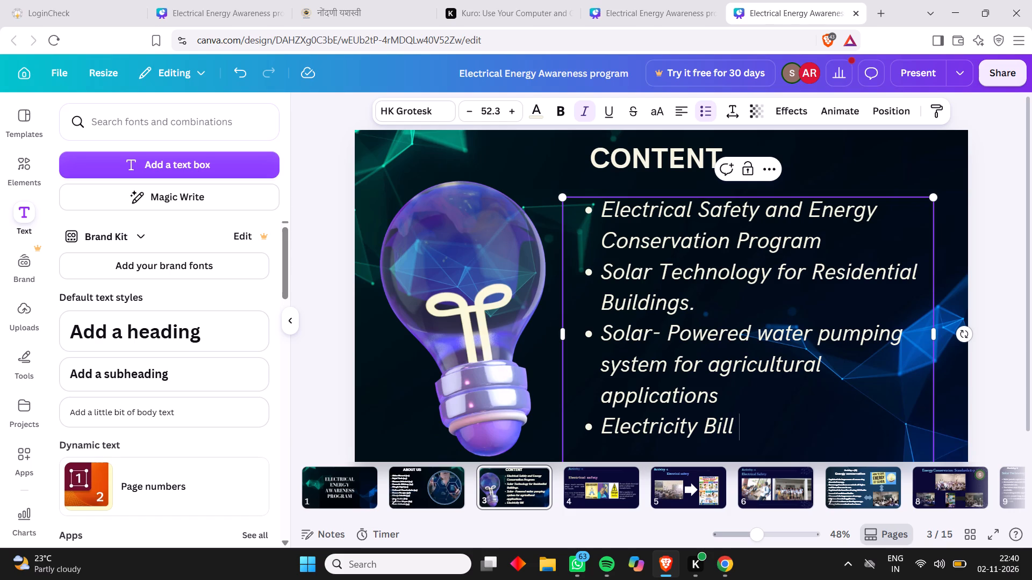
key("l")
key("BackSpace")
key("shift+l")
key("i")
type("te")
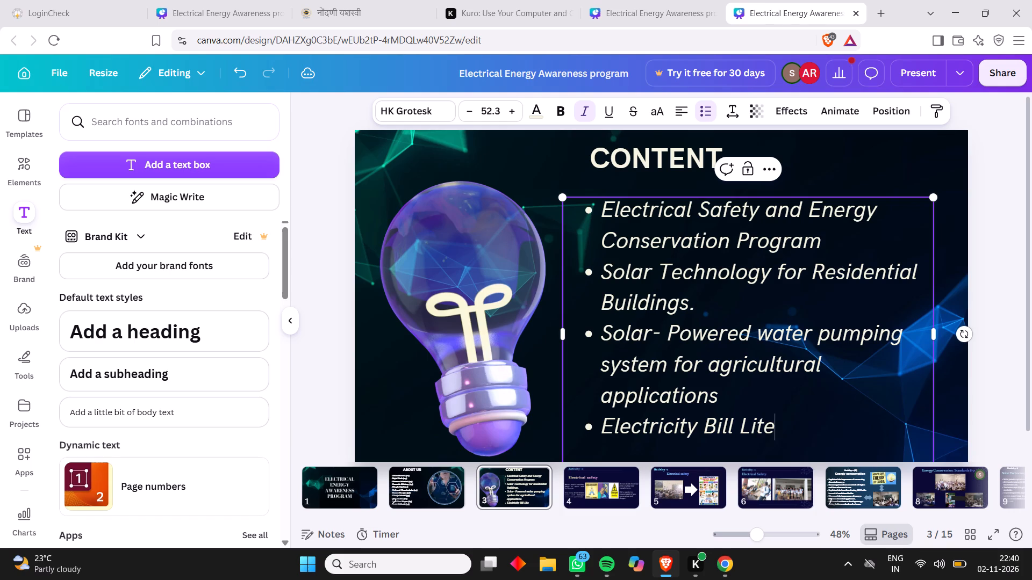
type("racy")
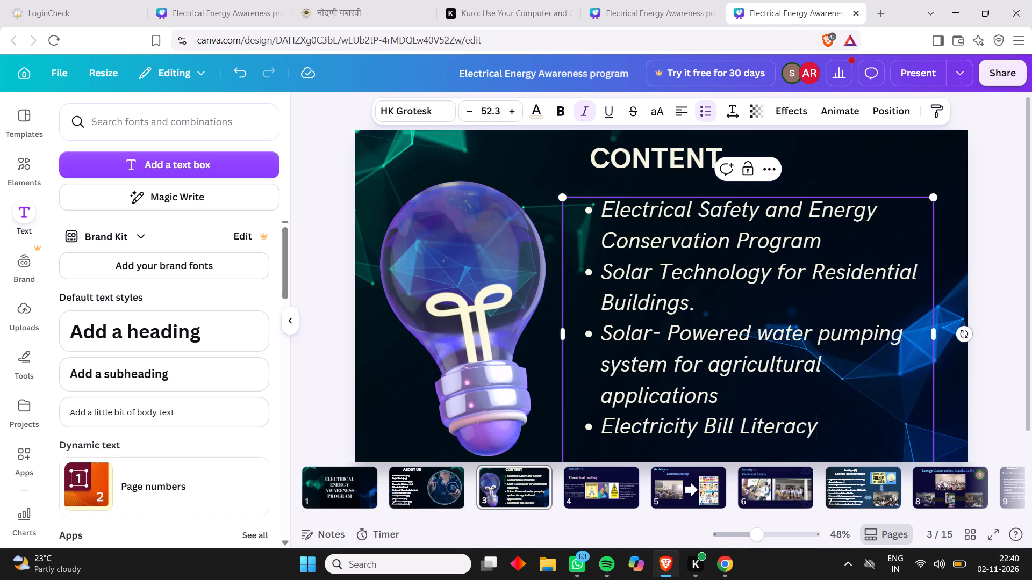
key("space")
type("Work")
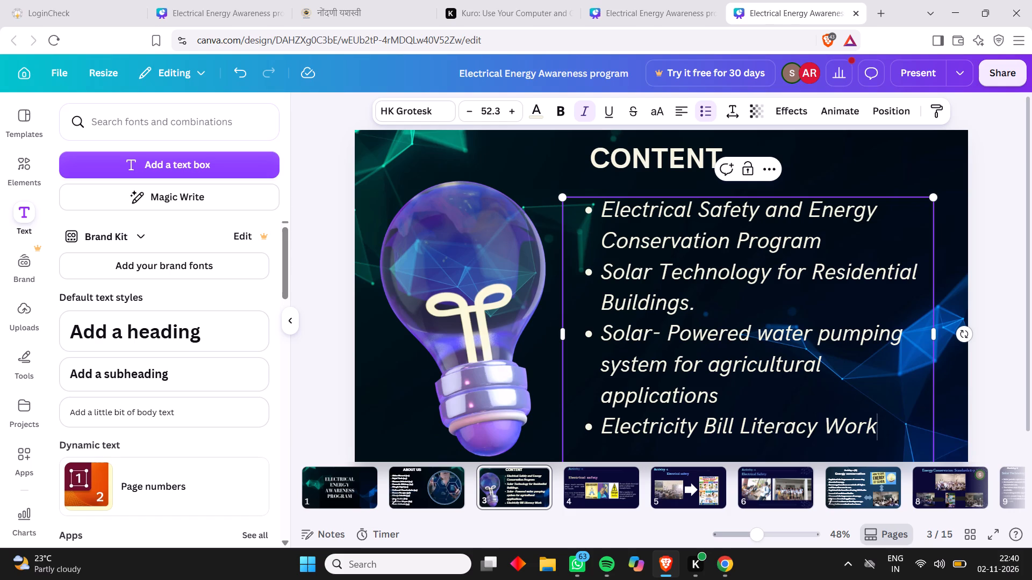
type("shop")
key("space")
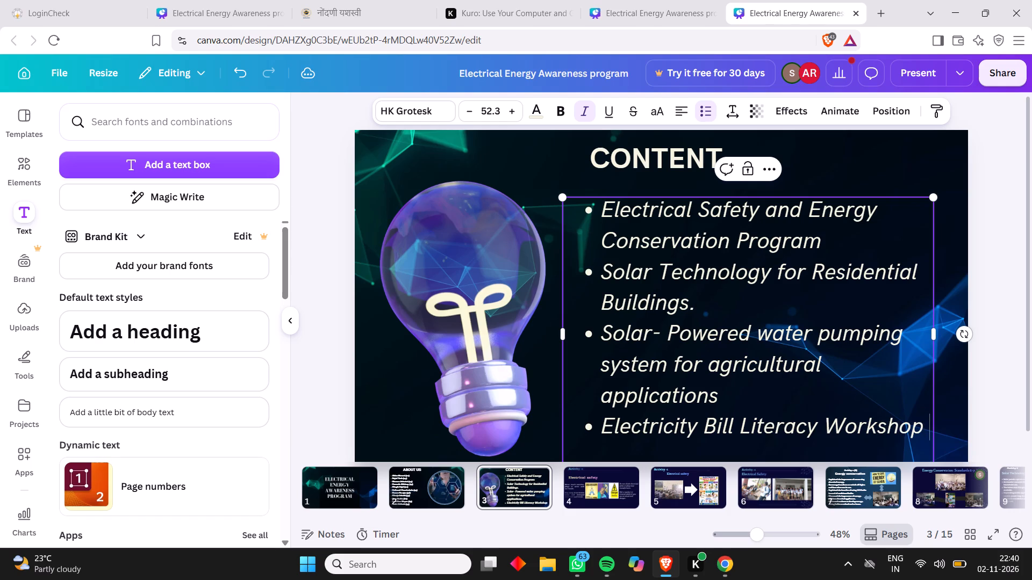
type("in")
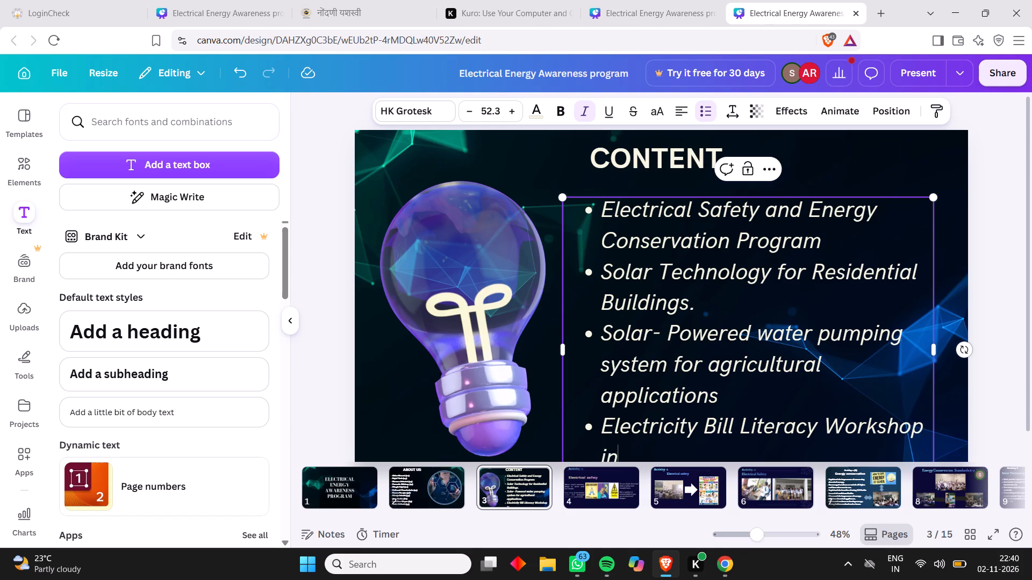
Reduce the font size of the fourth bullet, "Electricity Bill Literacy Workshop", to 47.3.
left_click_drag(601, 420, 909, 427)
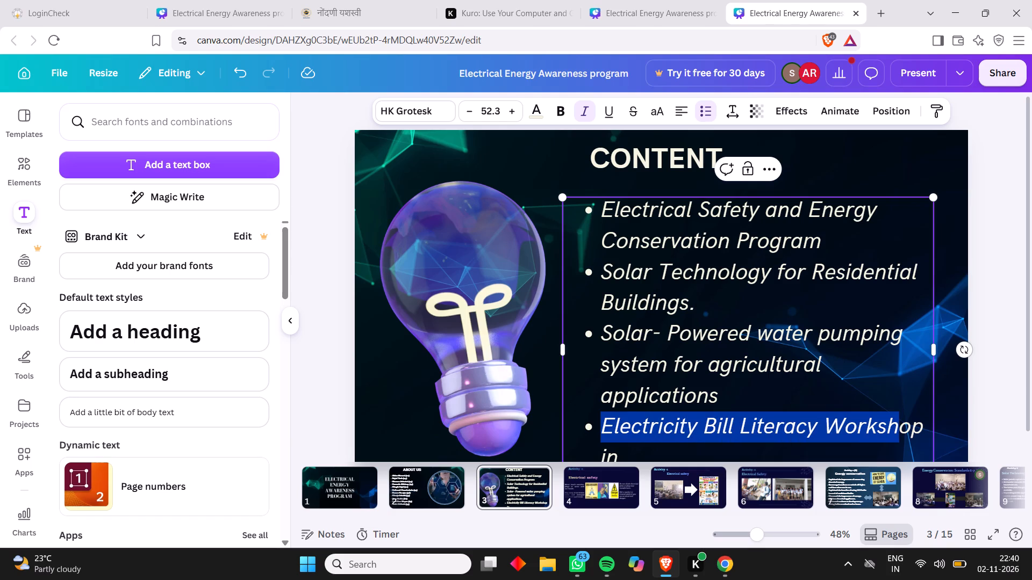
left_click_drag(909, 427, 921, 432)
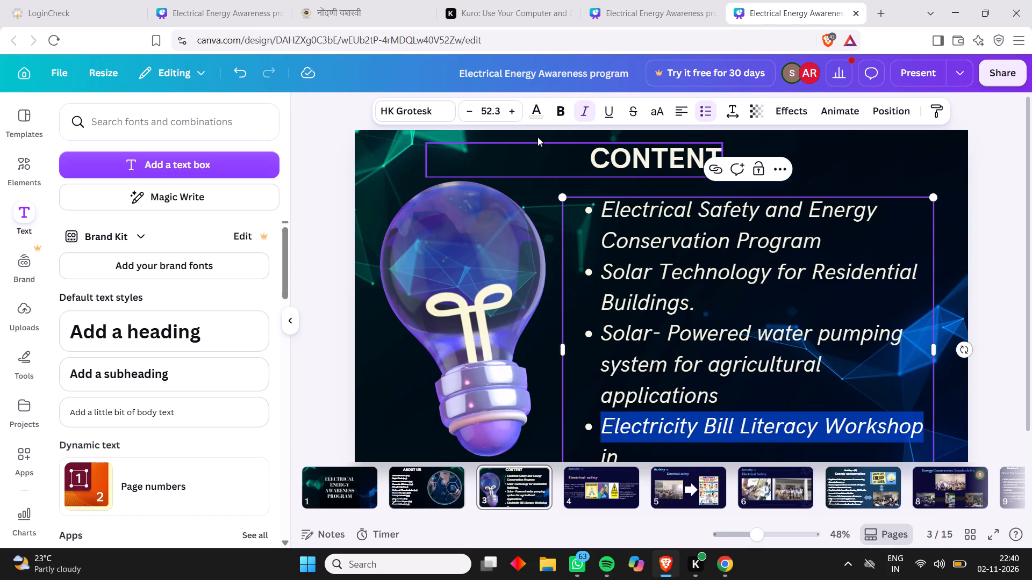
left_click(472, 107)
left_click(472, 107)
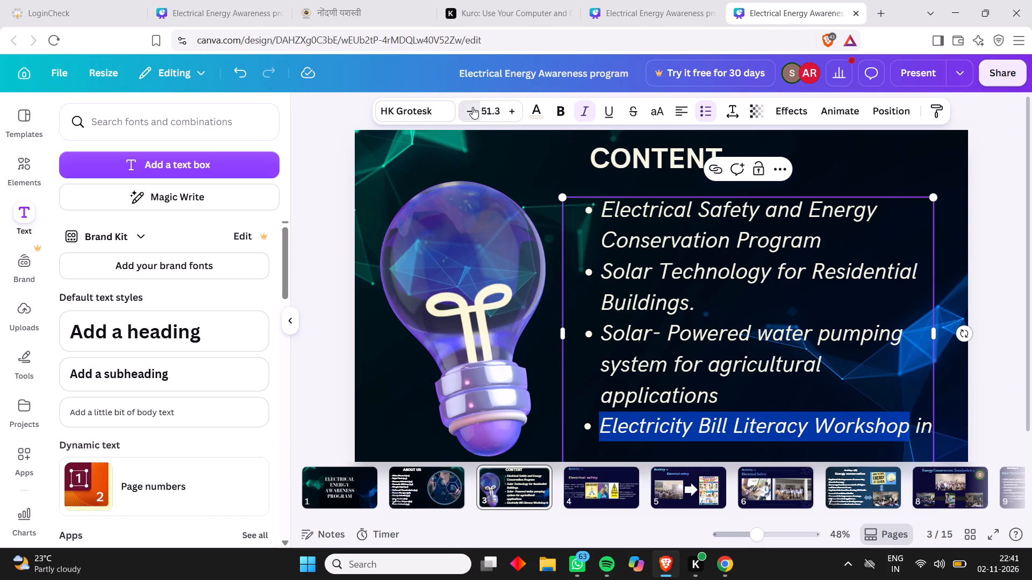
left_click(472, 107)
left_click(472, 107)
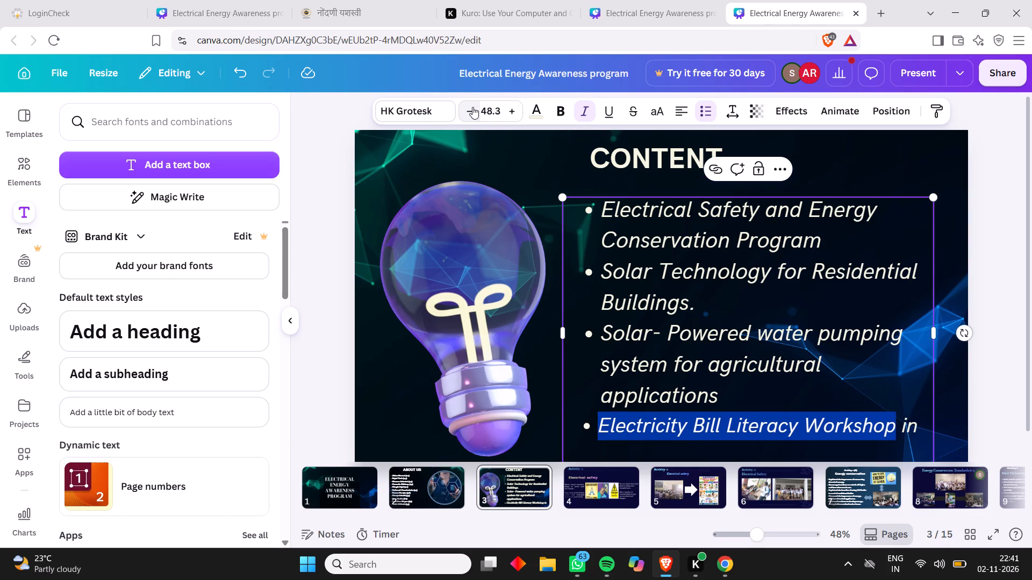
left_click(472, 107)
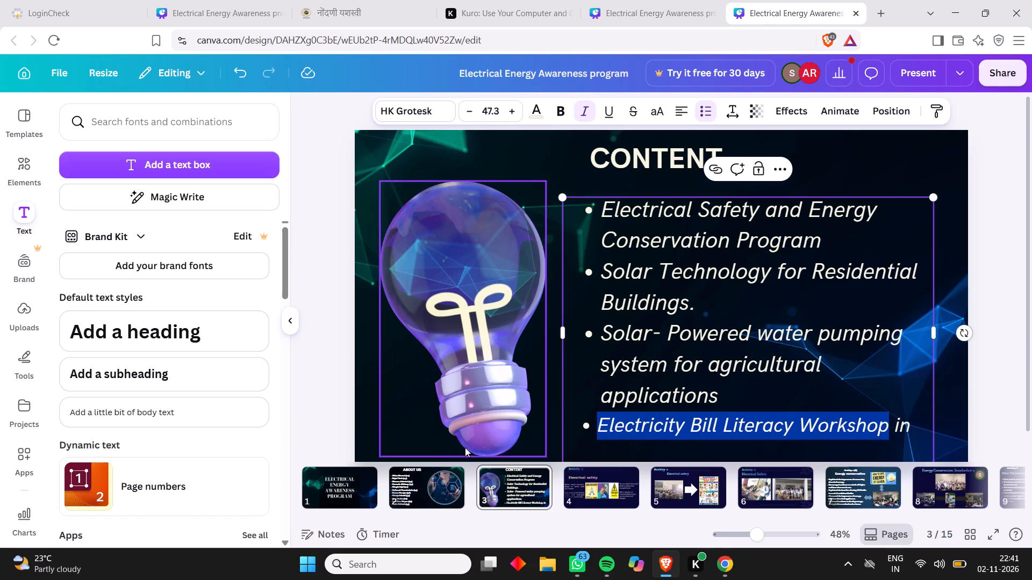
left_click(363, 441)
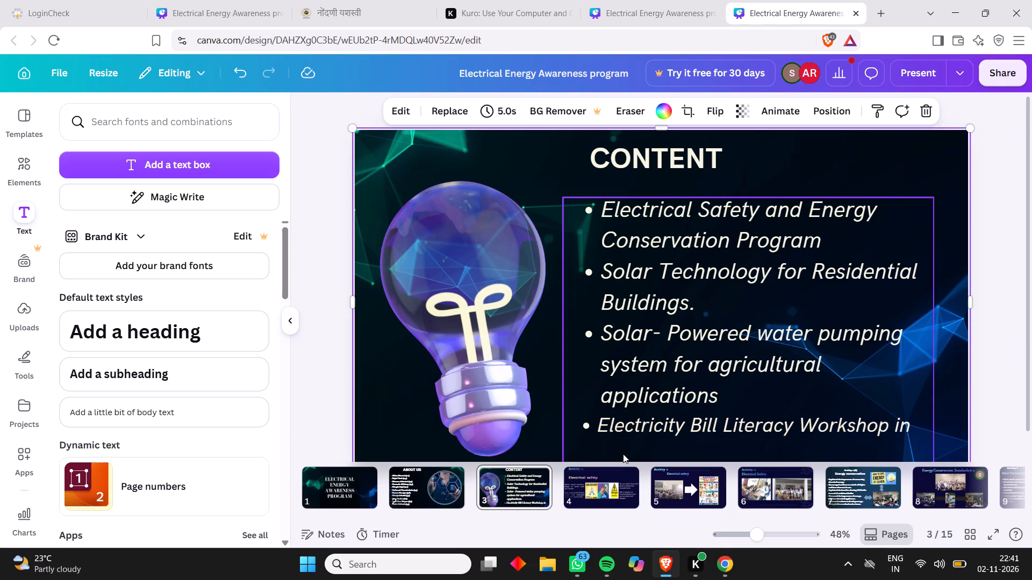
Complete the fourth topic on slide 3 by adding "Residential Buildings" after "Workshop in".
left_click(914, 423)
left_click(914, 423)
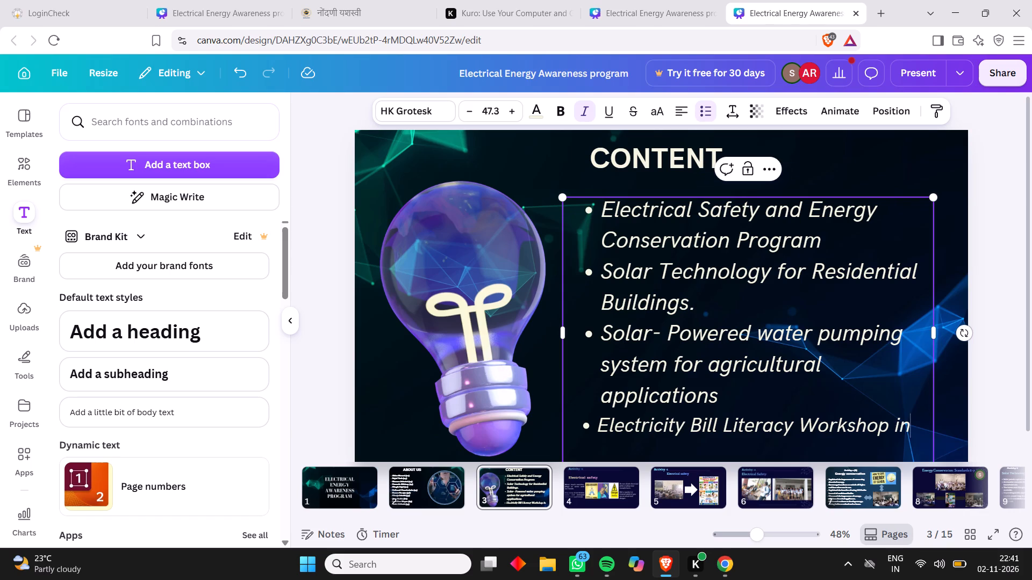
key("Return")
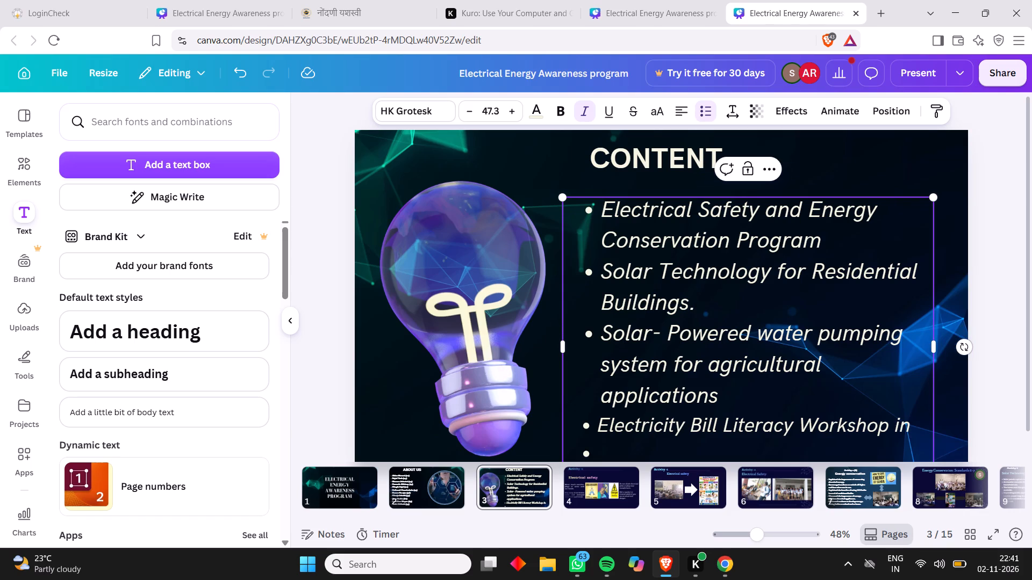
key("BackSpace")
key("BackSpace")
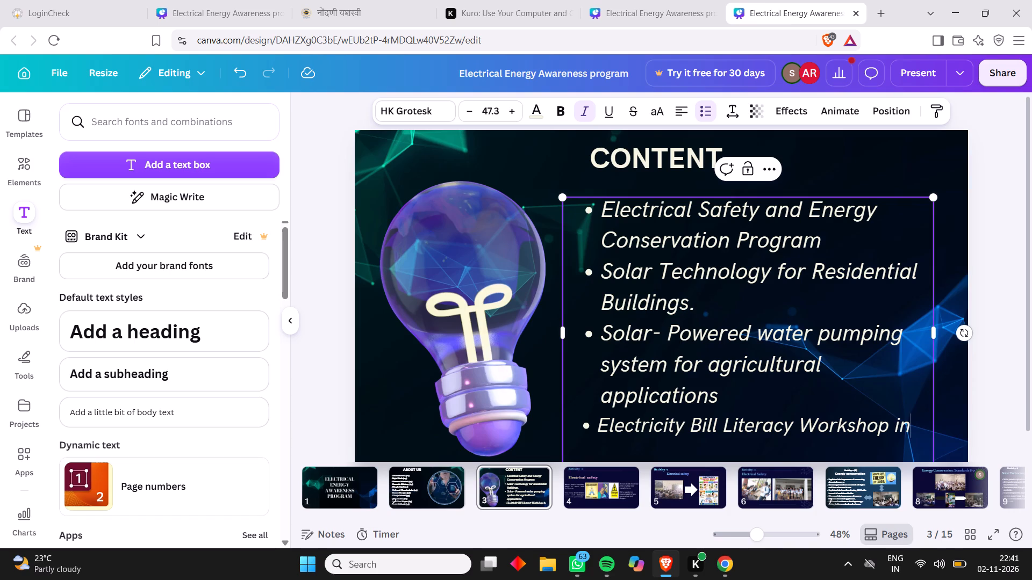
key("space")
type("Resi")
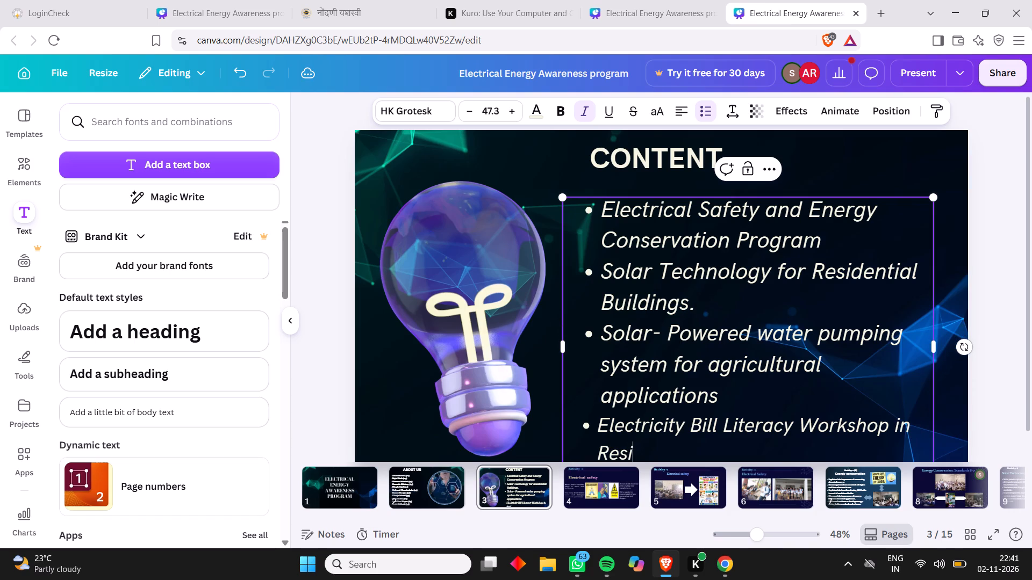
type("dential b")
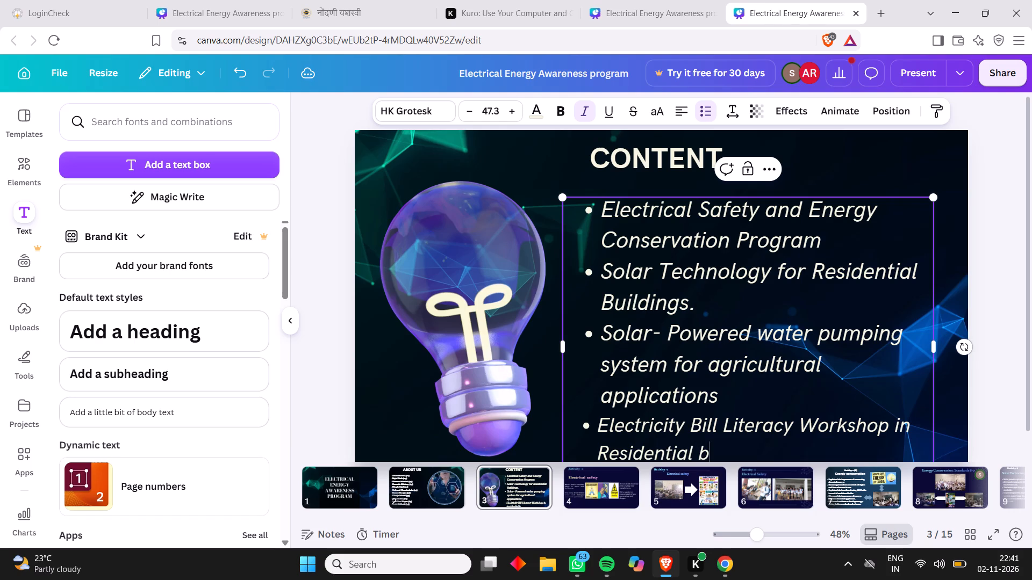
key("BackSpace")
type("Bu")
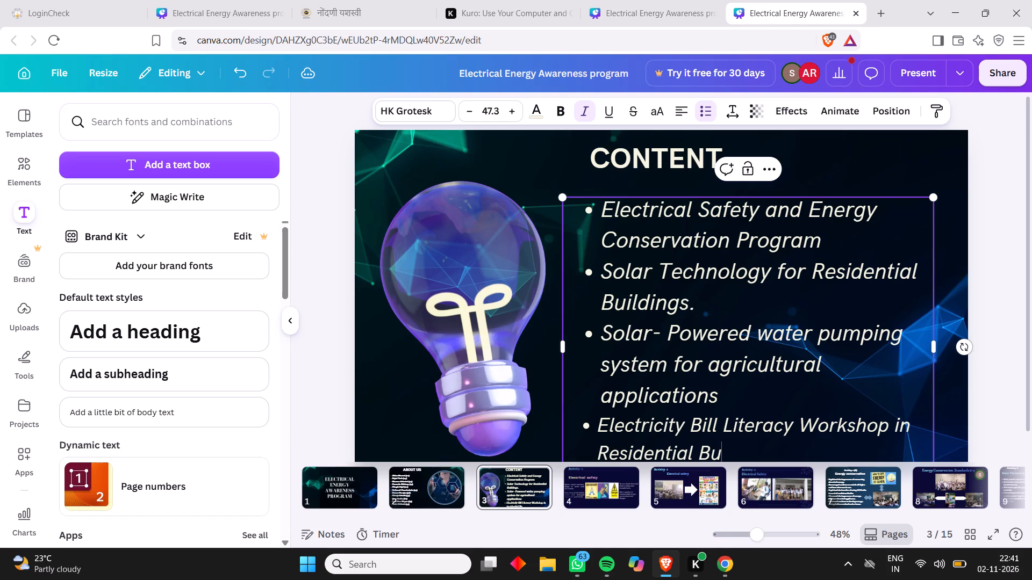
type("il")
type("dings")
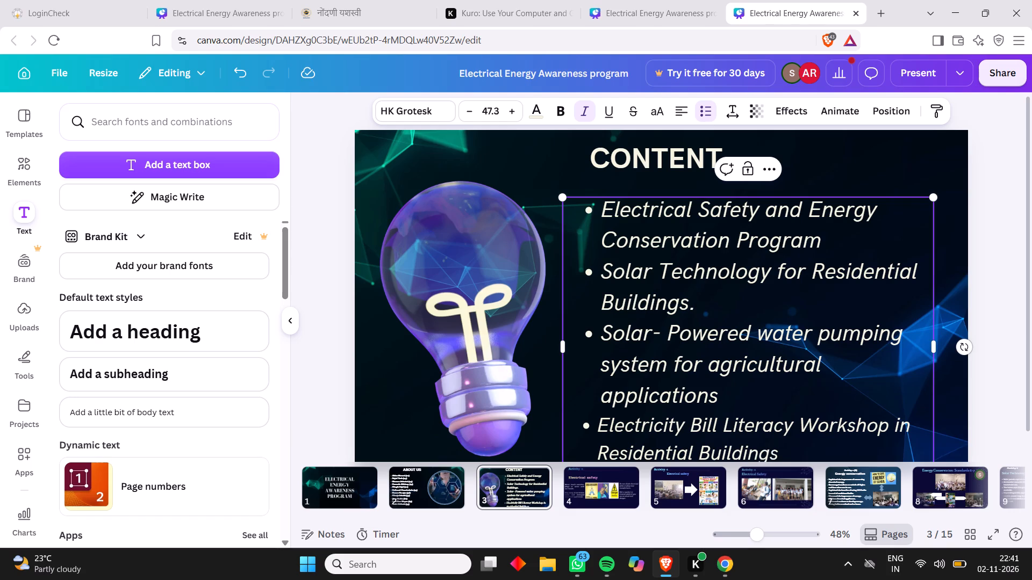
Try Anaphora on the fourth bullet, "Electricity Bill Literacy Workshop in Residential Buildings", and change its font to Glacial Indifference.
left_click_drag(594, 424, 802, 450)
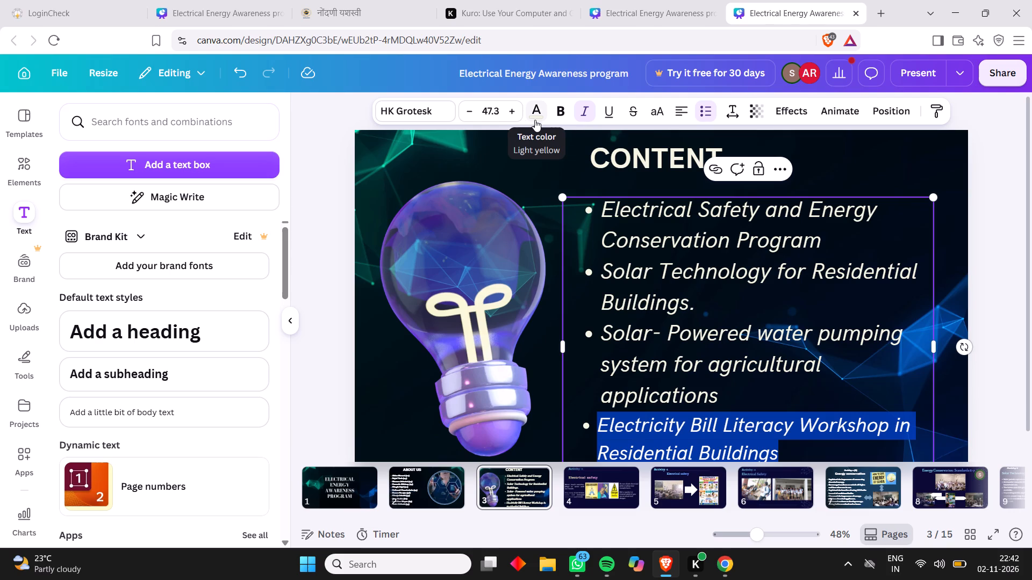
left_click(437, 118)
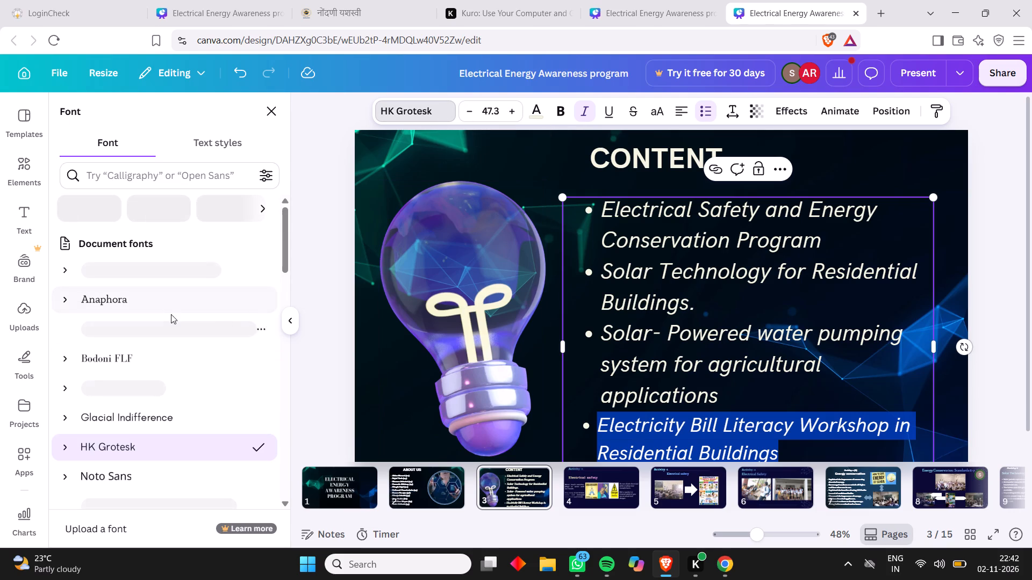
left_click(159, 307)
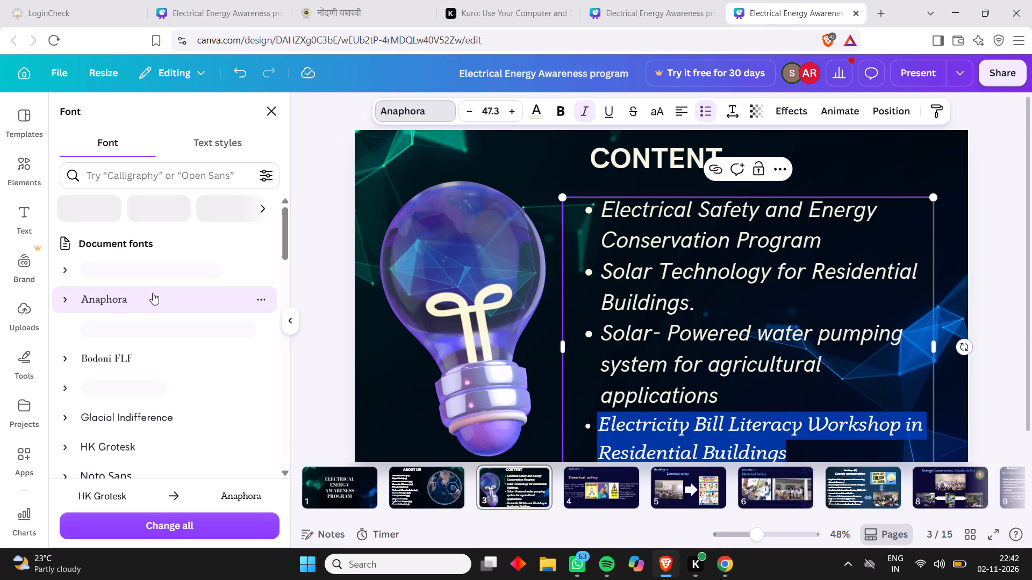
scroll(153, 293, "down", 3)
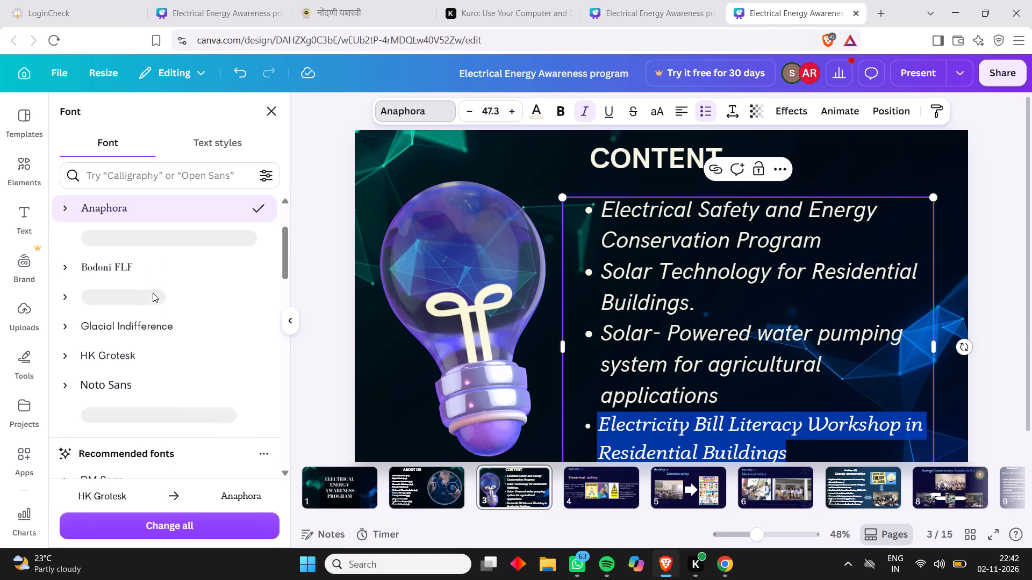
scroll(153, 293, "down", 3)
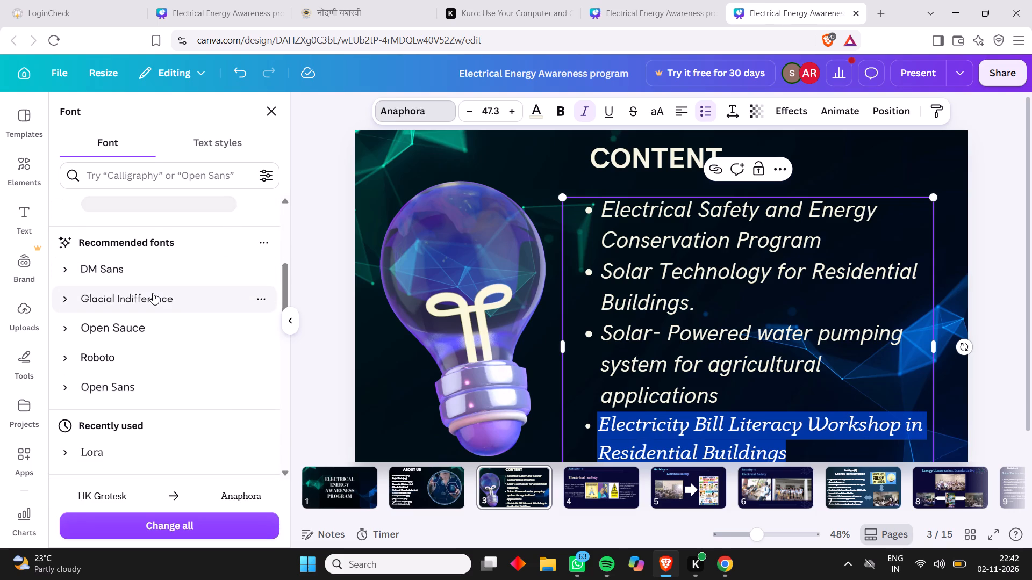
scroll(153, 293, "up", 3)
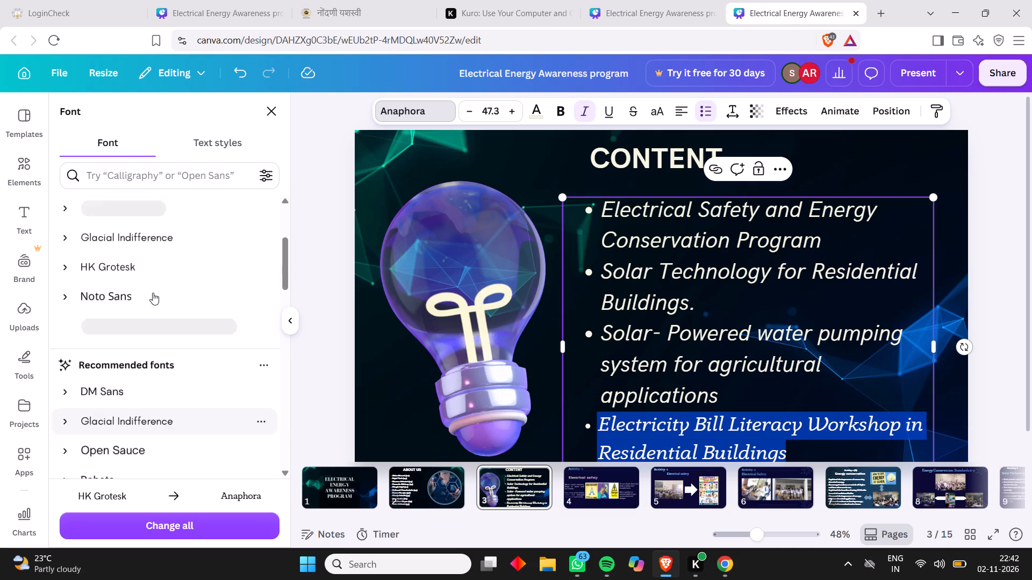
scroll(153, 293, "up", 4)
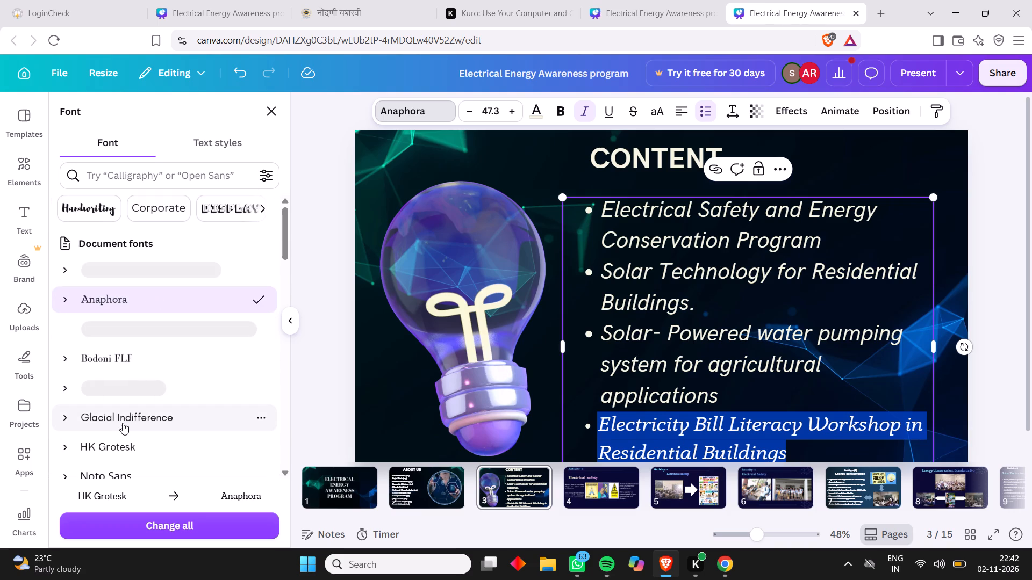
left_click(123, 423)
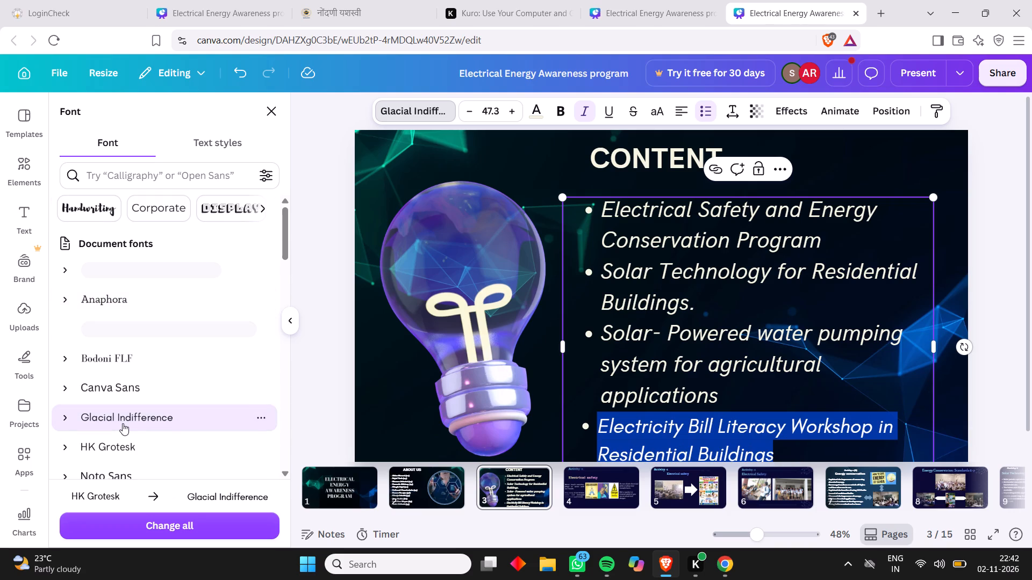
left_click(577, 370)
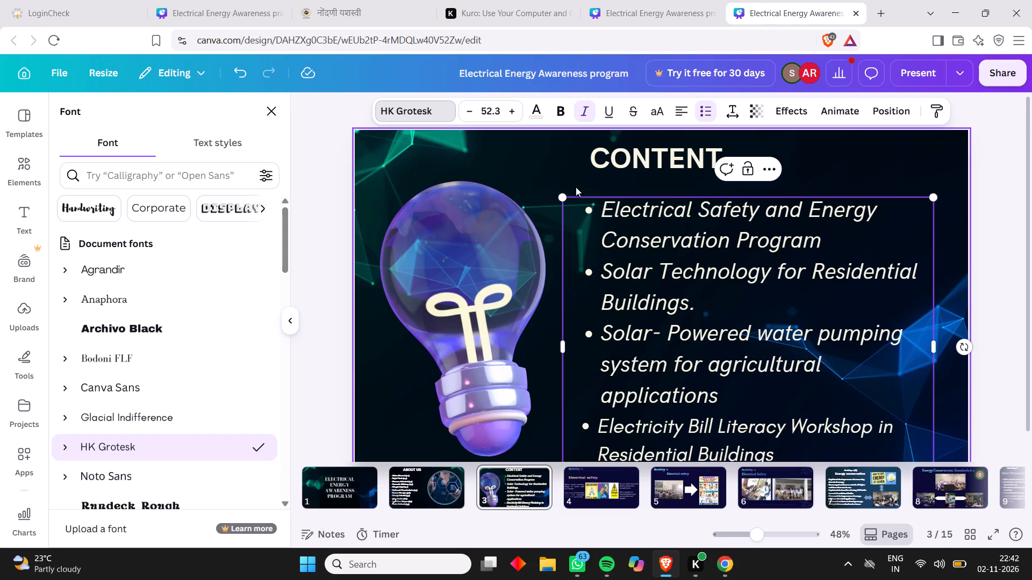
Move the bulleted topic list on slide 3 slightly up, closer beneath the "CONTENT" heading.
left_click_drag(576, 196, 575, 184)
left_click(553, 207)
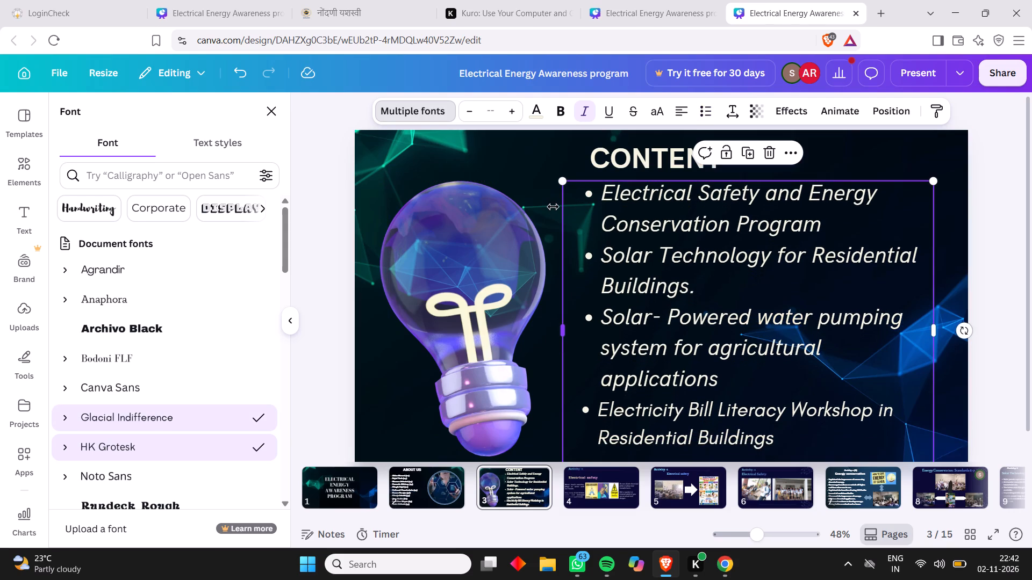
left_click(546, 415)
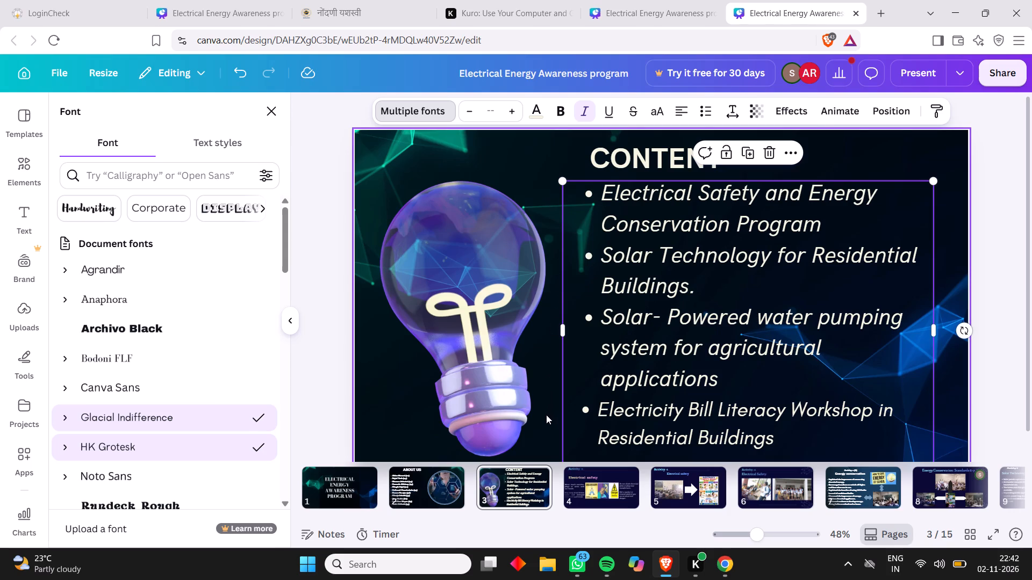
Move the "CONTENT" heading rightward and slightly up so it sits more centrally above the topic list.
left_click(655, 155)
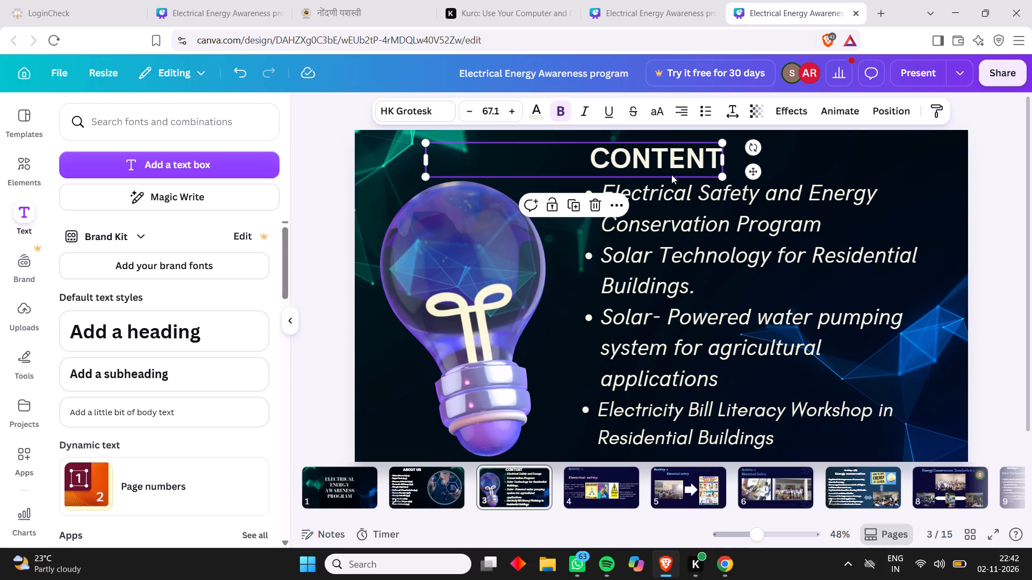
left_click(570, 139)
left_click(568, 147)
left_click(578, 174)
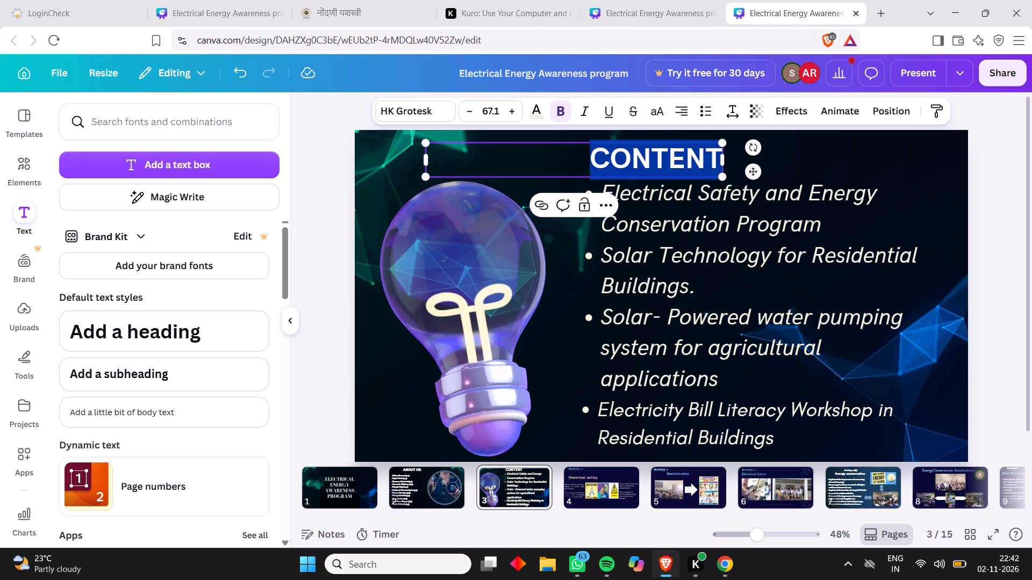
left_click(574, 168)
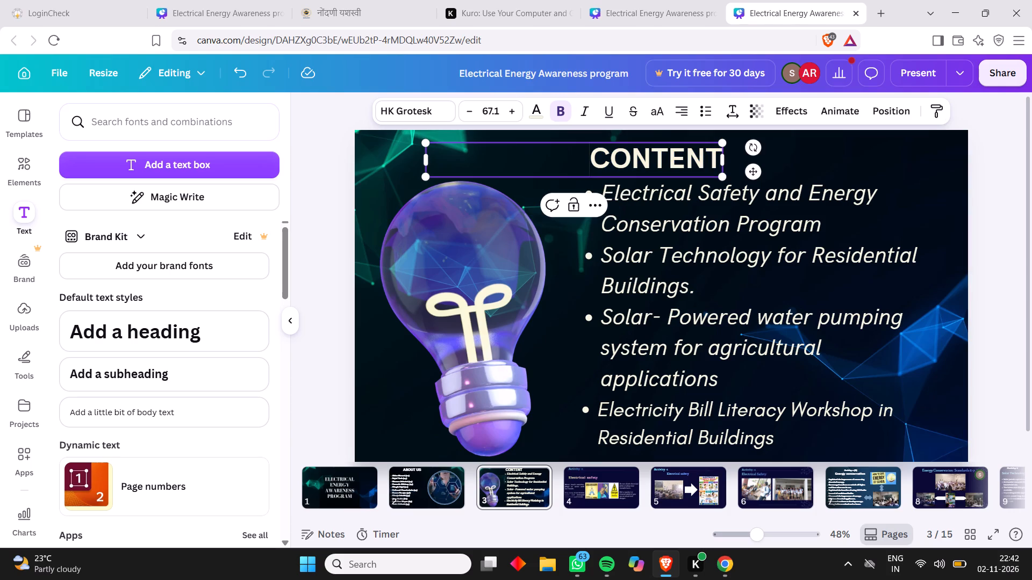
left_click_drag(590, 181, 622, 178)
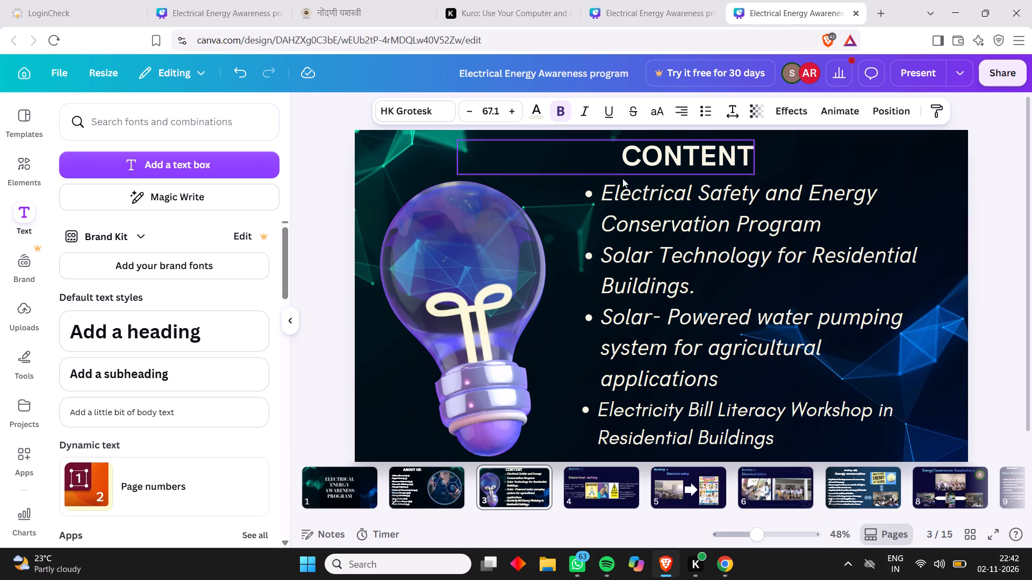
left_click_drag(622, 178, 658, 178)
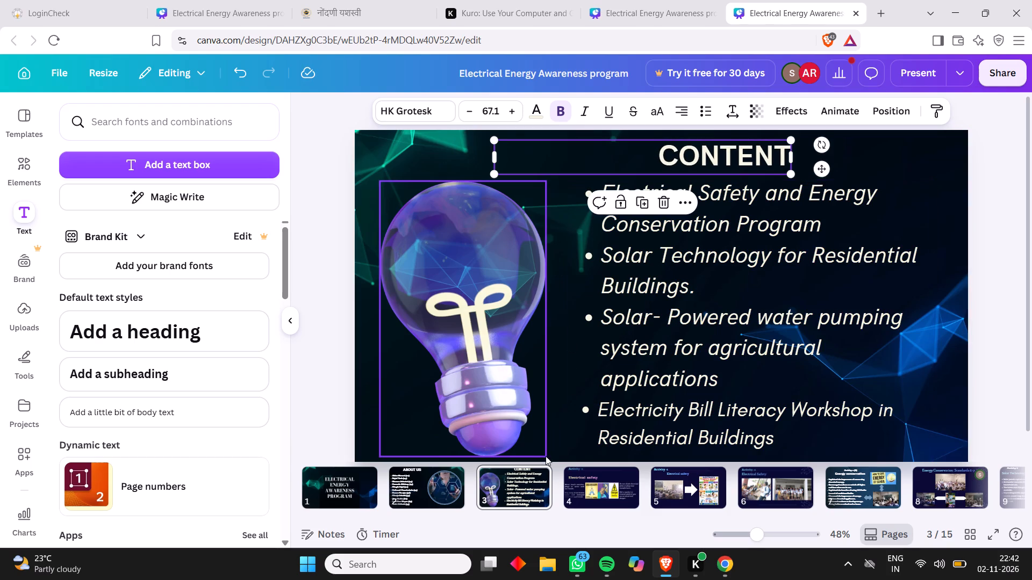
left_click(561, 448)
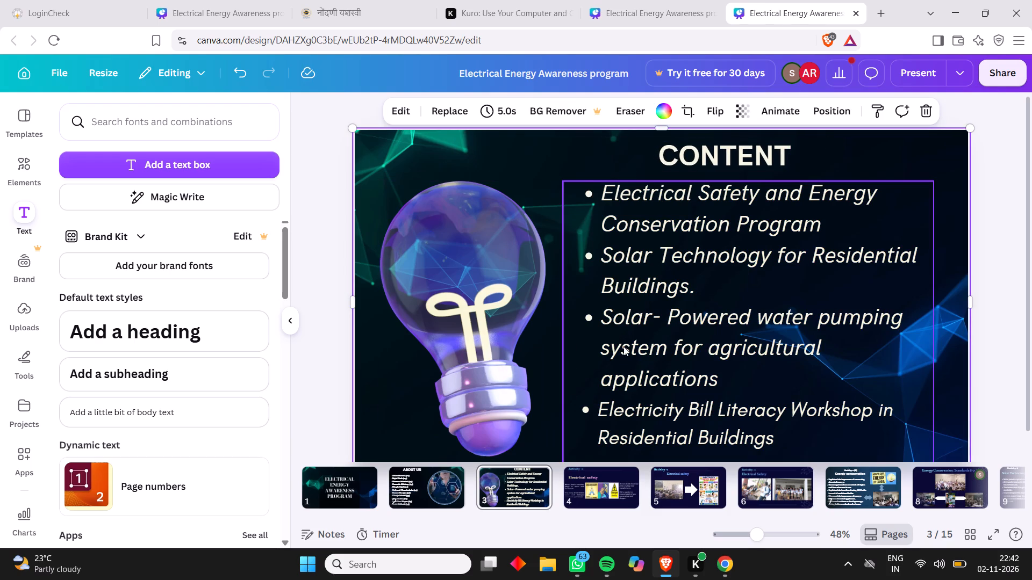
Change the font of the first three topics, from "Electrical Safety" through "agricultural applications", to Anaphora.
left_click(601, 187)
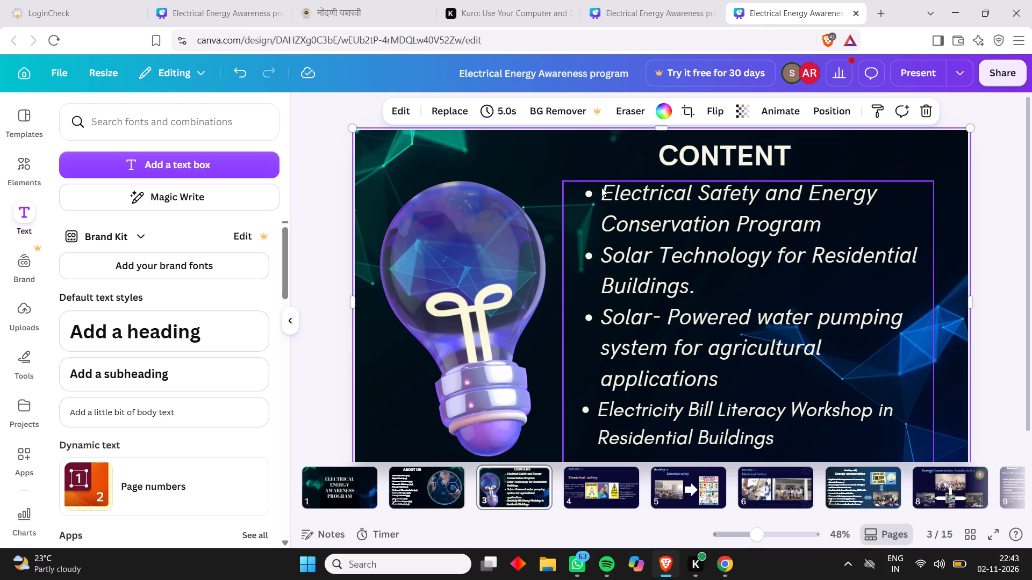
left_click(601, 187)
left_click_drag(601, 187, 641, 216)
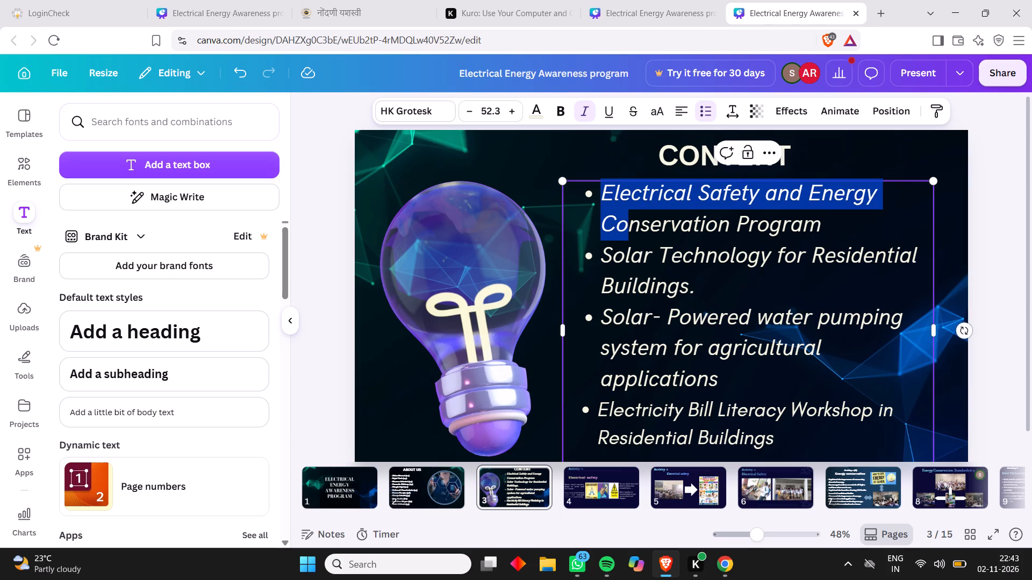
left_click_drag(641, 216, 811, 367)
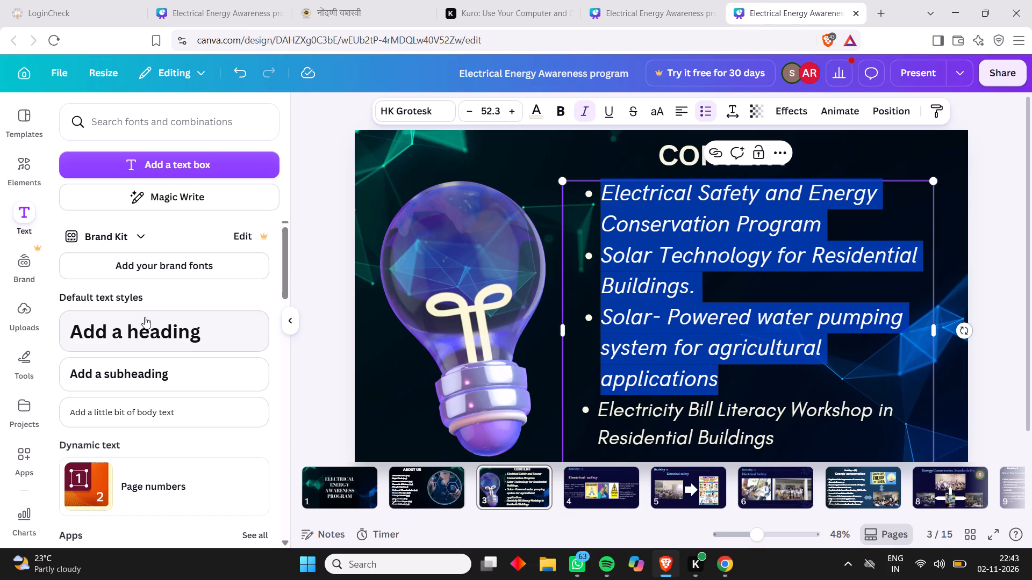
left_click(442, 111)
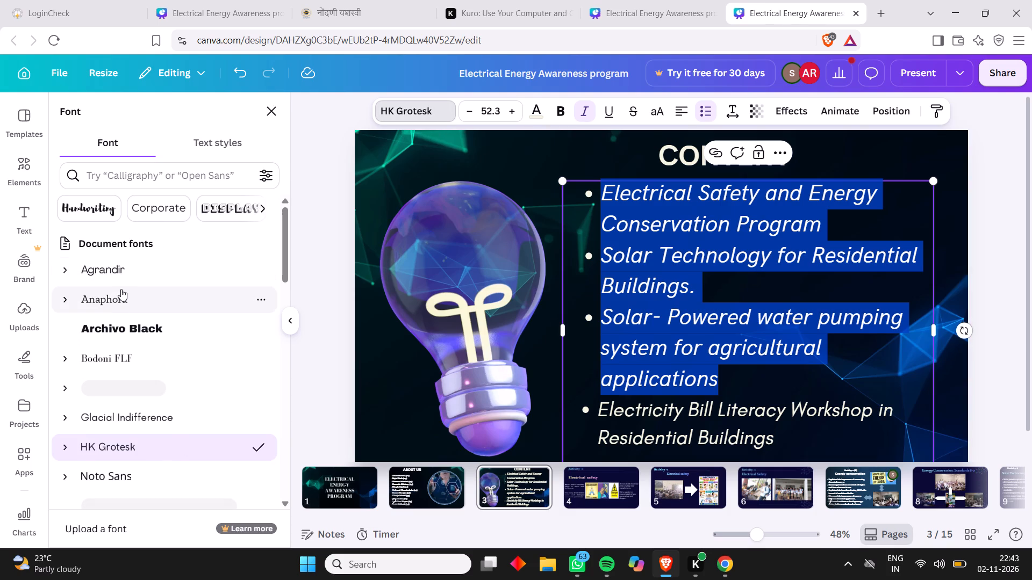
left_click(120, 297)
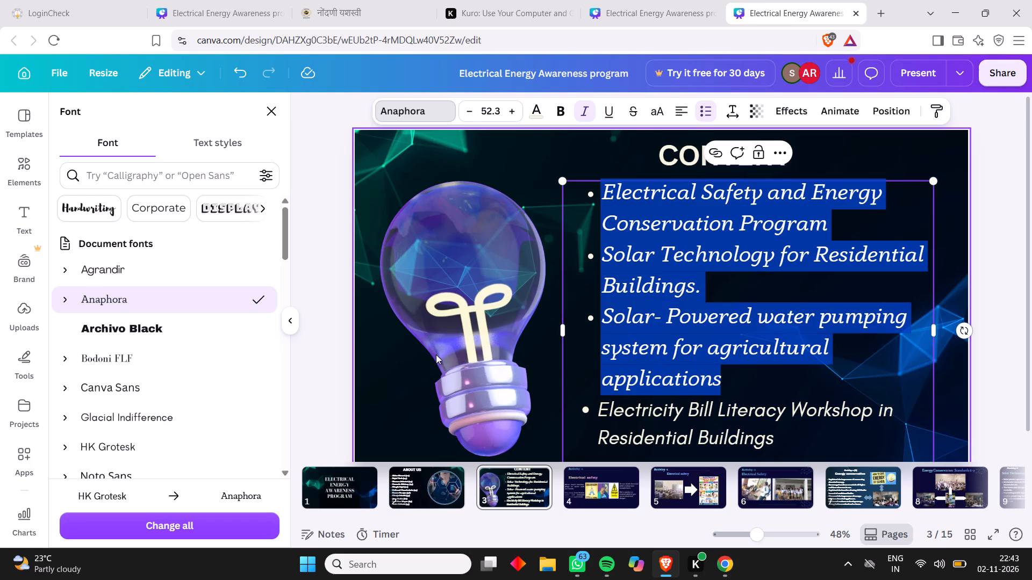
left_click(551, 429)
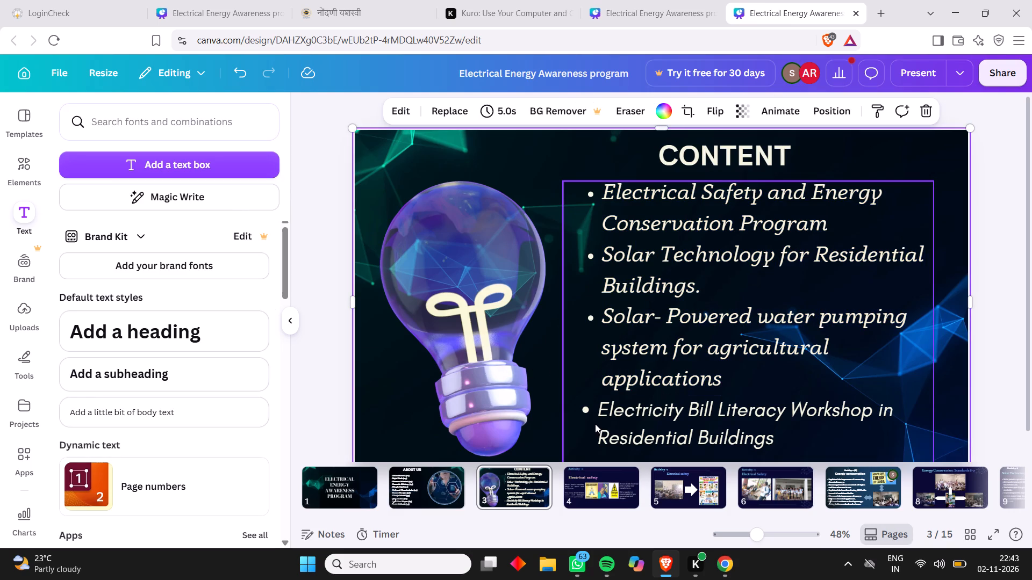
Change the font of the fourth bullet, "Electricity Bill Literacy Workshop in Residential Buildings", to Agrandir.
left_click(596, 410)
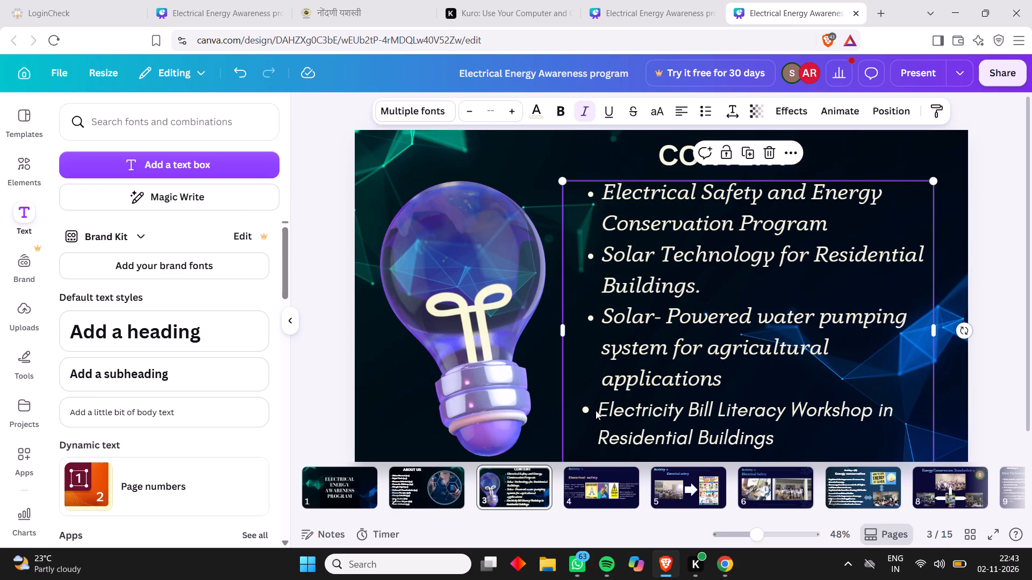
left_click(597, 403)
left_click_drag(598, 403, 718, 458)
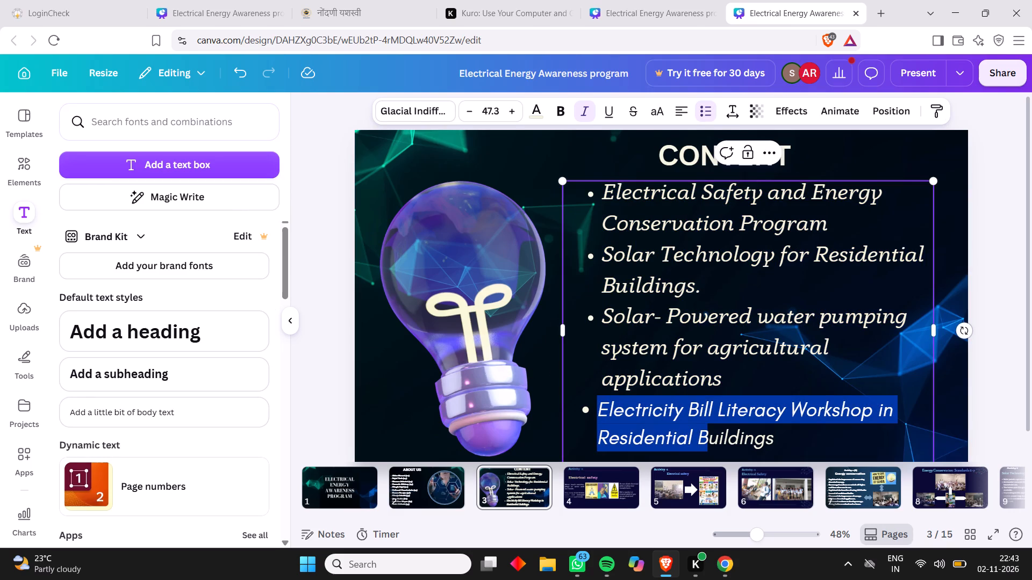
left_click_drag(718, 458, 746, 460)
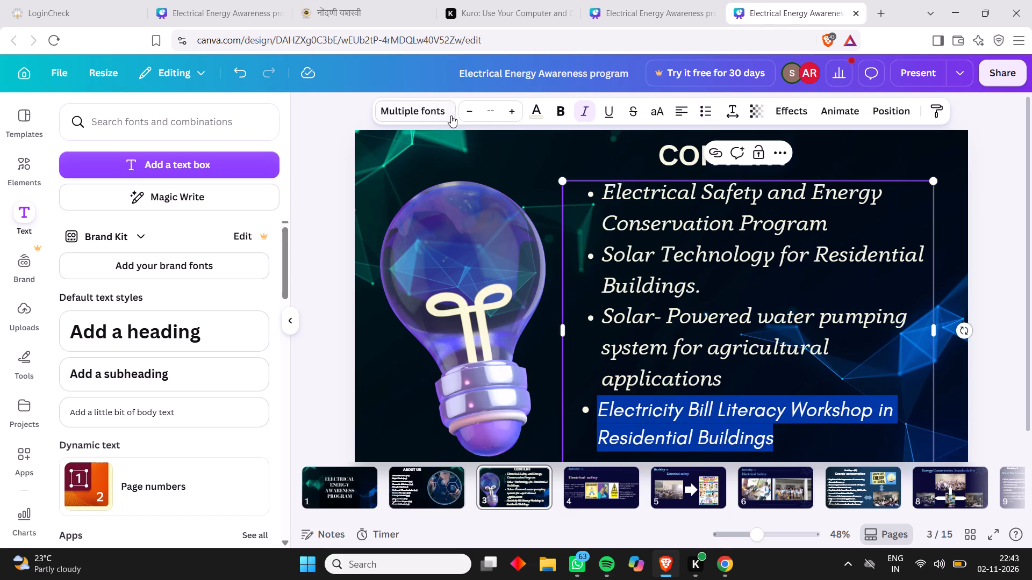
left_click(448, 113)
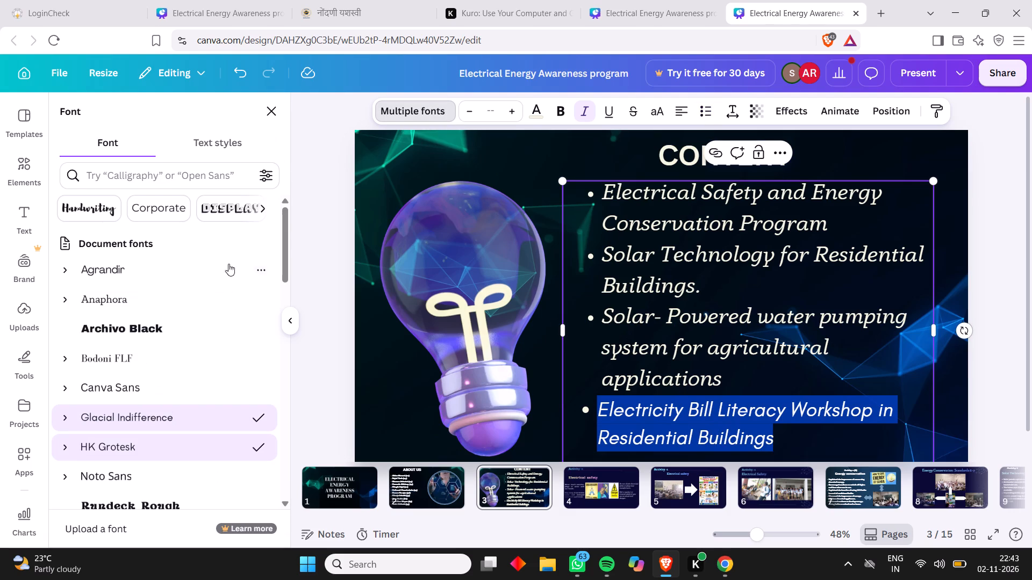
left_click(182, 274)
left_click(359, 410)
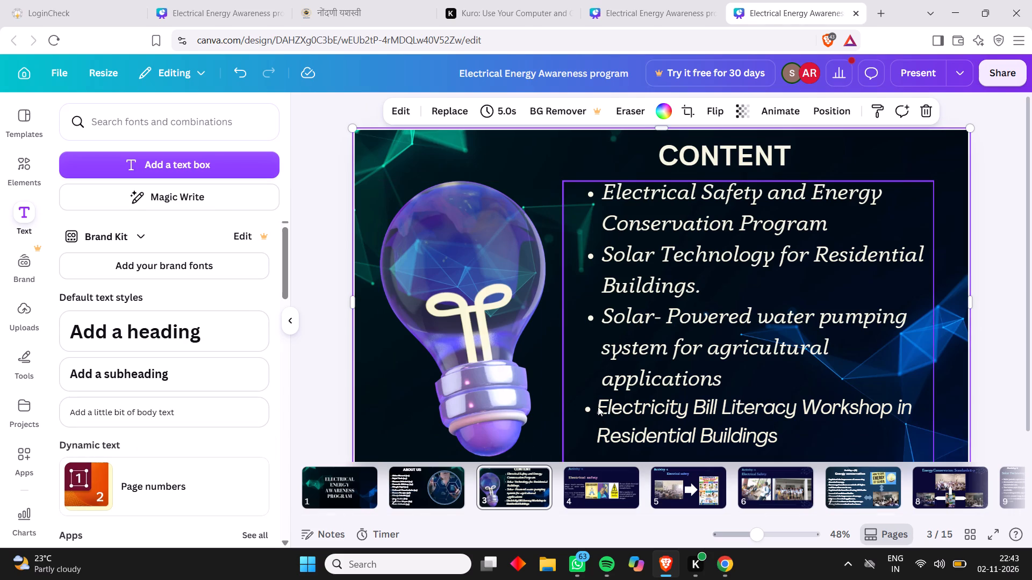
Shift the topic list slightly right and up, keeping it just below the "CONTENT" heading.
left_click_drag(598, 407, 597, 390)
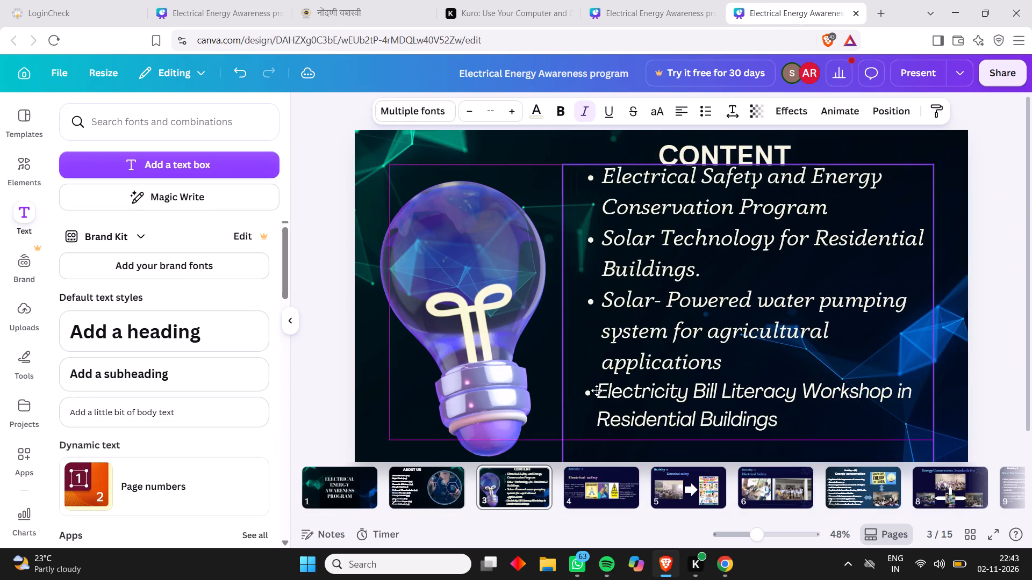
left_click_drag(597, 390, 608, 398)
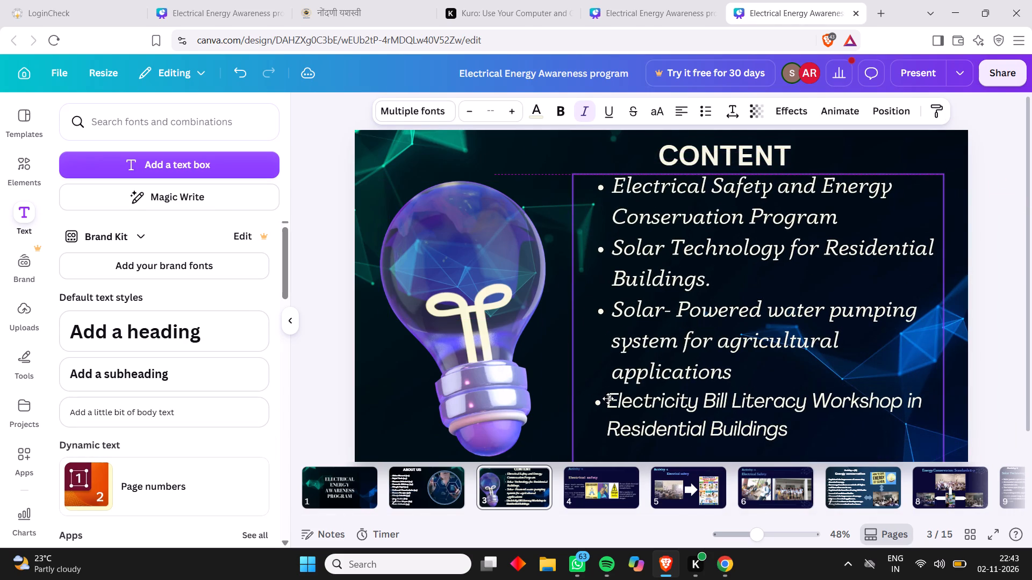
left_click_drag(608, 398, 608, 400)
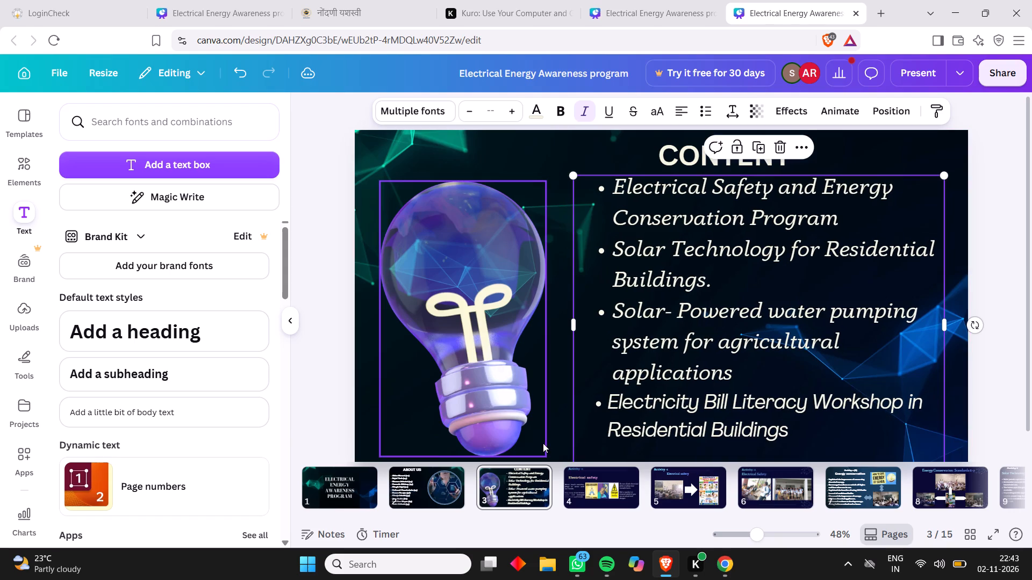
left_click(557, 446)
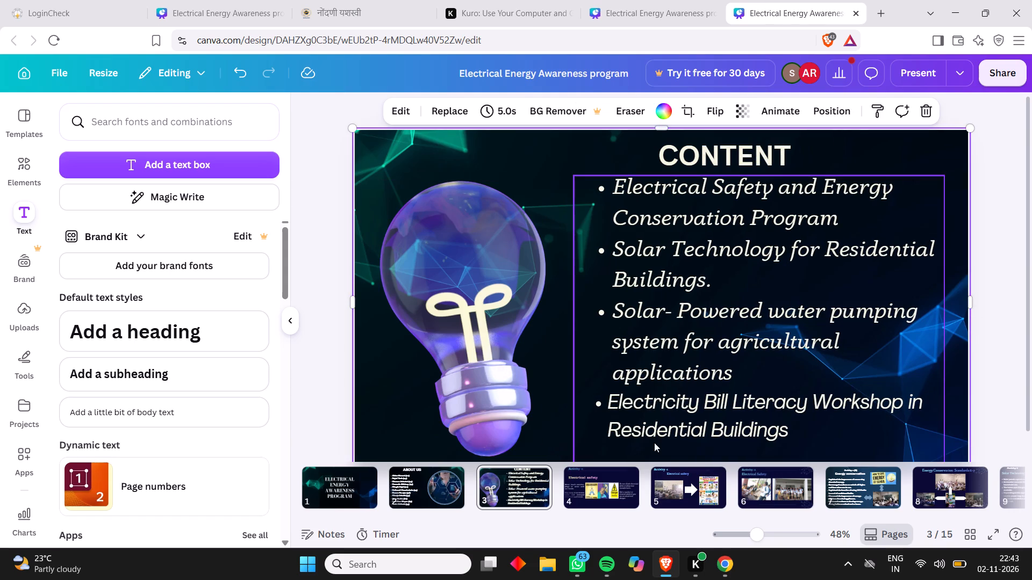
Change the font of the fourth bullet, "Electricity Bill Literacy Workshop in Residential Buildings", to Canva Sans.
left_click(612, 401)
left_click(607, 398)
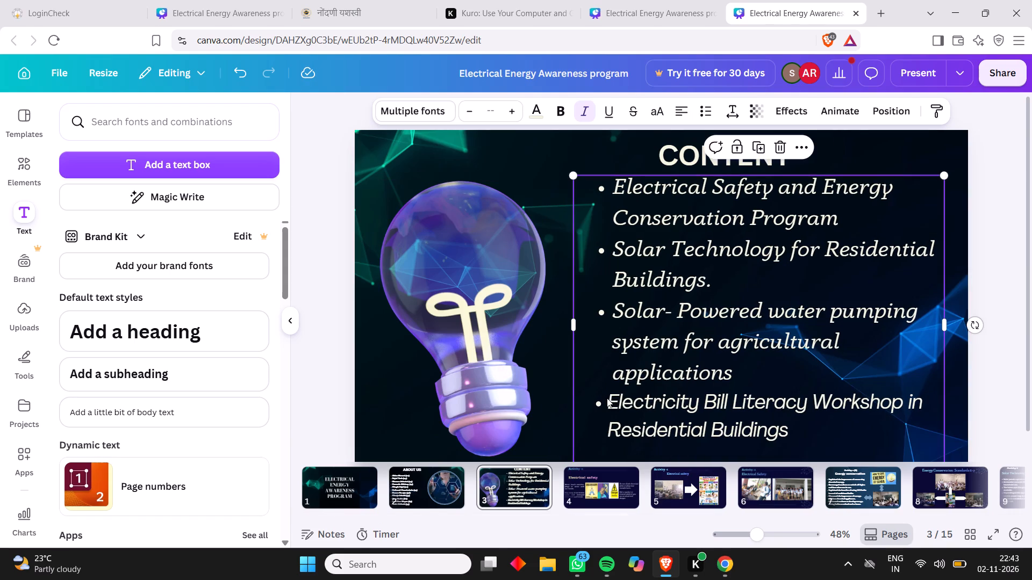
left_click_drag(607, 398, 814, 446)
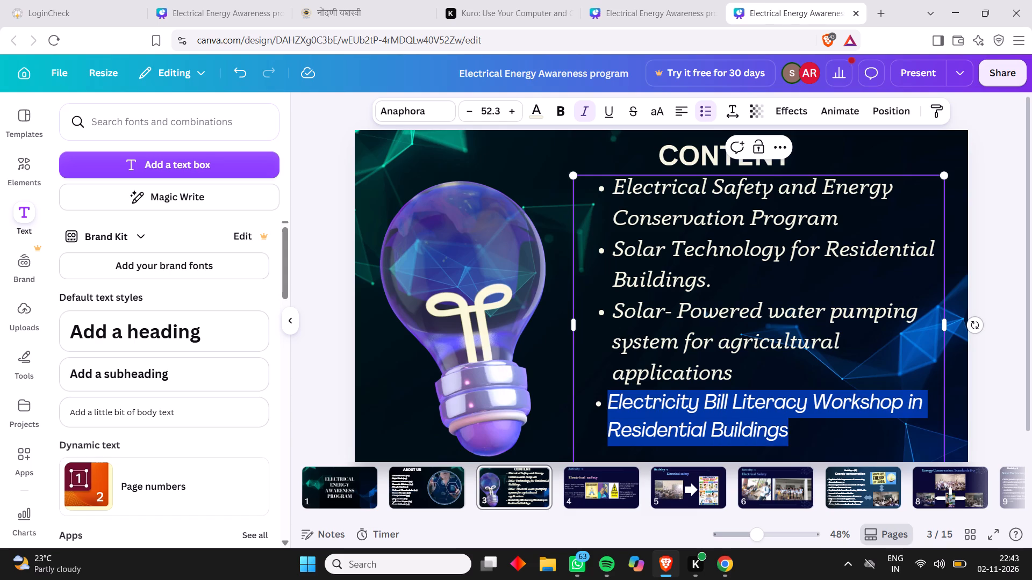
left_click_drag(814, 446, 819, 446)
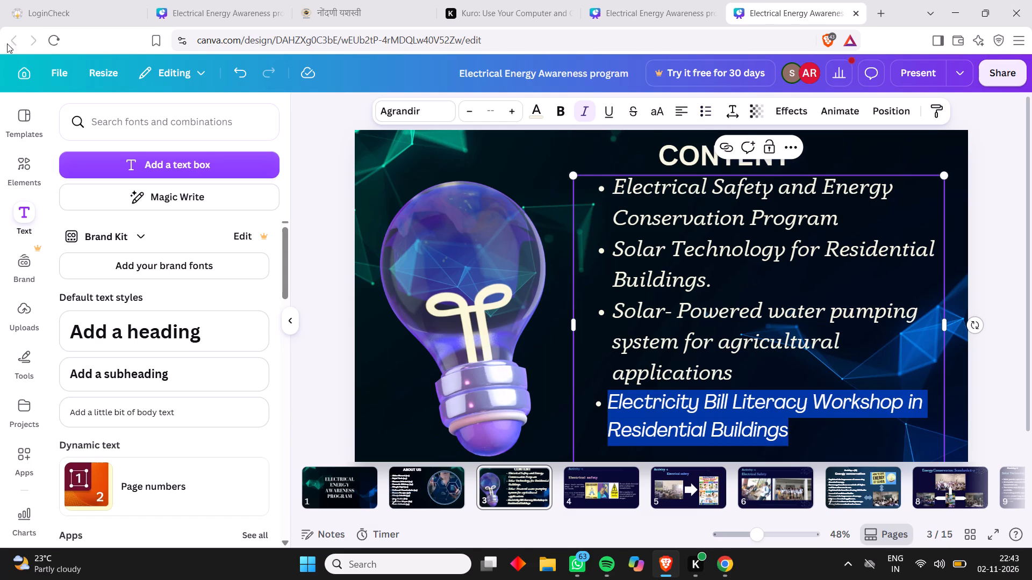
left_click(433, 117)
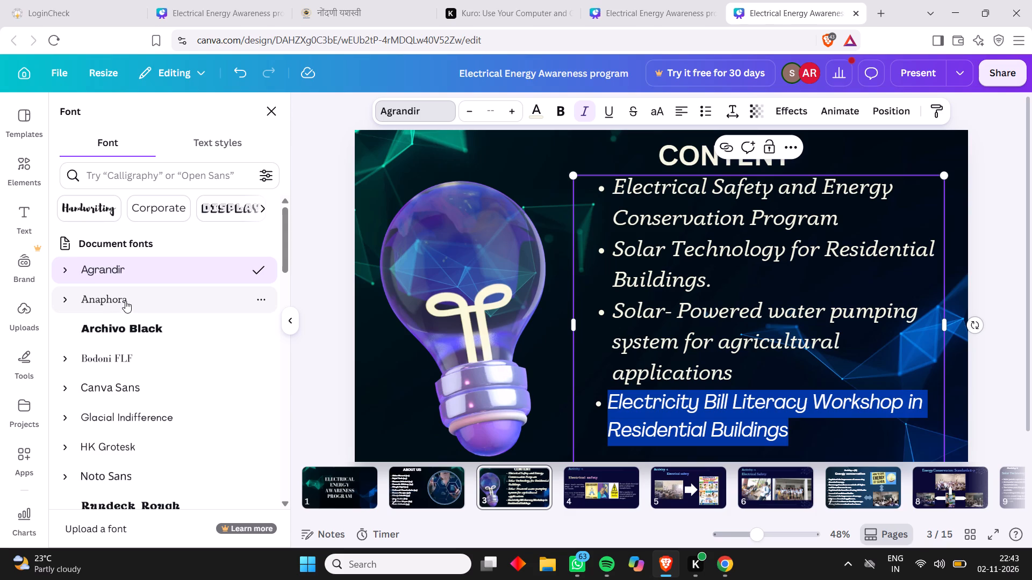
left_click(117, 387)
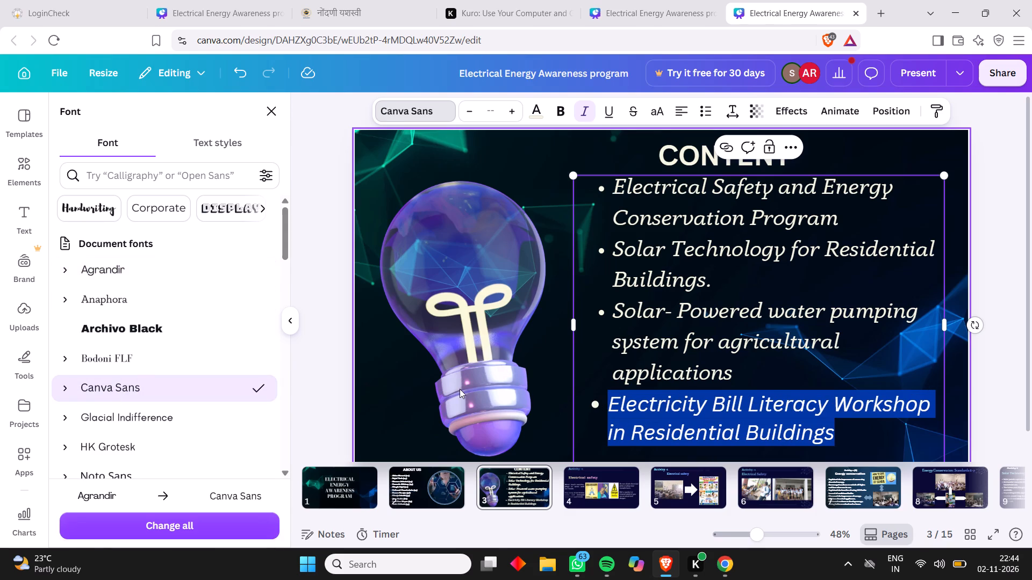
Change the font of the entire four-topic list on the "CONTENT" slide to Canva Sans.
left_click(613, 359)
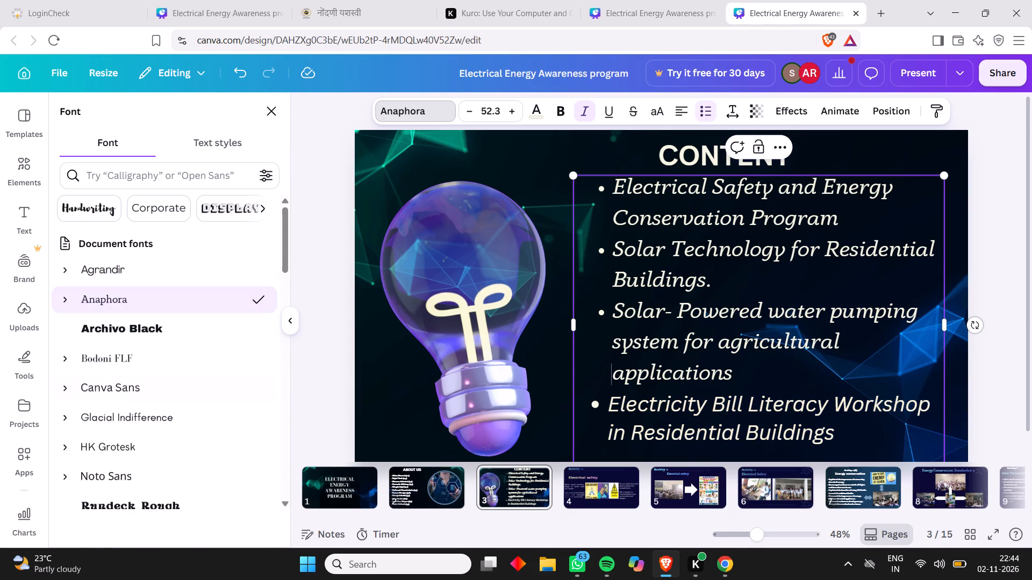
left_click_drag(608, 192, 680, 280)
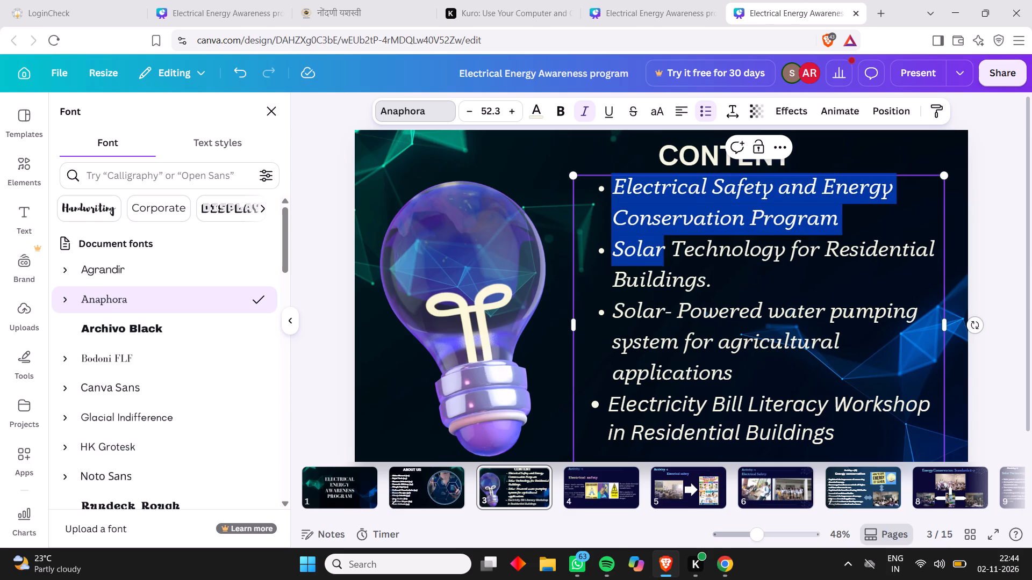
left_click_drag(680, 280, 832, 431)
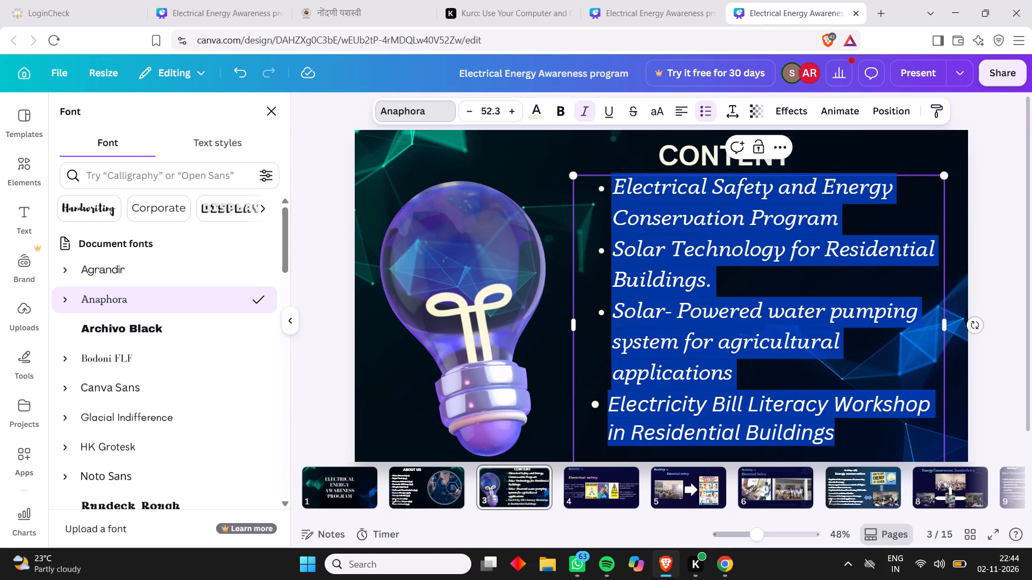
left_click_drag(832, 431, 835, 427)
left_click(140, 389)
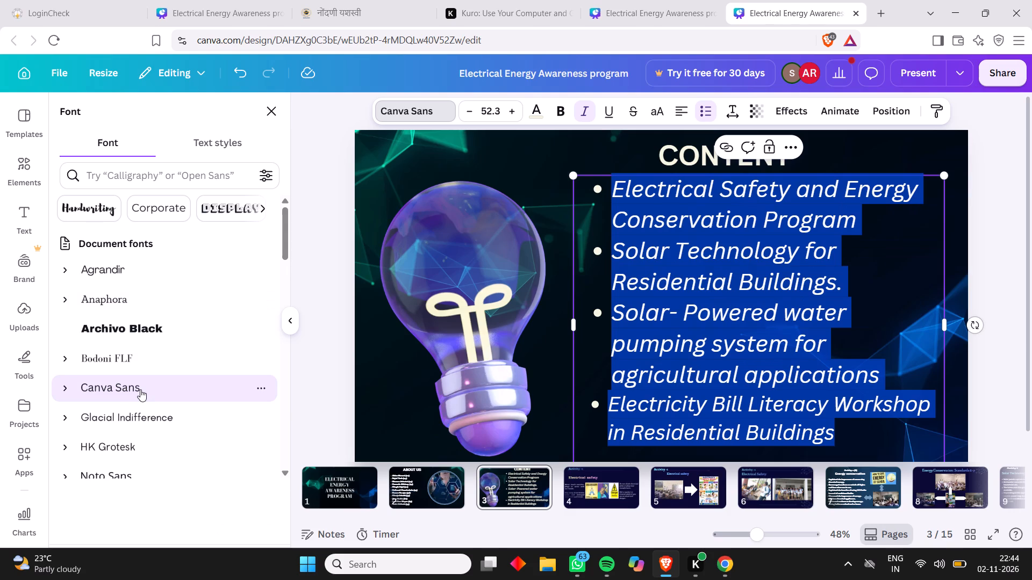
Reduce the font size of the whole topic list to 44.3.
triple_click(469, 114)
triple_click(469, 114)
double_click(469, 114)
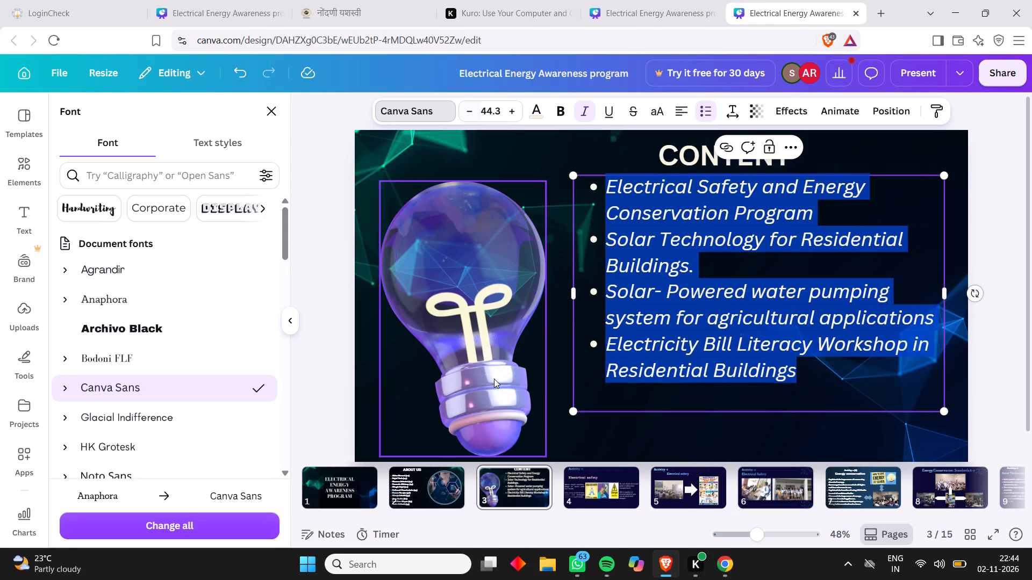
left_click(560, 435)
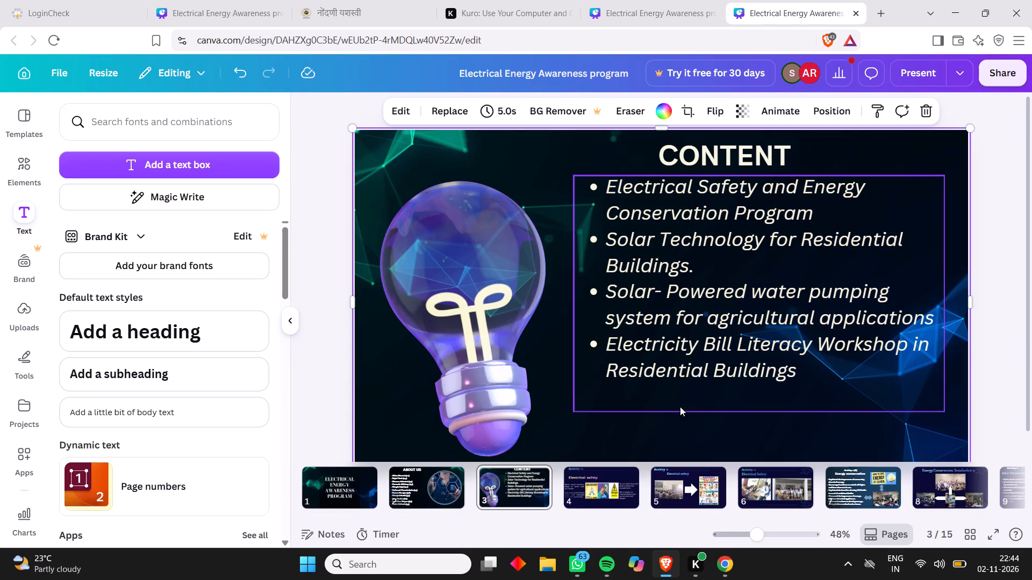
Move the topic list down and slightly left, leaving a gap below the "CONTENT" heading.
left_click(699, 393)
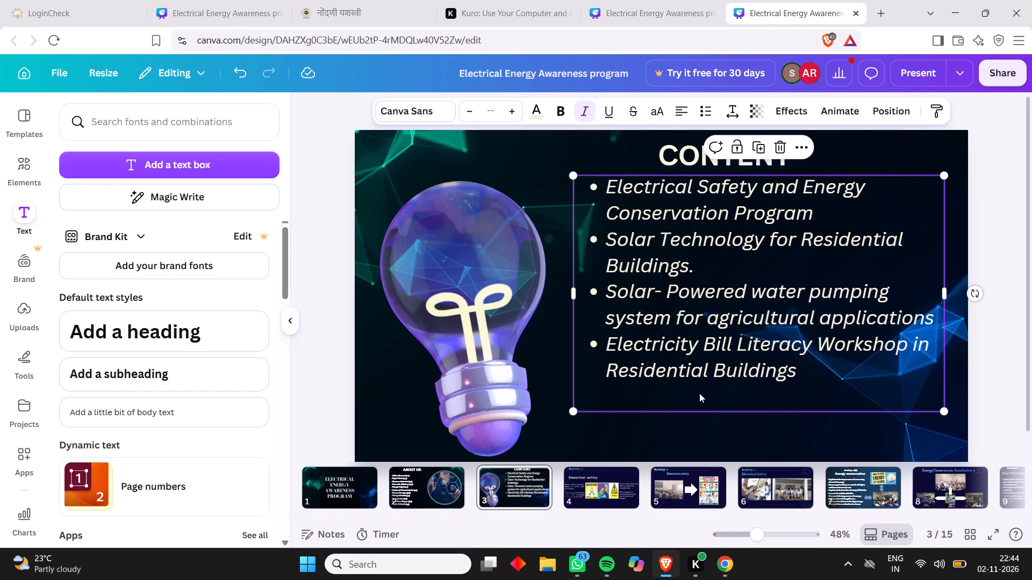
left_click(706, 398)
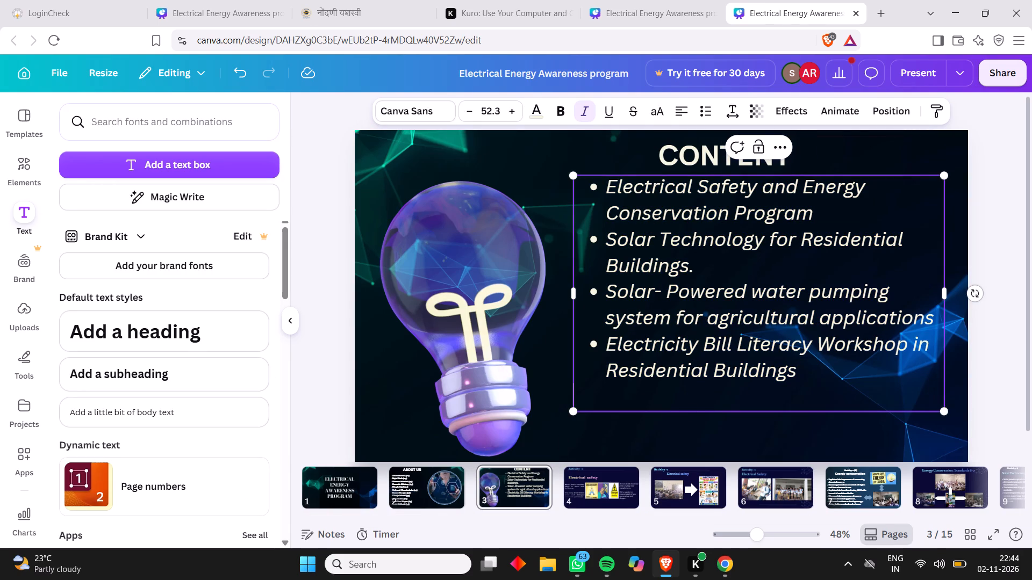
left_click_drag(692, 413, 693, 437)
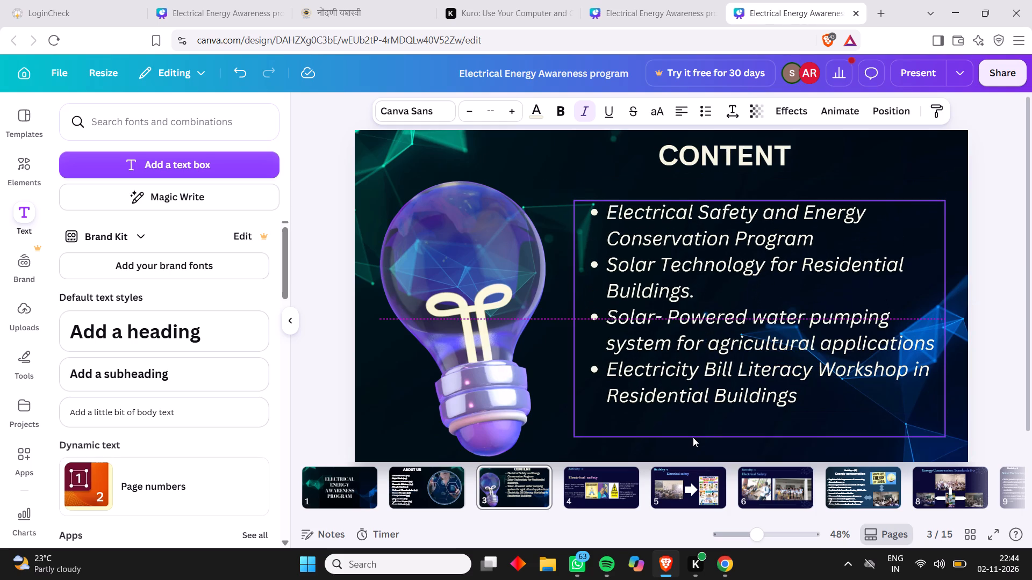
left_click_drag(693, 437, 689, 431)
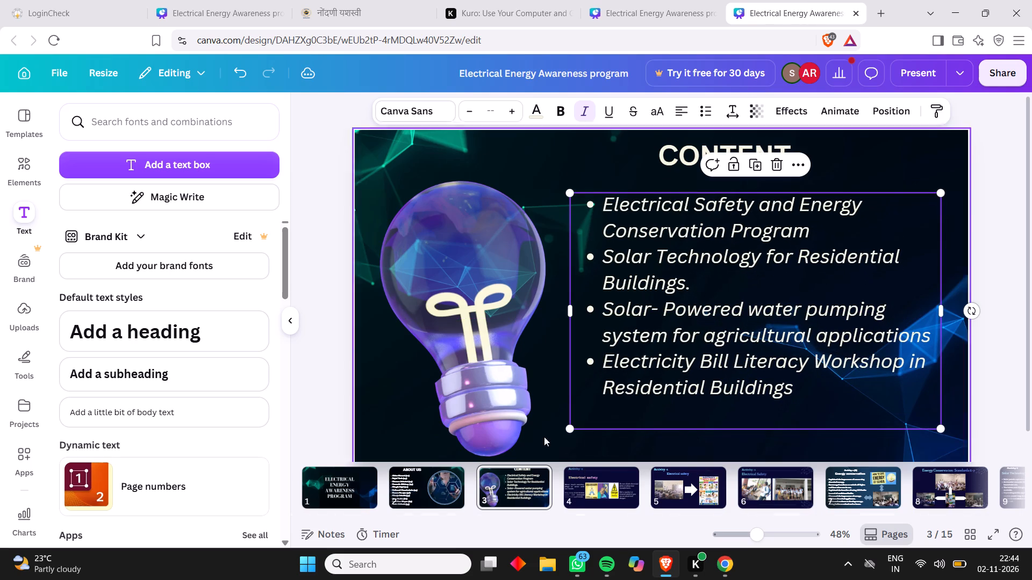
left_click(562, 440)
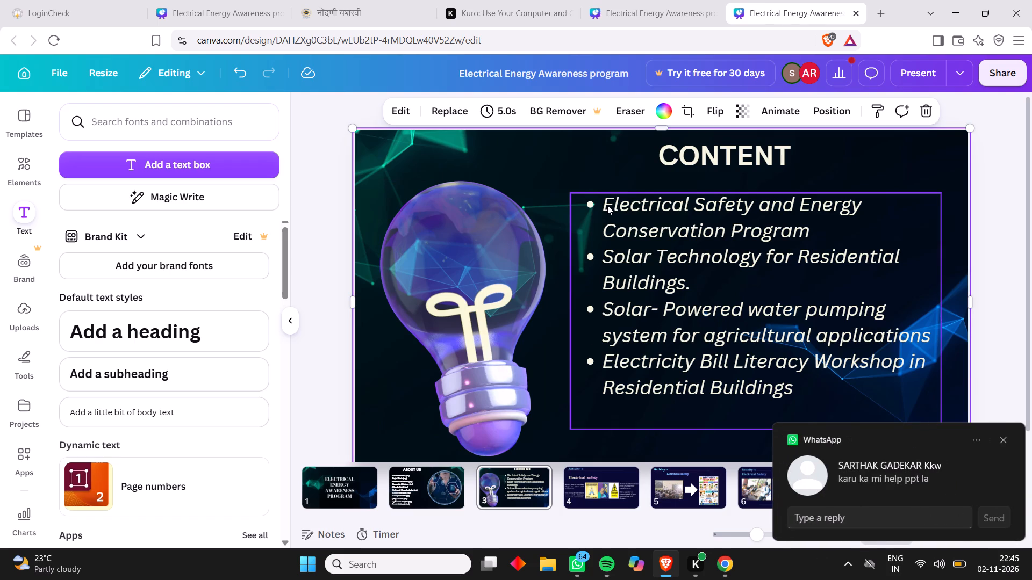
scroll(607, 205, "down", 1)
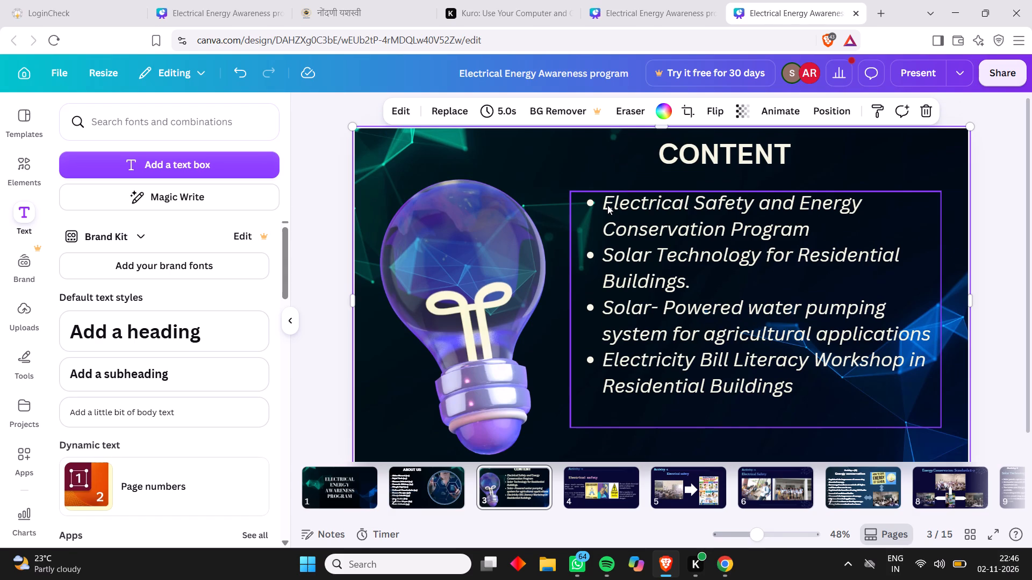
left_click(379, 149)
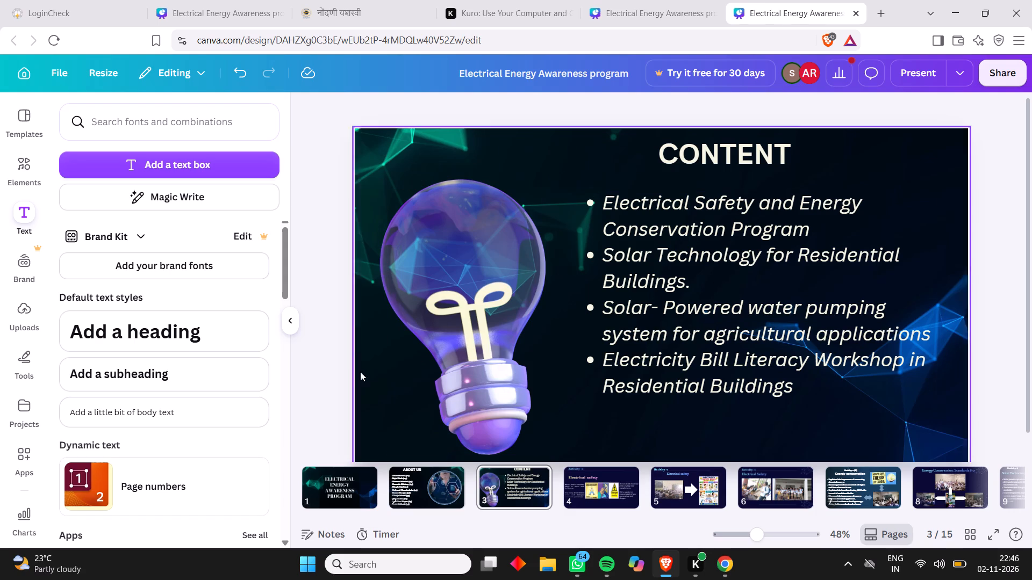
Review slides 1 through 8, from the title slide to "Energy Conservation: Standards 6–7".
left_click(324, 483)
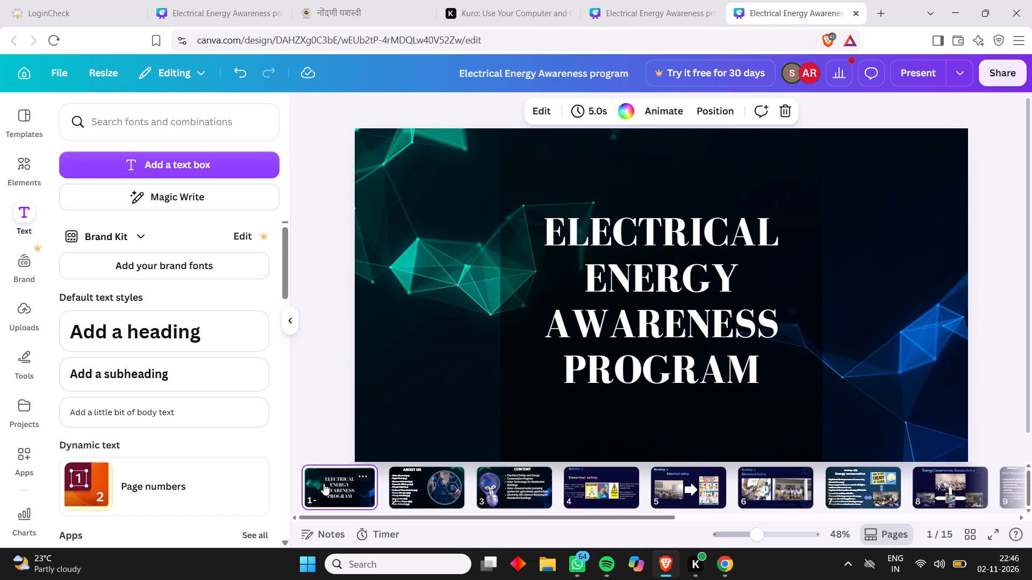
left_click(407, 488)
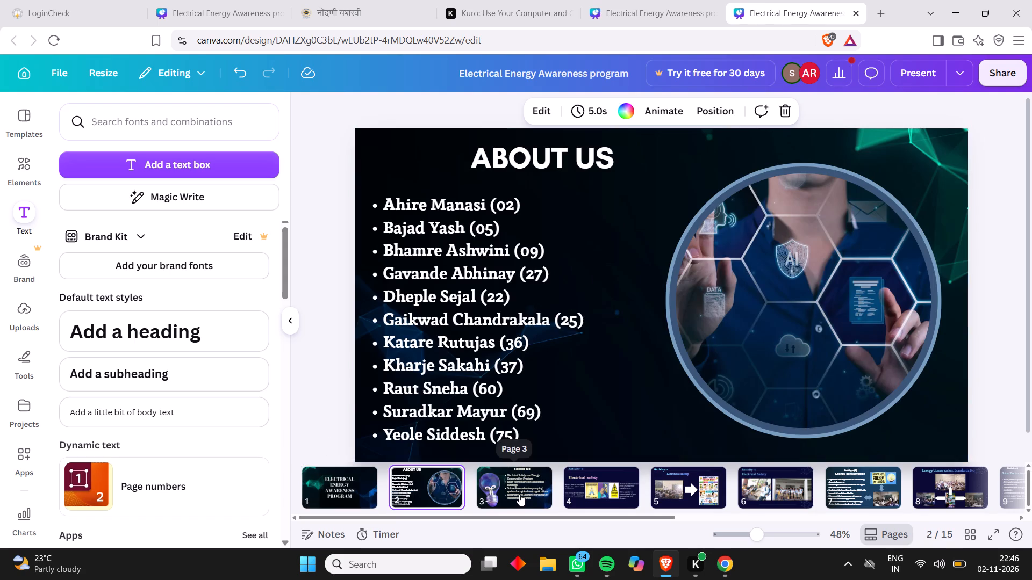
left_click(519, 501)
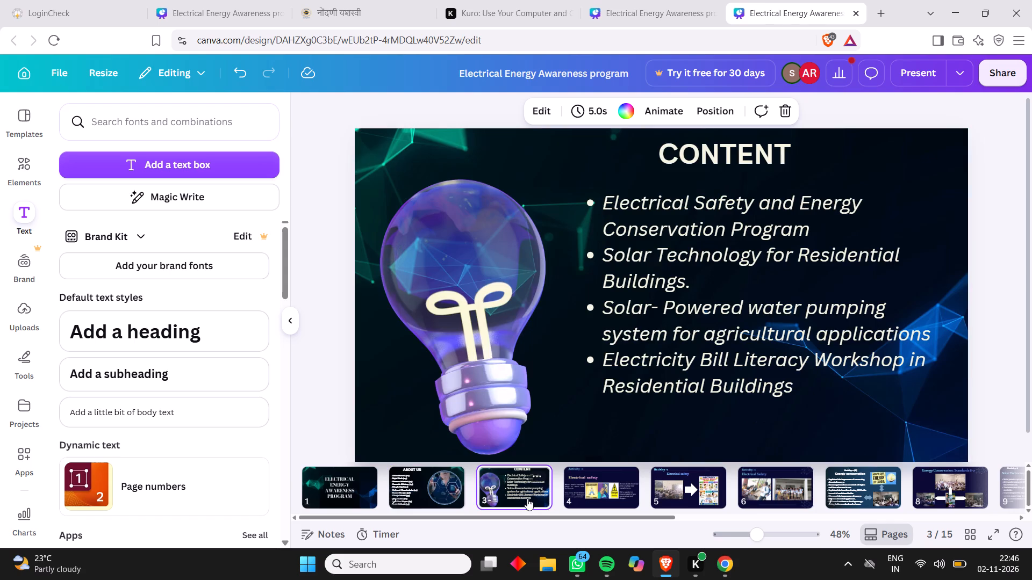
left_click(594, 498)
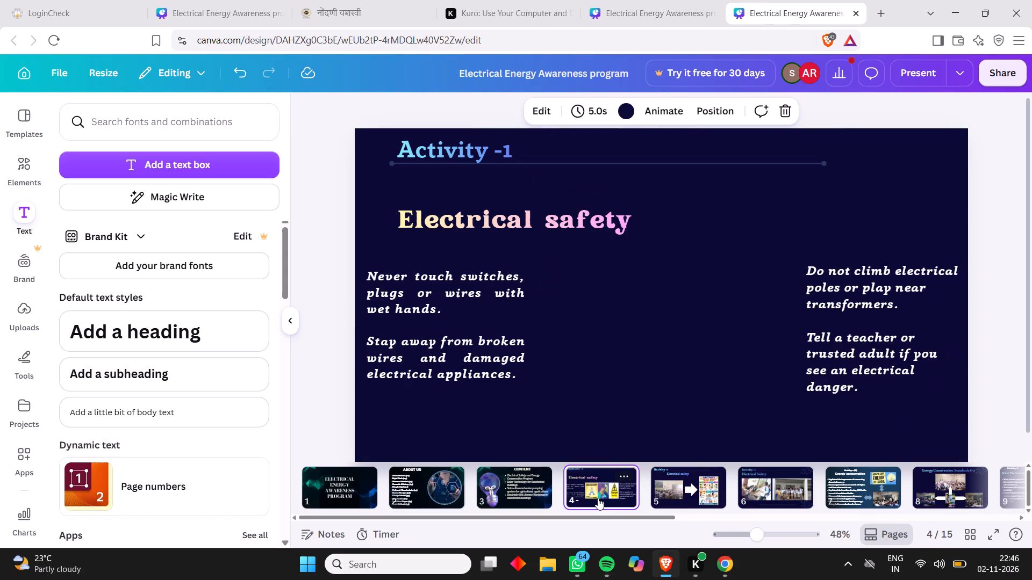
left_click(666, 496)
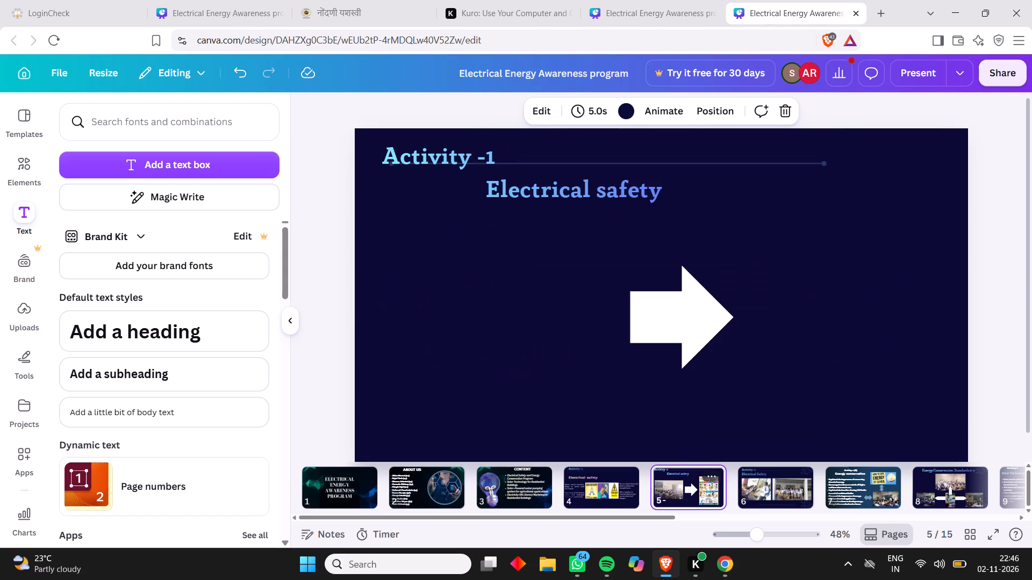
left_click(717, 491)
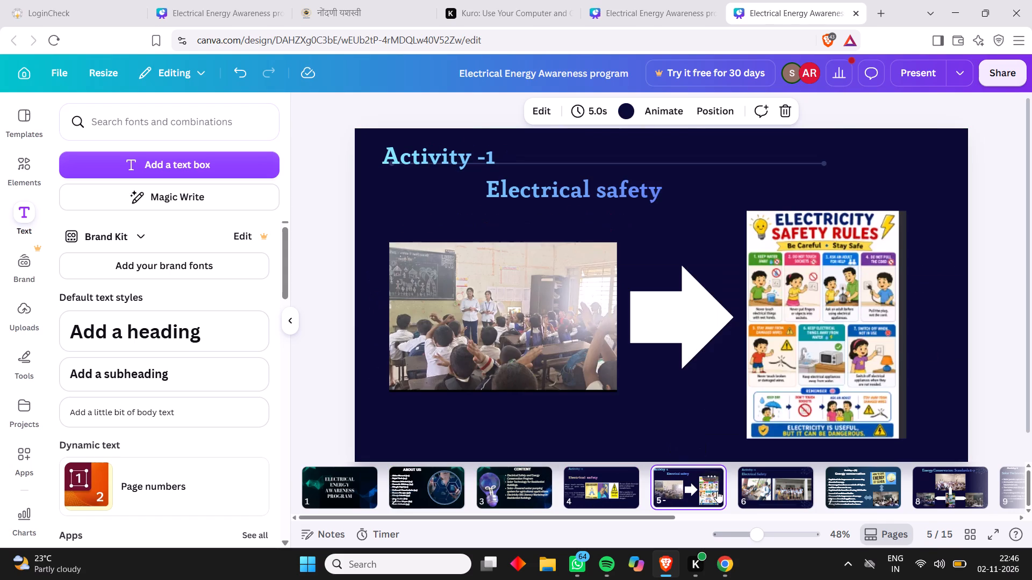
left_click(773, 489)
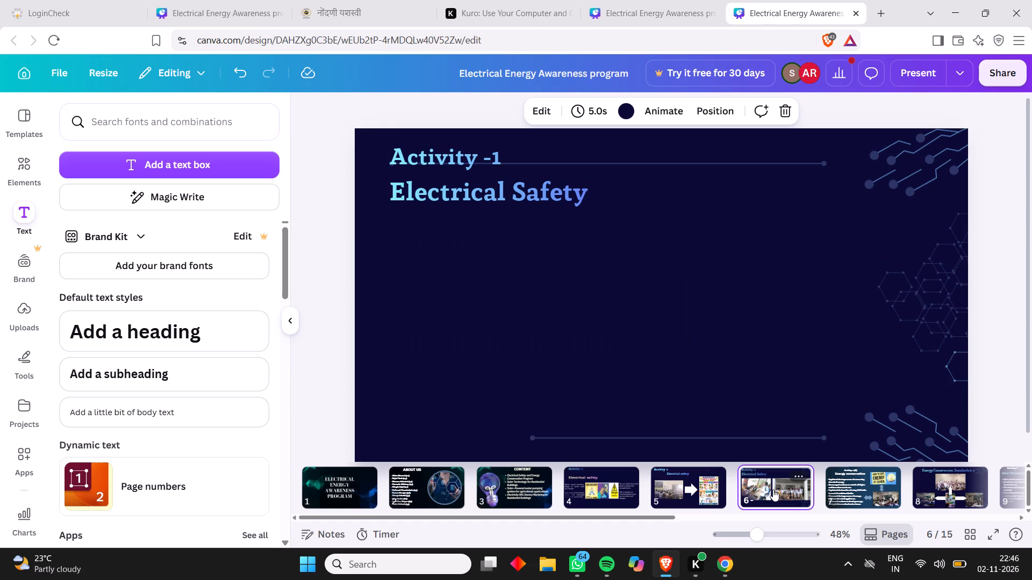
left_click(849, 491)
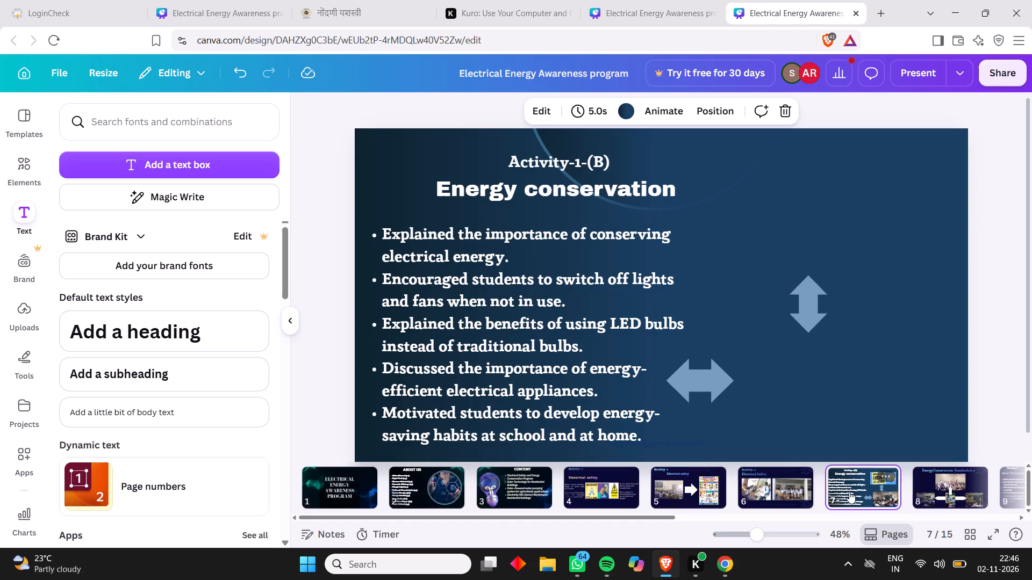
left_click(934, 492)
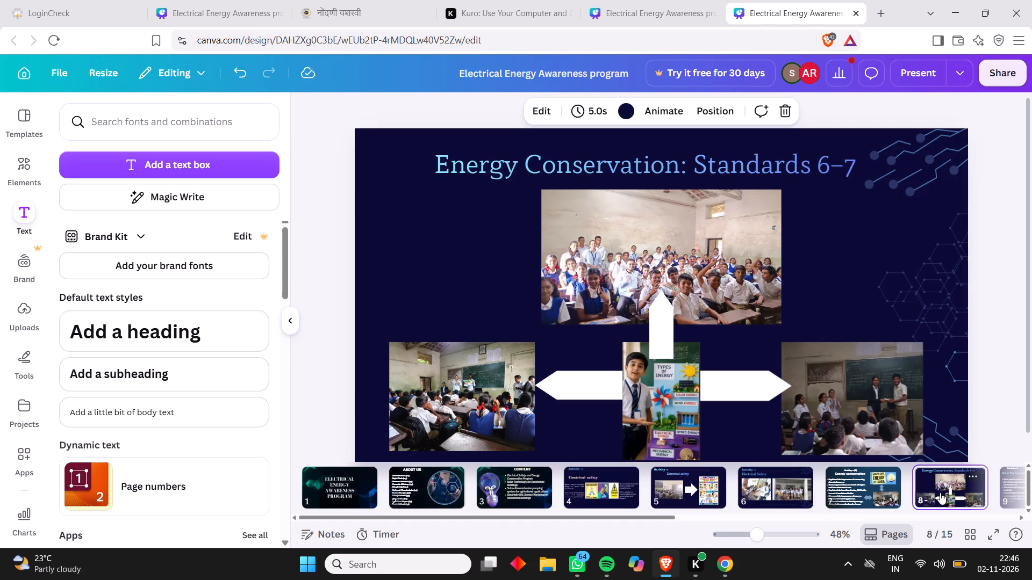
left_click(940, 492)
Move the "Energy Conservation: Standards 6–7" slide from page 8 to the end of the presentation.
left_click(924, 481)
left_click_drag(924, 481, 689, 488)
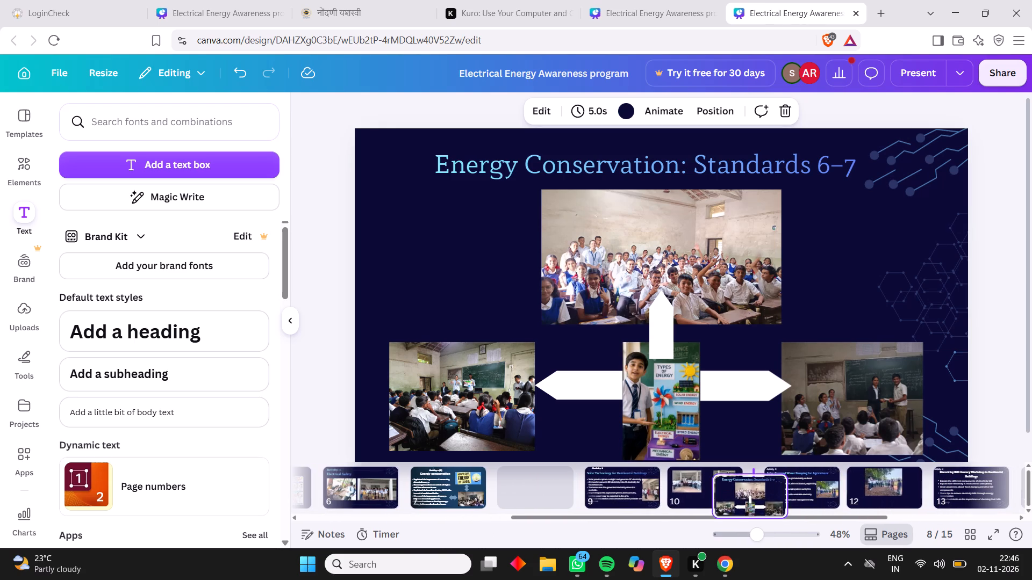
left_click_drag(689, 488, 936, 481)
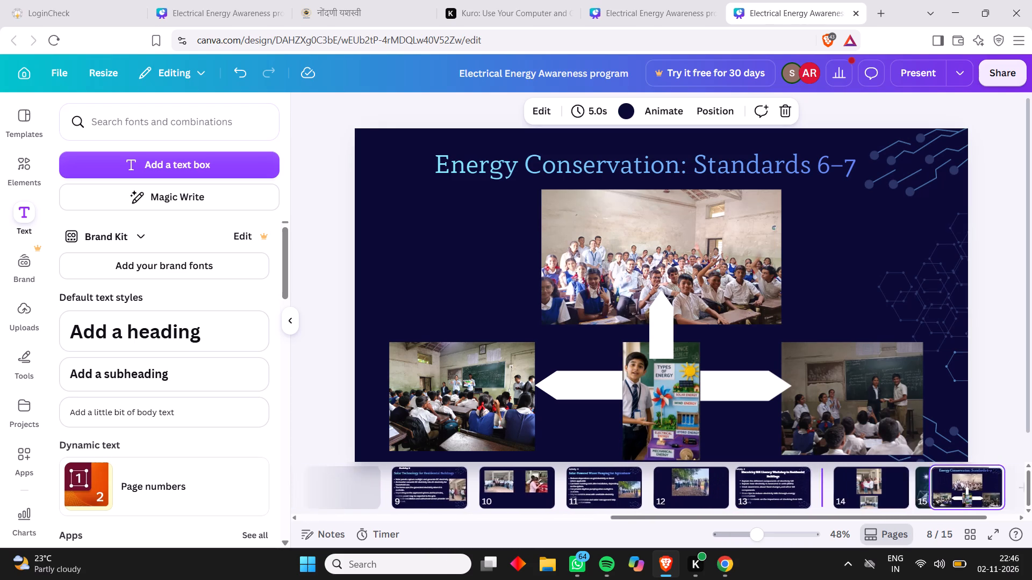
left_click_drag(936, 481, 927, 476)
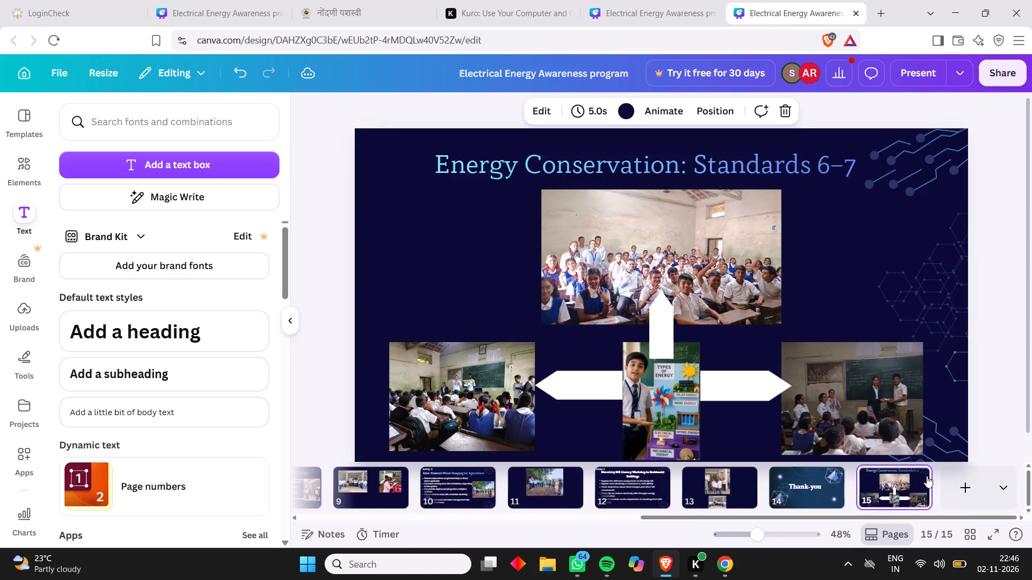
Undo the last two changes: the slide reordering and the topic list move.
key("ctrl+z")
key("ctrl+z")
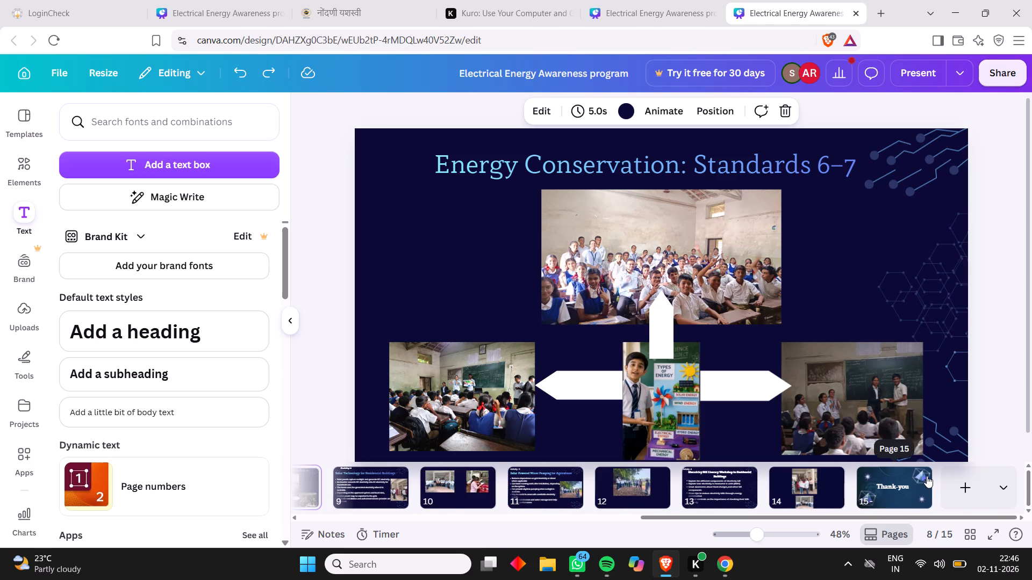
Review the title and "ABOUT US" slides again and return to the "CONTENT" slide.
scroll(825, 488, "right", 10)
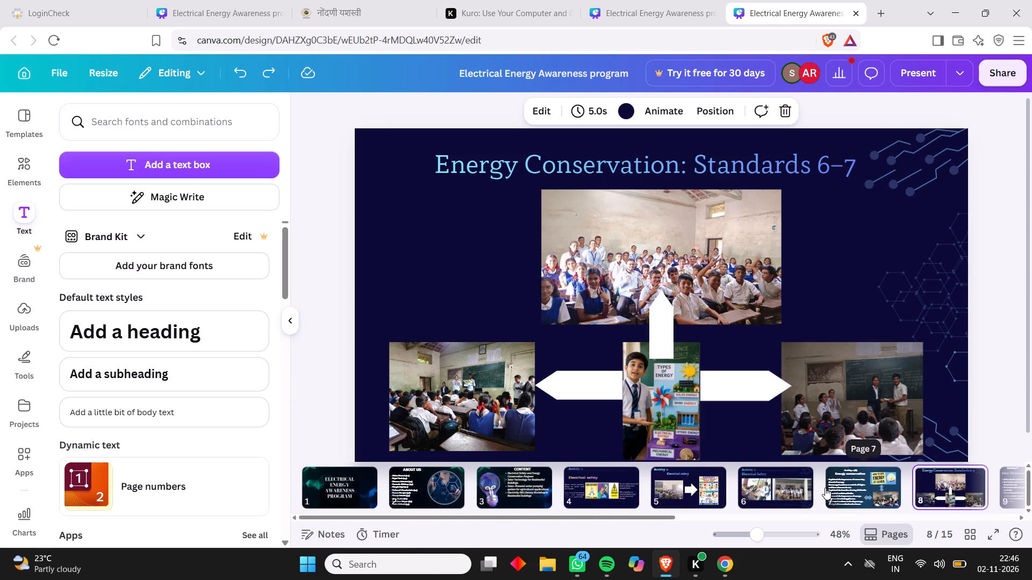
left_click(367, 490)
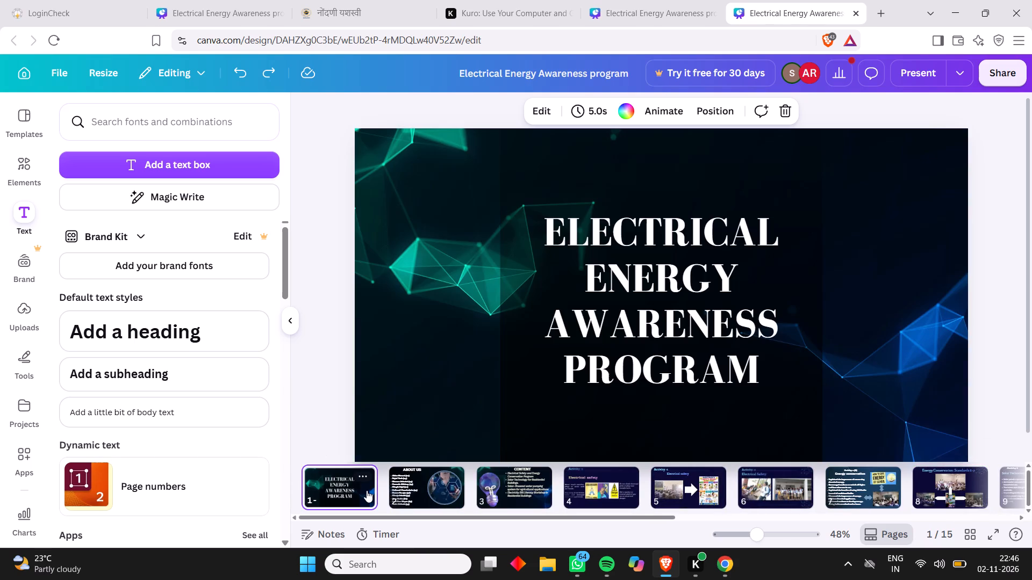
left_click(424, 498)
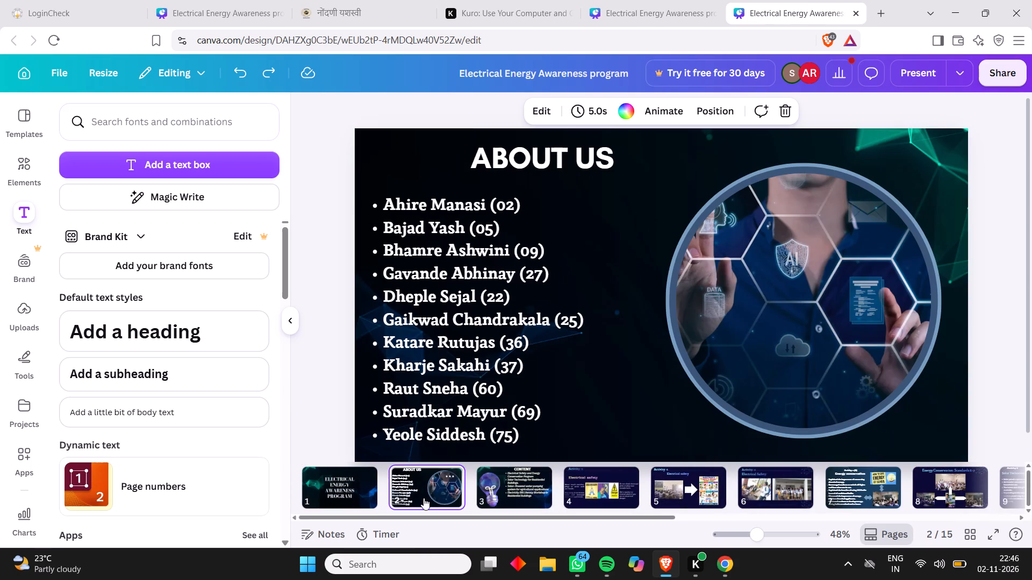
left_click(514, 481)
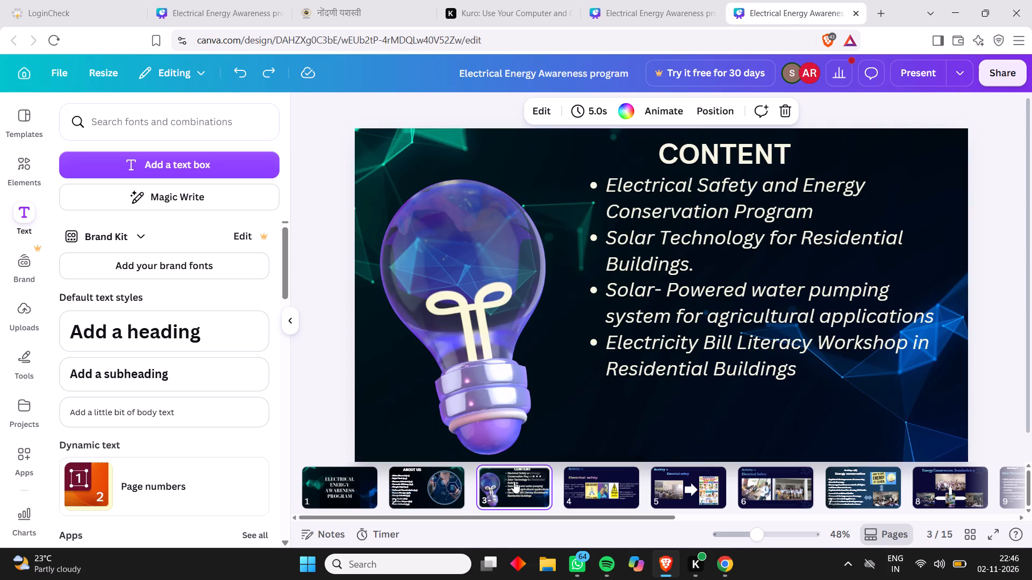
Review the Activity-1 slides 4 through 7, comparing the three electrical safety slides and the "Energy conservation" slide.
left_click(584, 476)
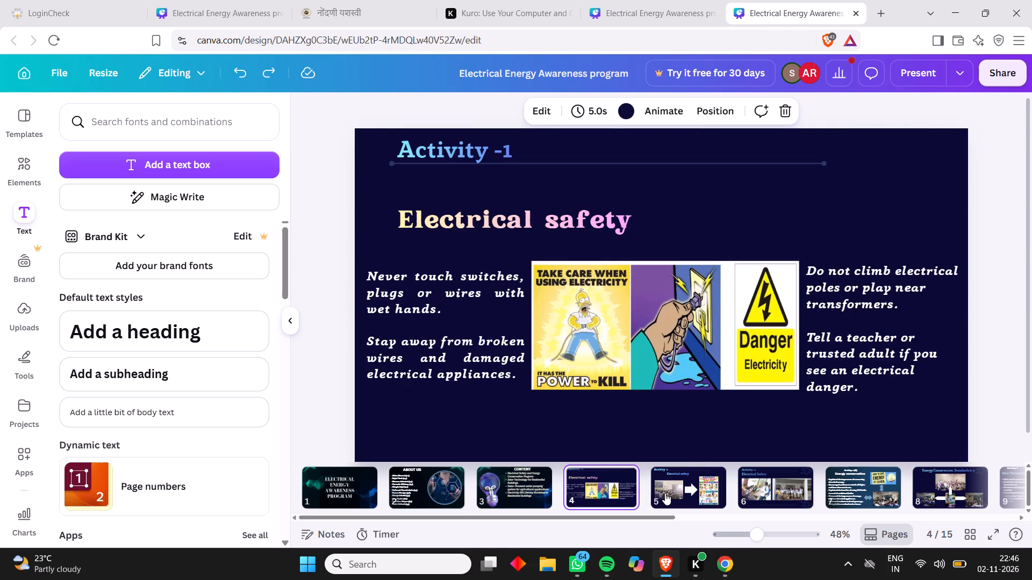
left_click(666, 493)
scroll(666, 493, "left", 1)
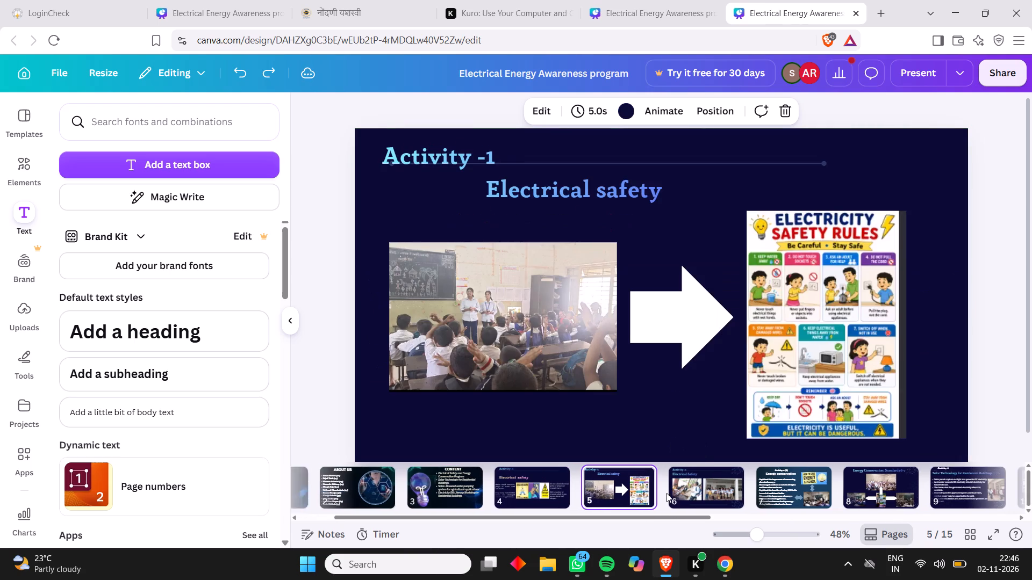
left_click(717, 494)
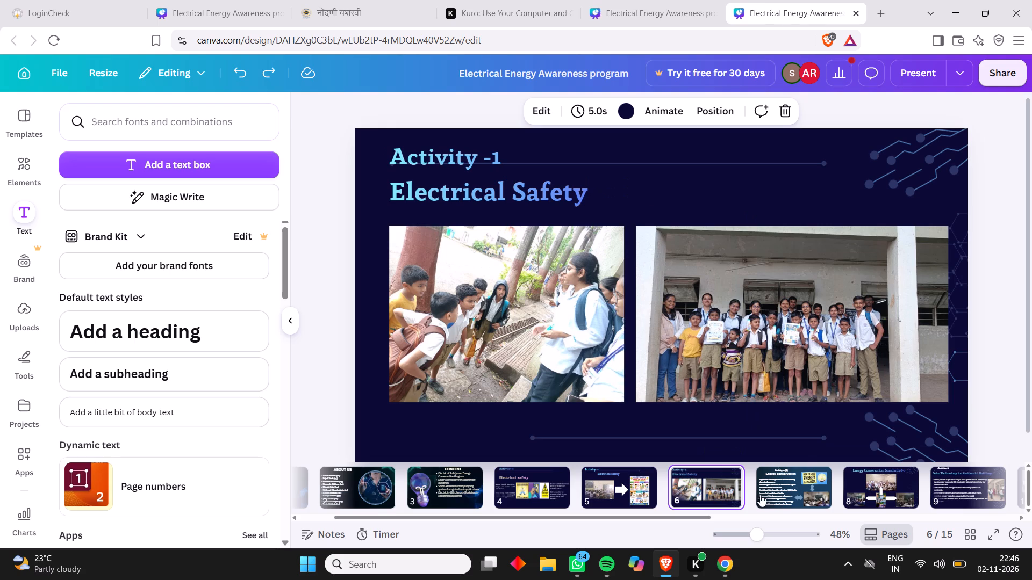
left_click(622, 502)
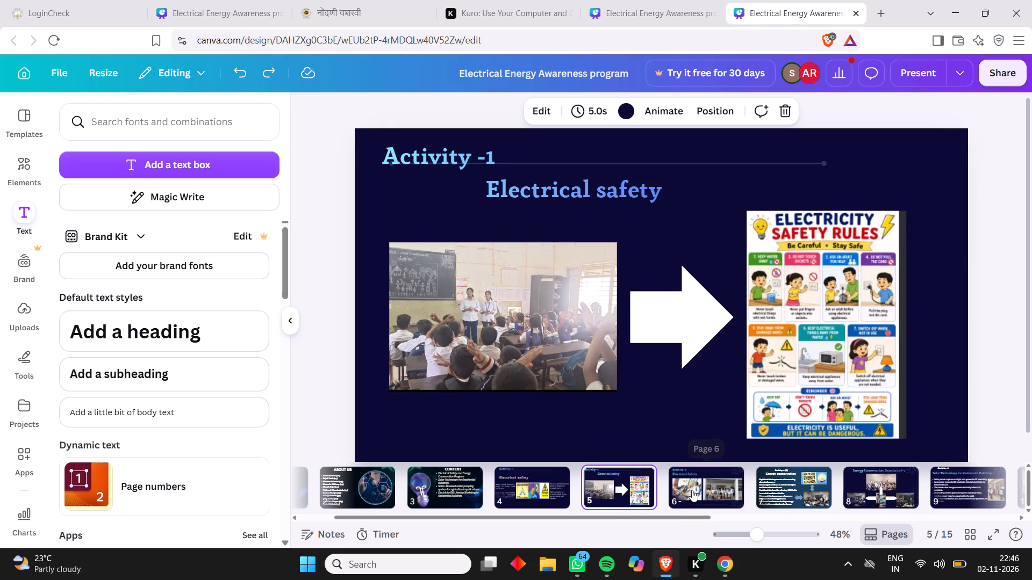
left_click(692, 490)
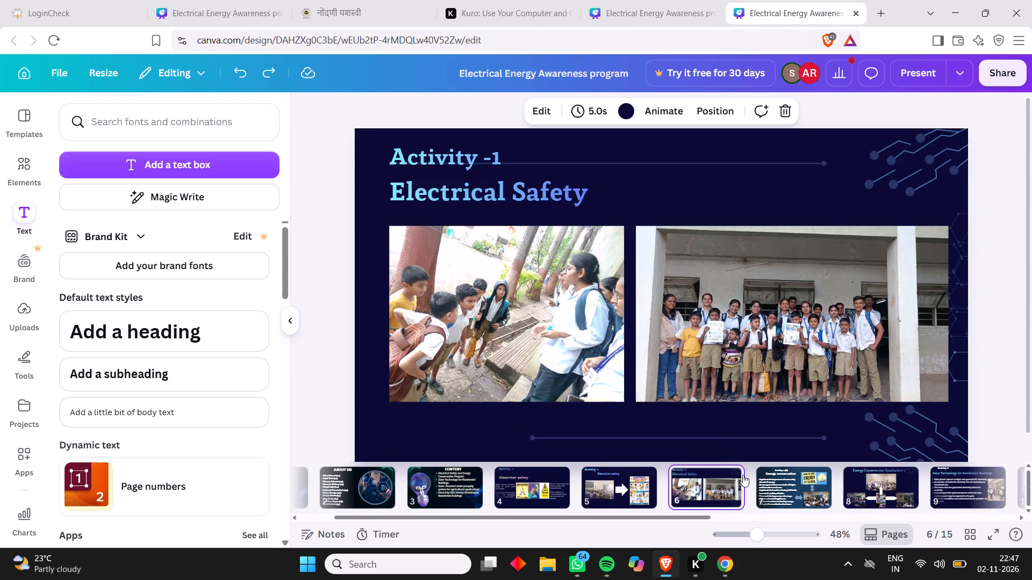
scroll(743, 475, "left", 2)
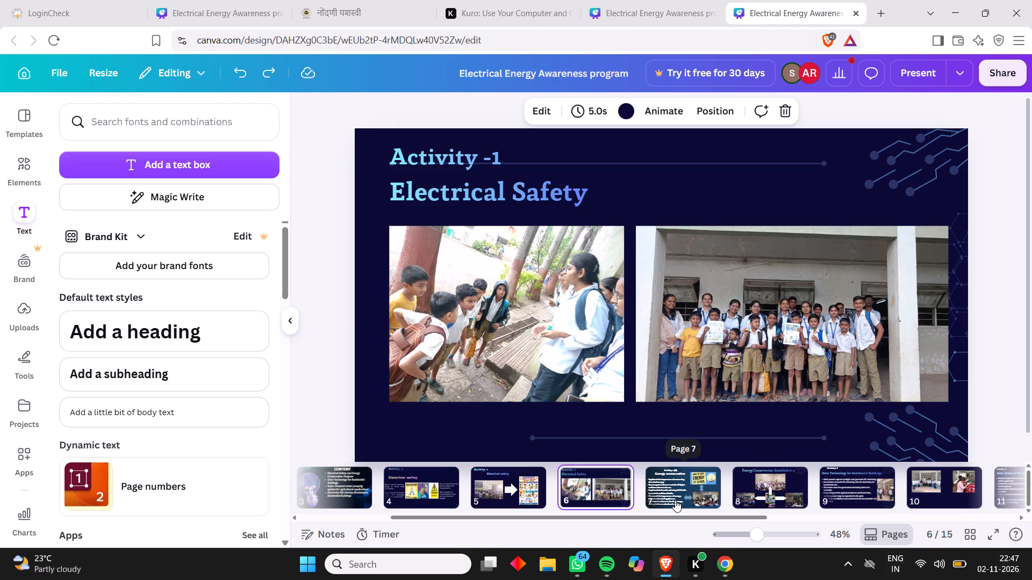
left_click(675, 500)
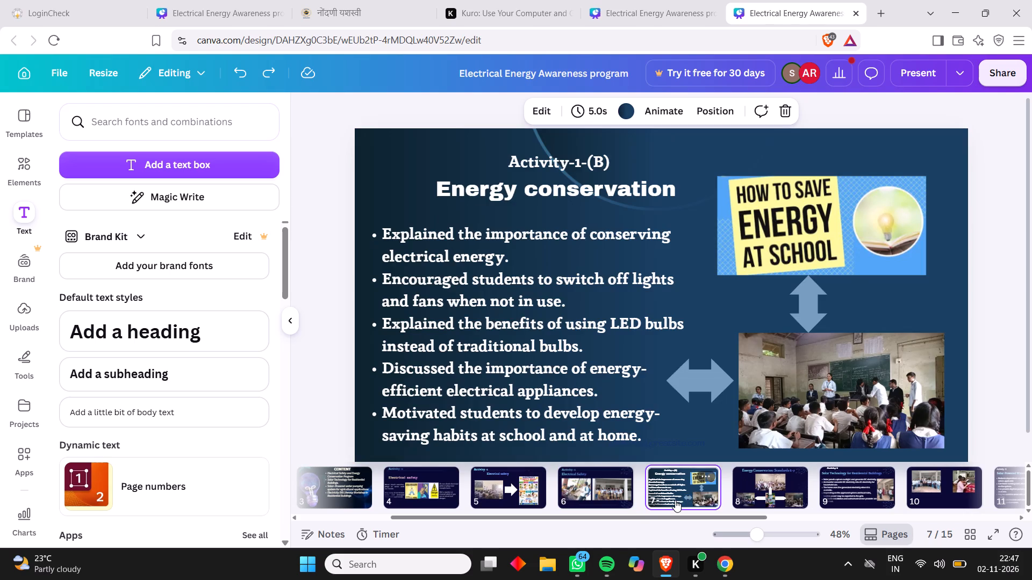
left_click(622, 497)
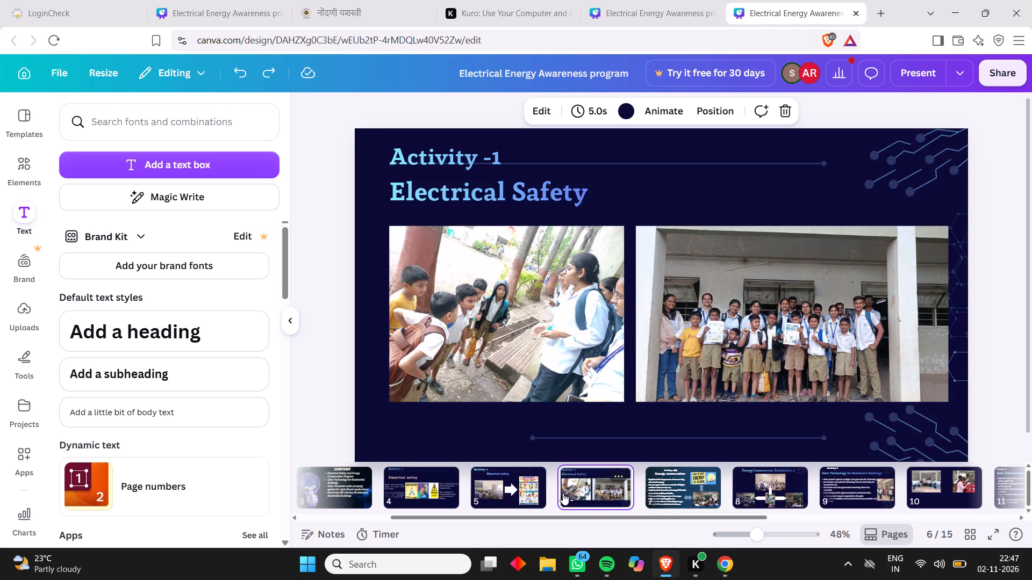
left_click(532, 487)
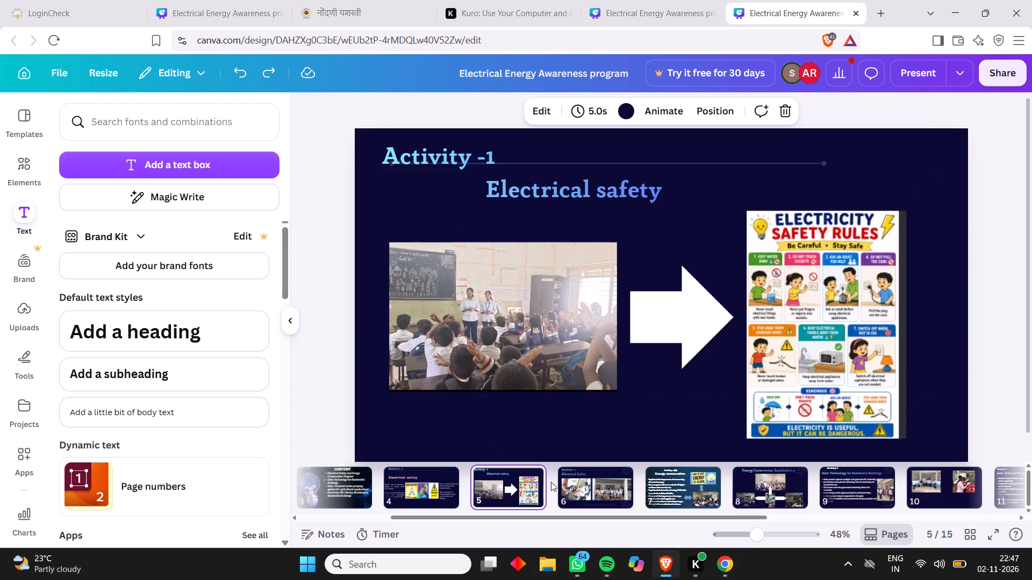
left_click(436, 497)
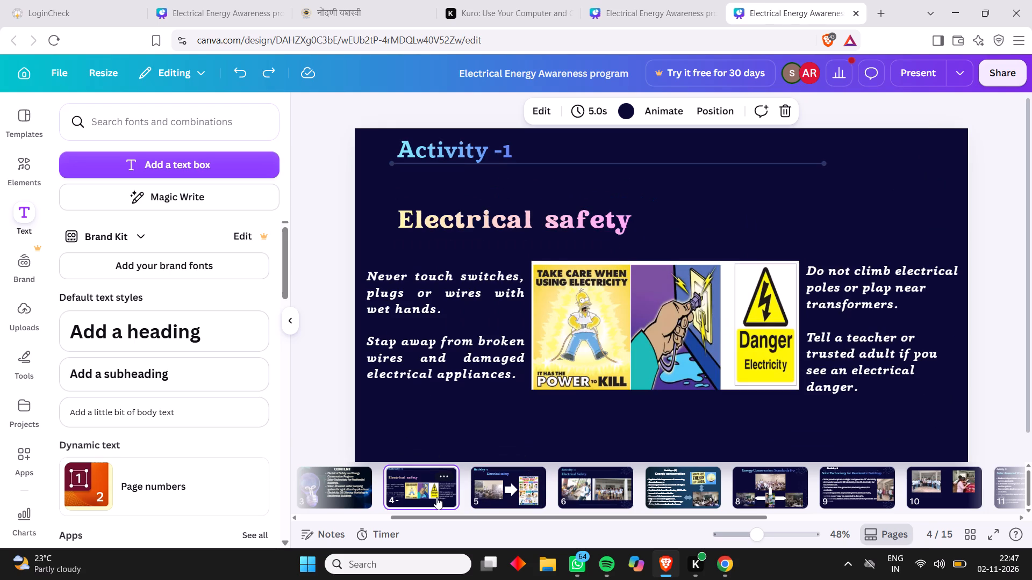
left_click(503, 492)
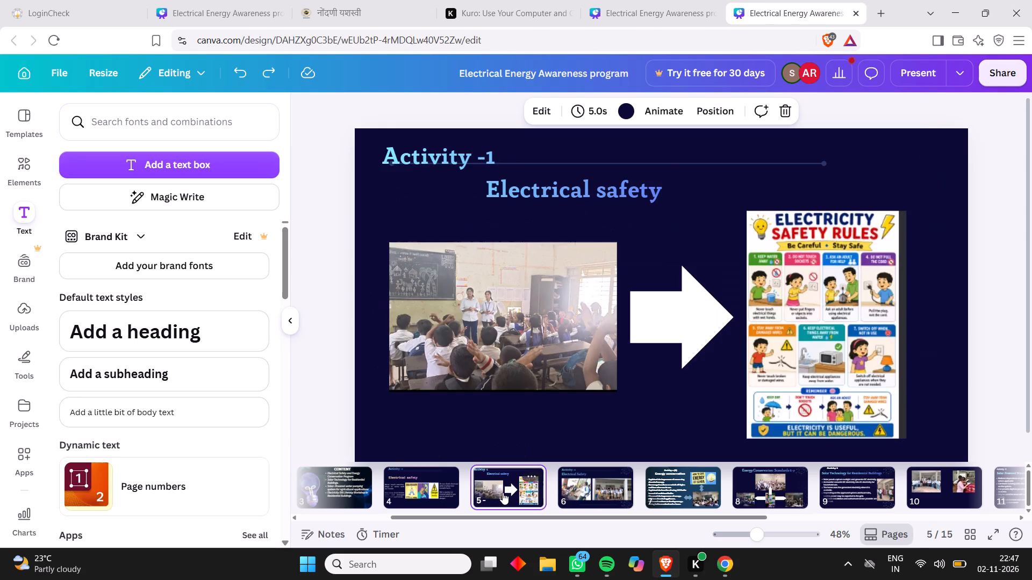
left_click(587, 494)
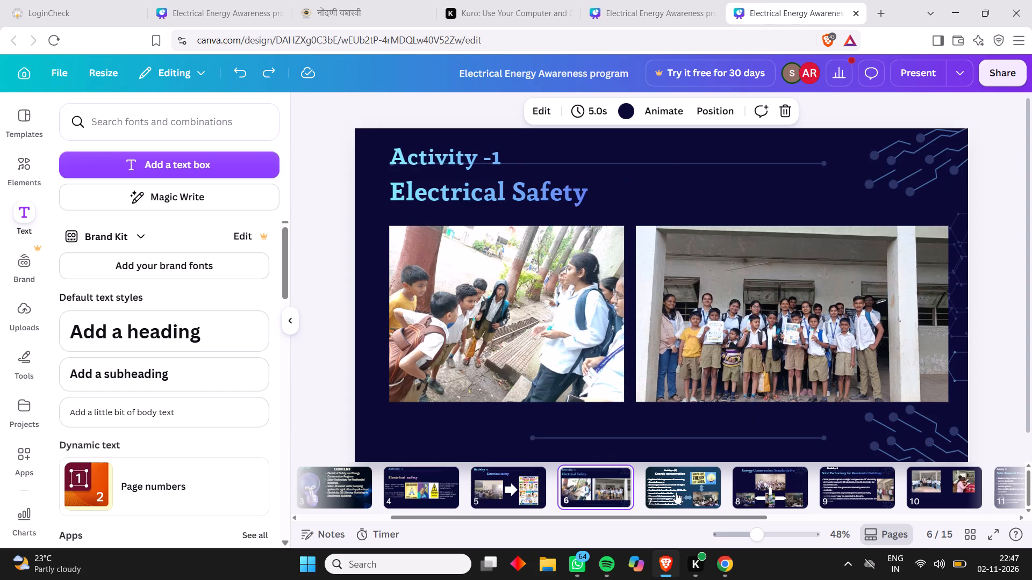
left_click(678, 492)
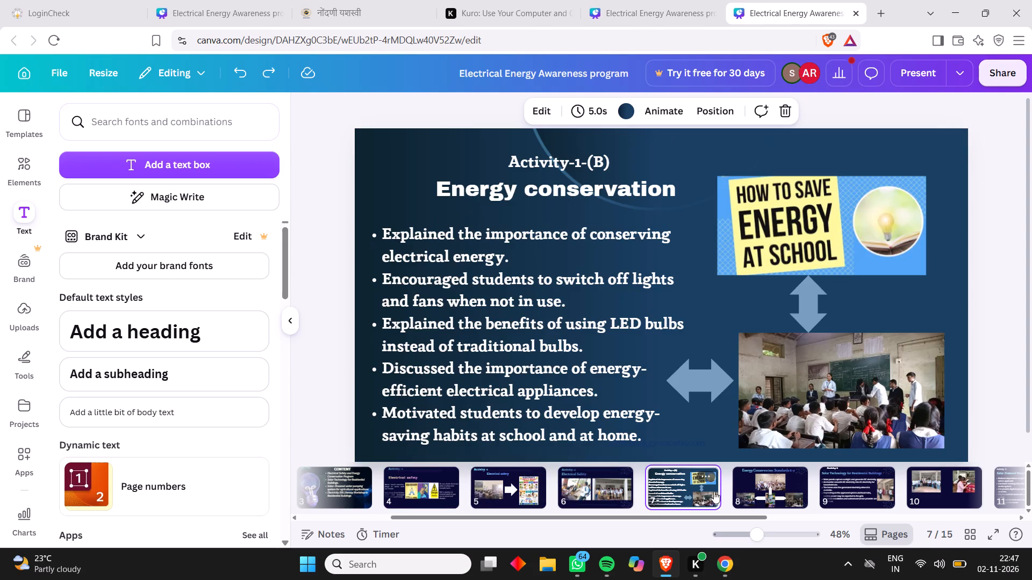
Review slides 8 through 14, from "Energy Conservation: Standards 6–7" to the photo slide after Activity-4.
left_click(762, 482)
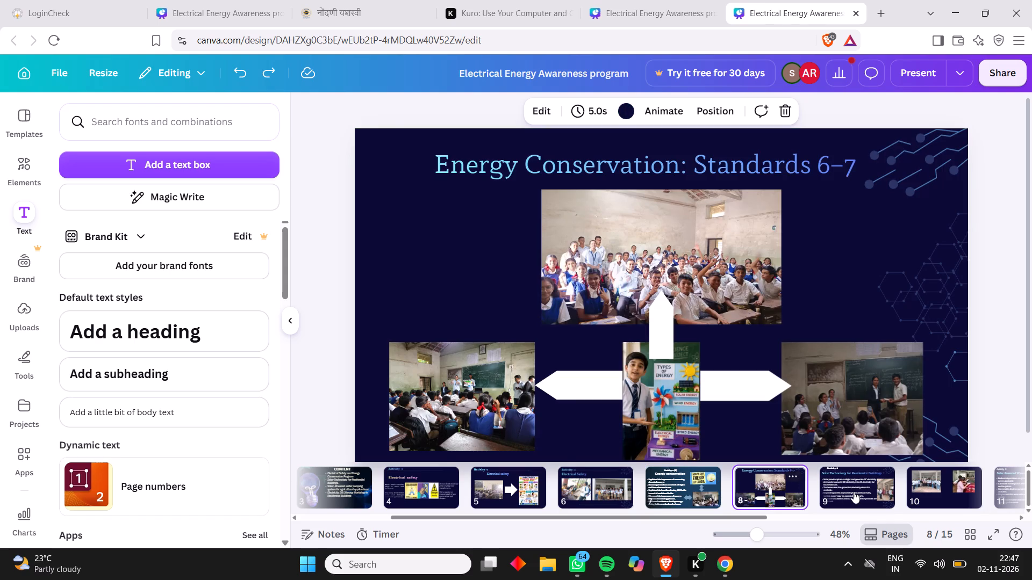
left_click(854, 491)
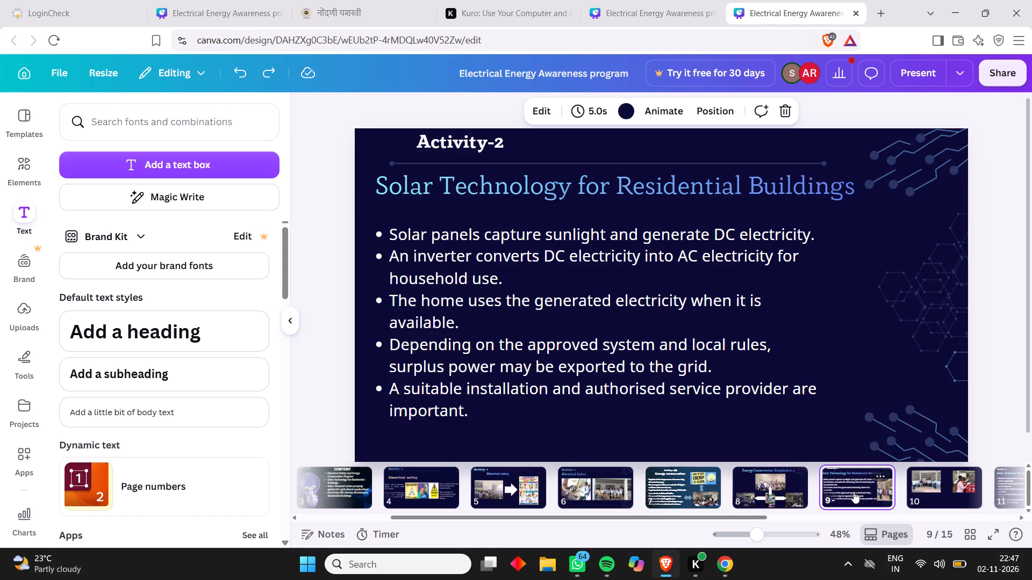
scroll(854, 491, "left", 1)
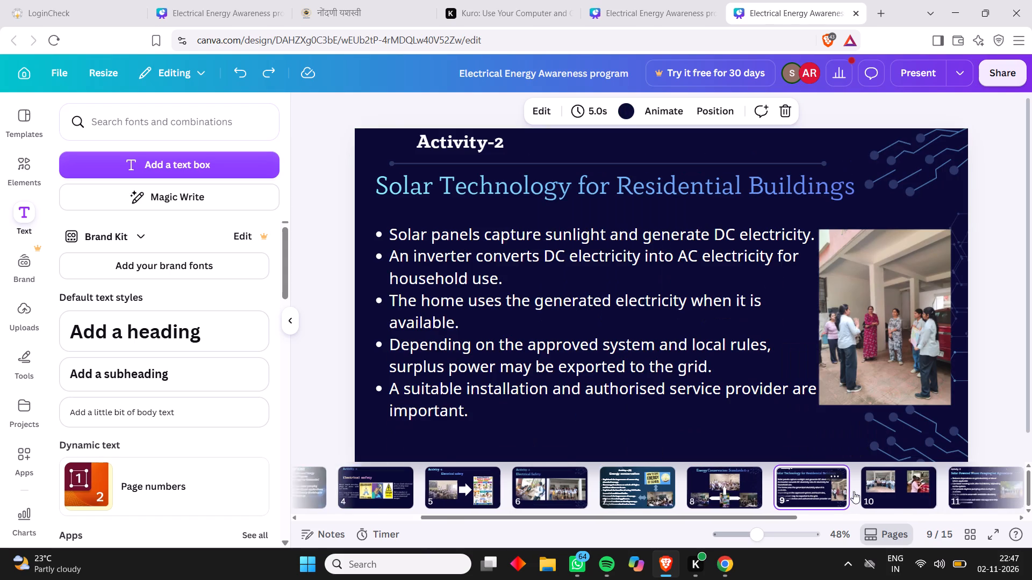
scroll(854, 491, "left", 1)
left_click(829, 499)
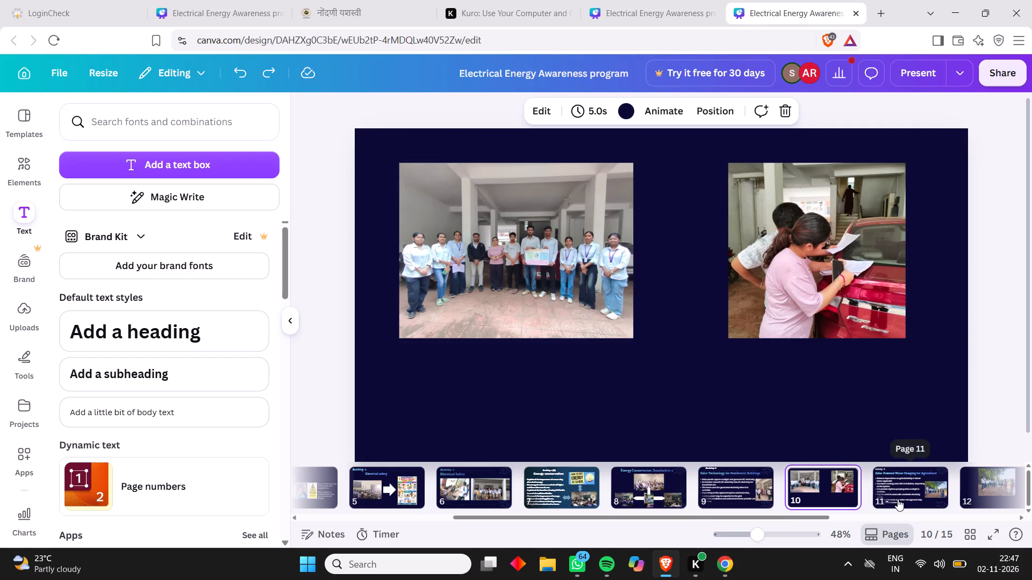
left_click(898, 499)
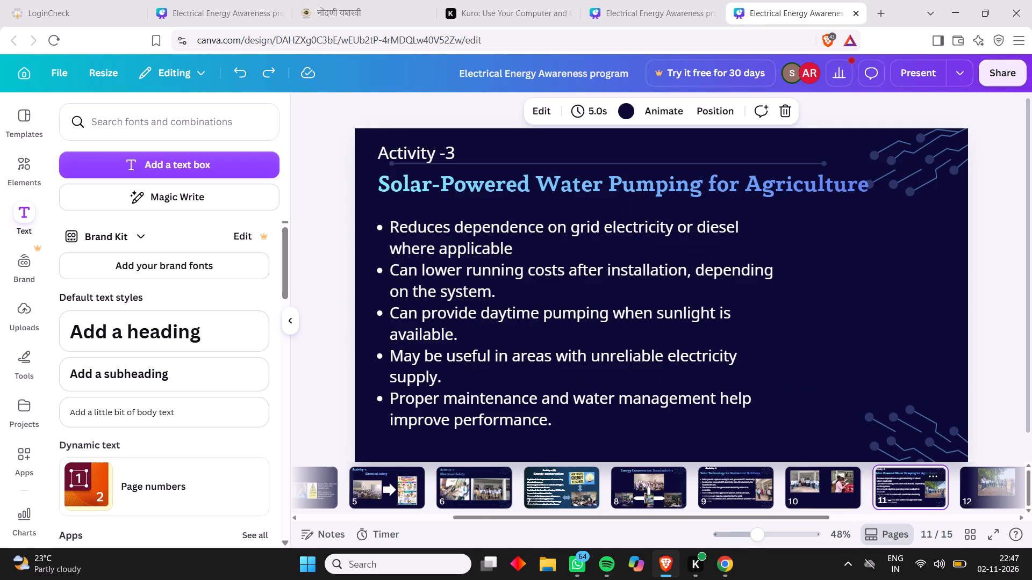
scroll(898, 499, "left", 1)
left_click(920, 503)
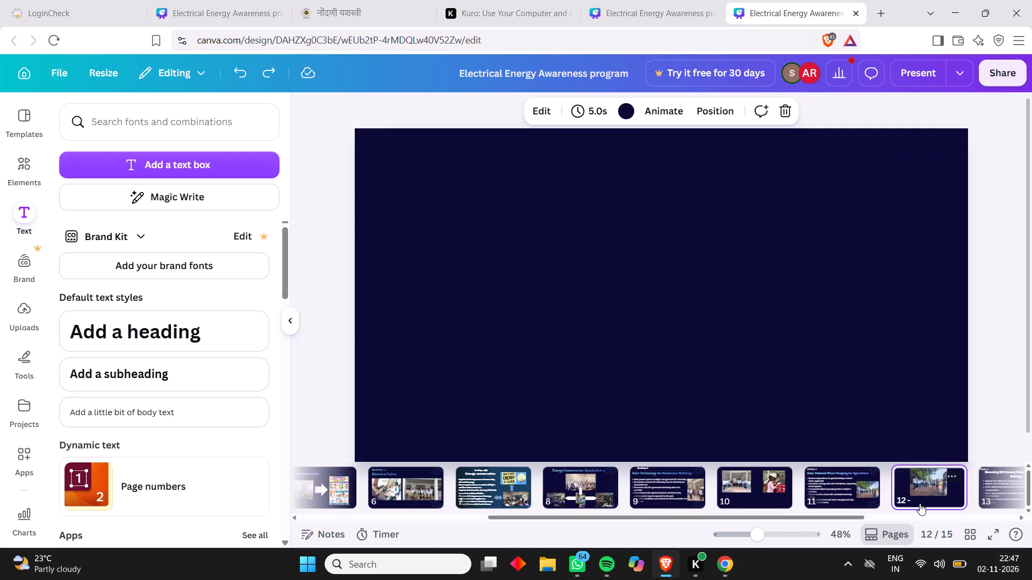
scroll(920, 503, "left", 1)
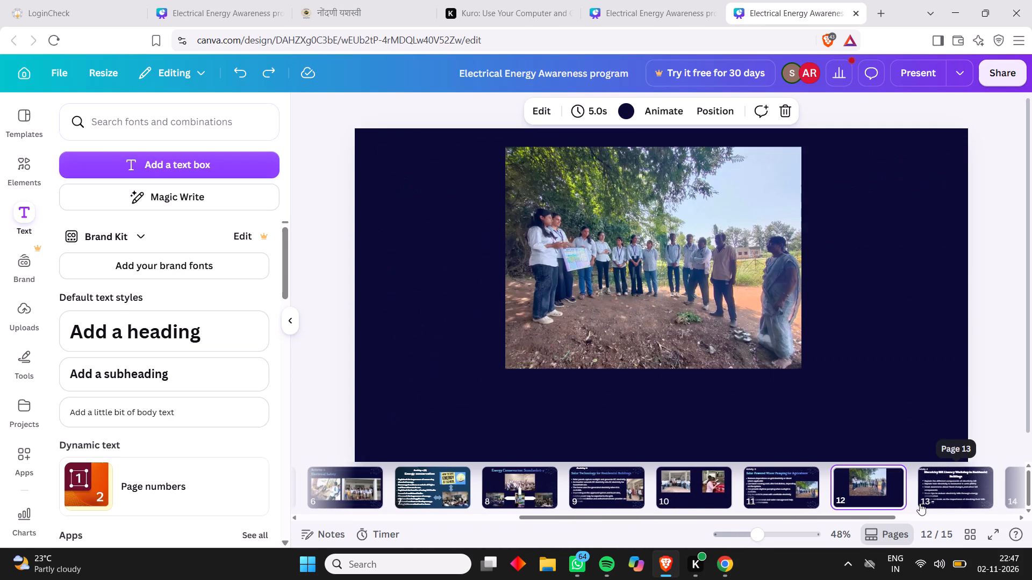
left_click(957, 496)
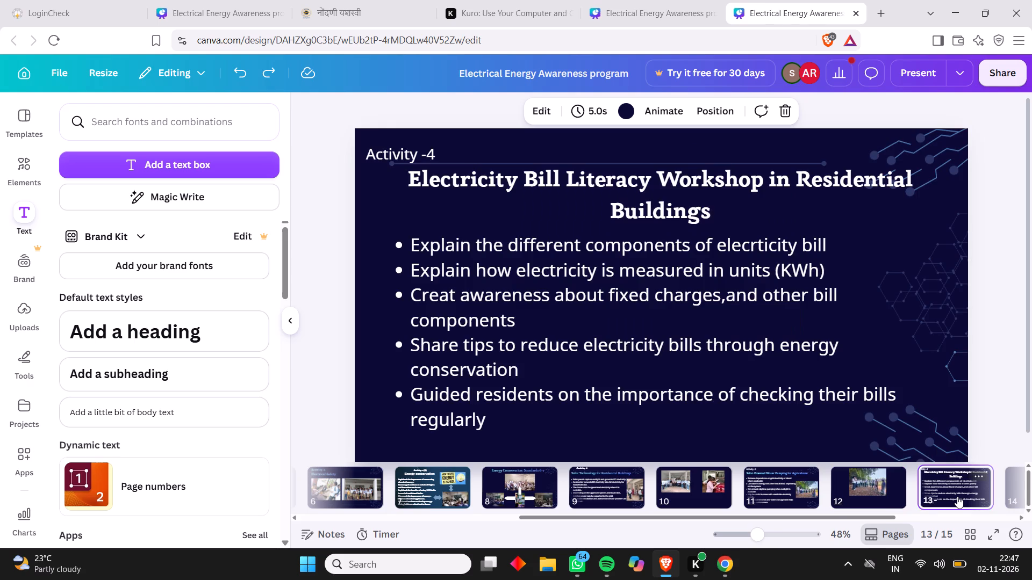
scroll(938, 496, "left", 2)
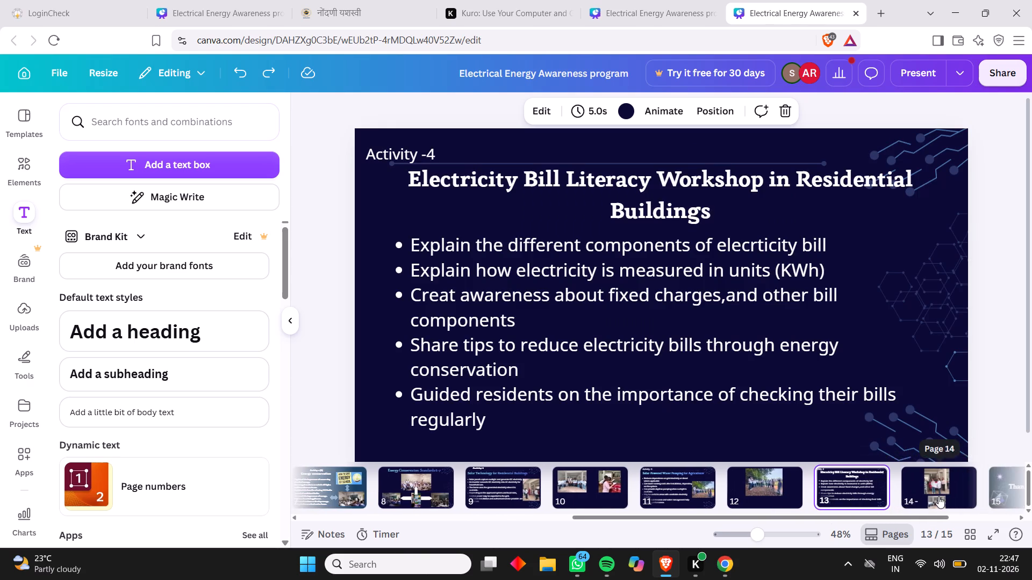
left_click(938, 496)
scroll(938, 496, "left", 2)
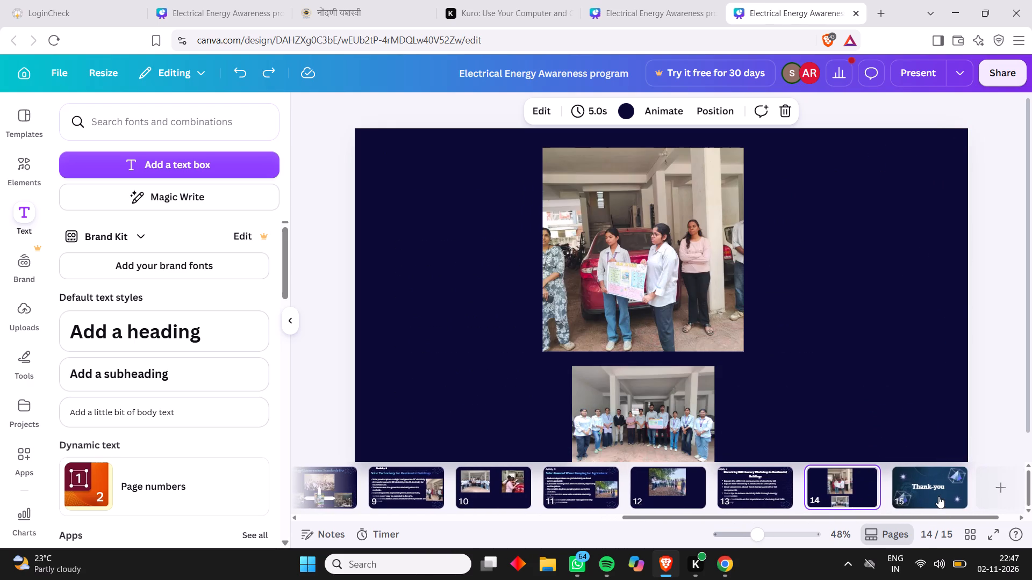
Go back to slide 6, recheck the slides through the Activity-3 water pumping slide, and open the closing "Thank-you" slide.
scroll(938, 496, "right", 1)
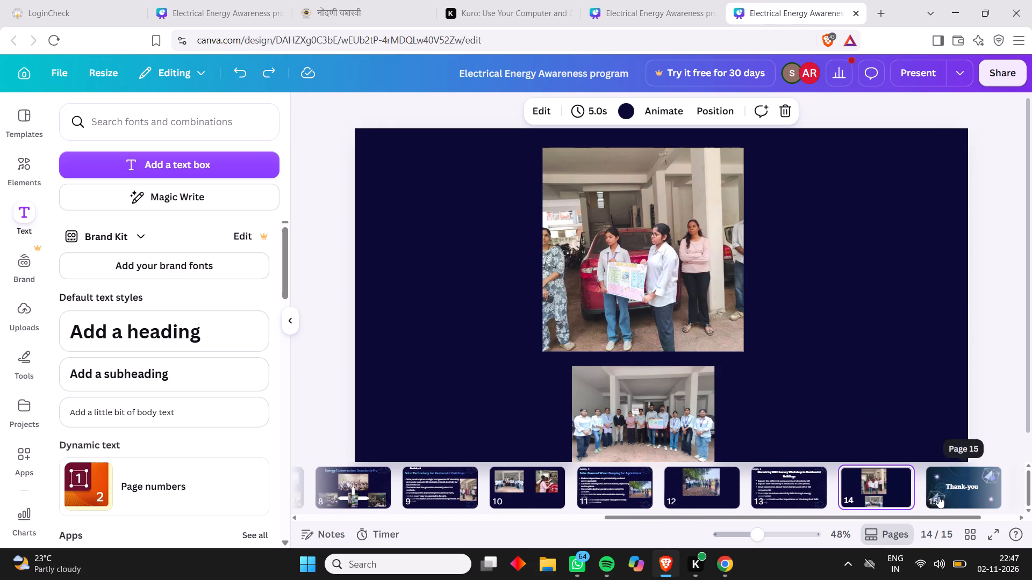
scroll(938, 496, "right", 3)
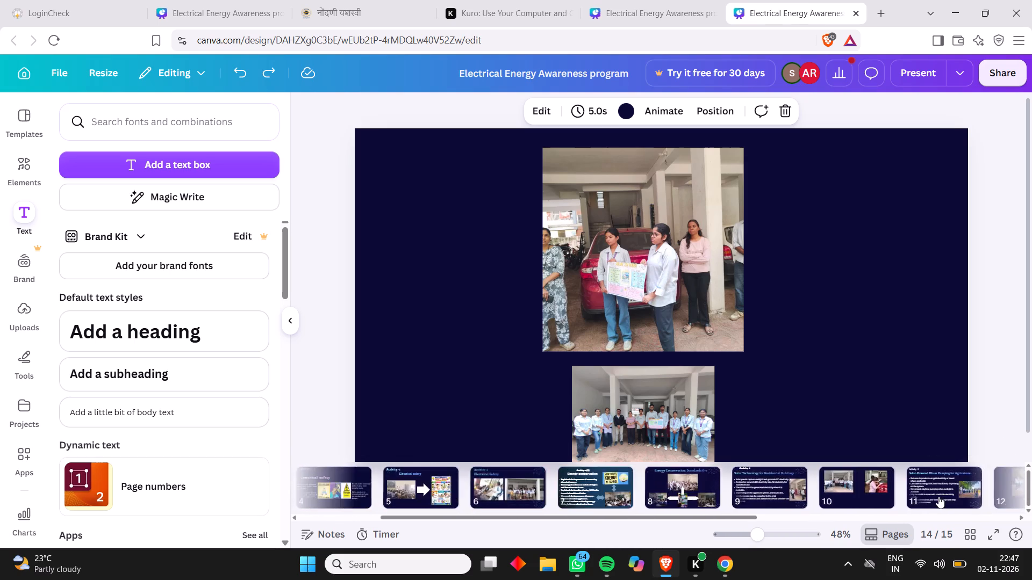
scroll(938, 496, "right", 2)
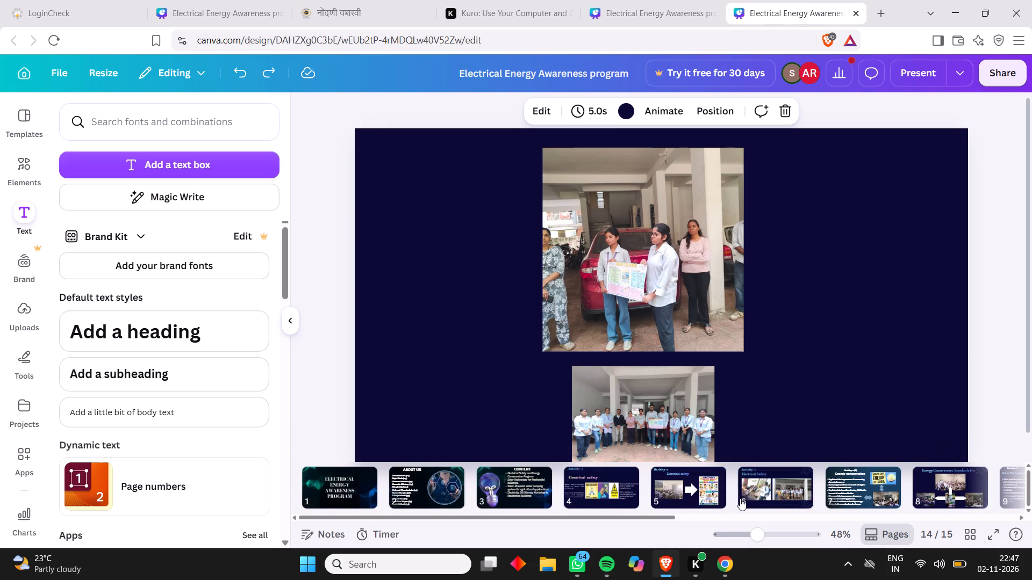
left_click(743, 497)
scroll(743, 497, "left", 1)
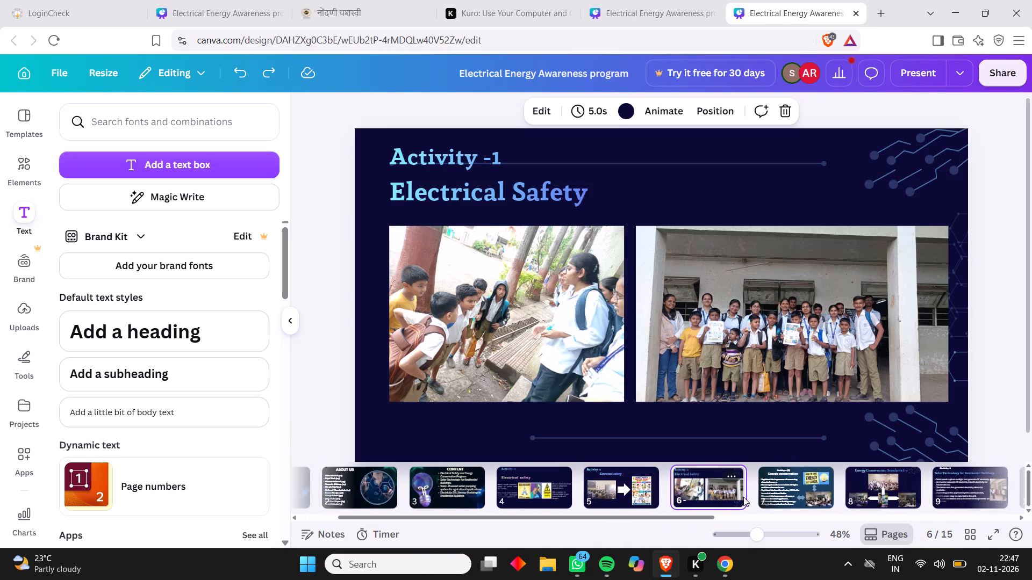
left_click(797, 495)
scroll(797, 495, "left", 2)
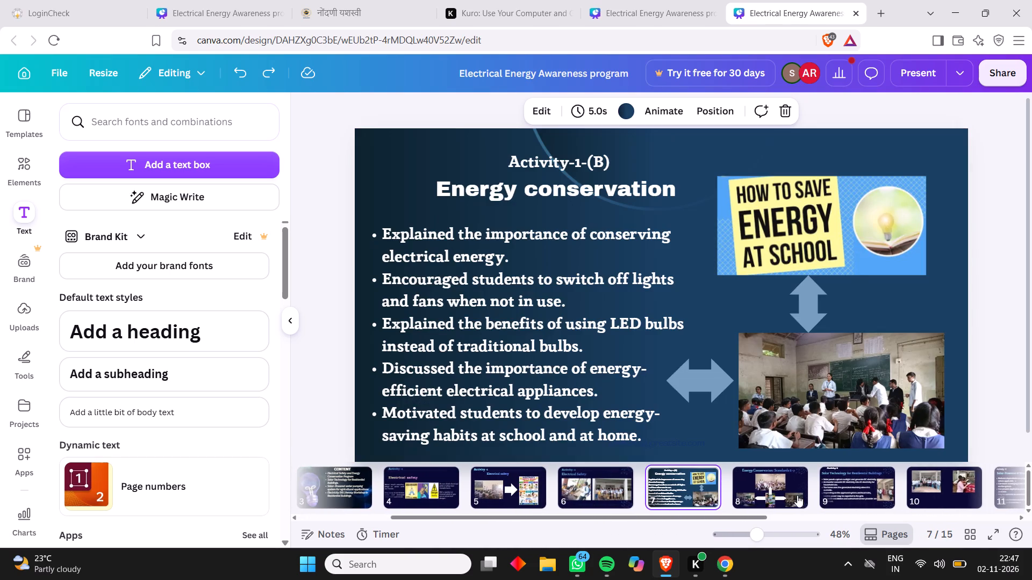
right_click(771, 503)
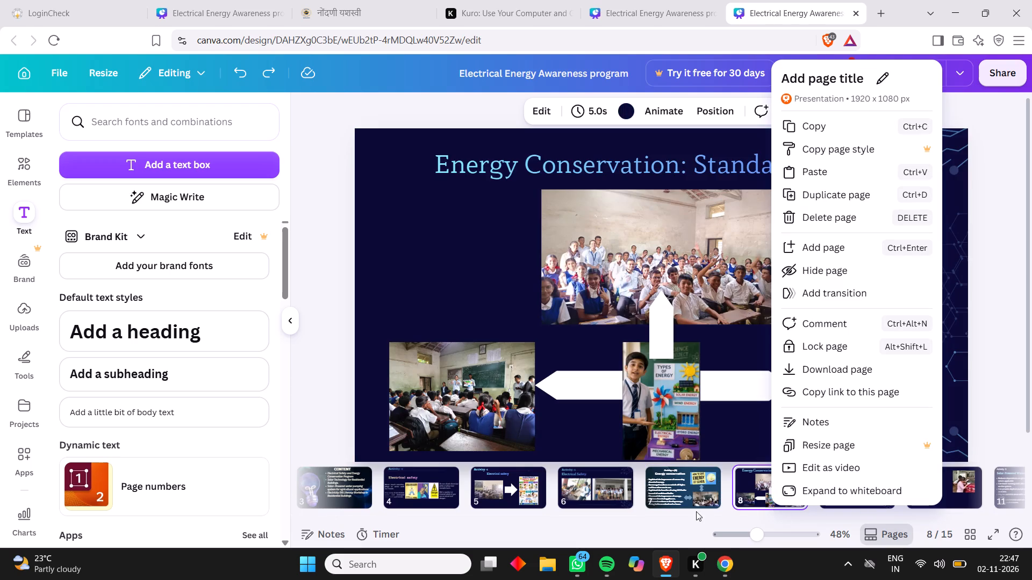
left_click(690, 488)
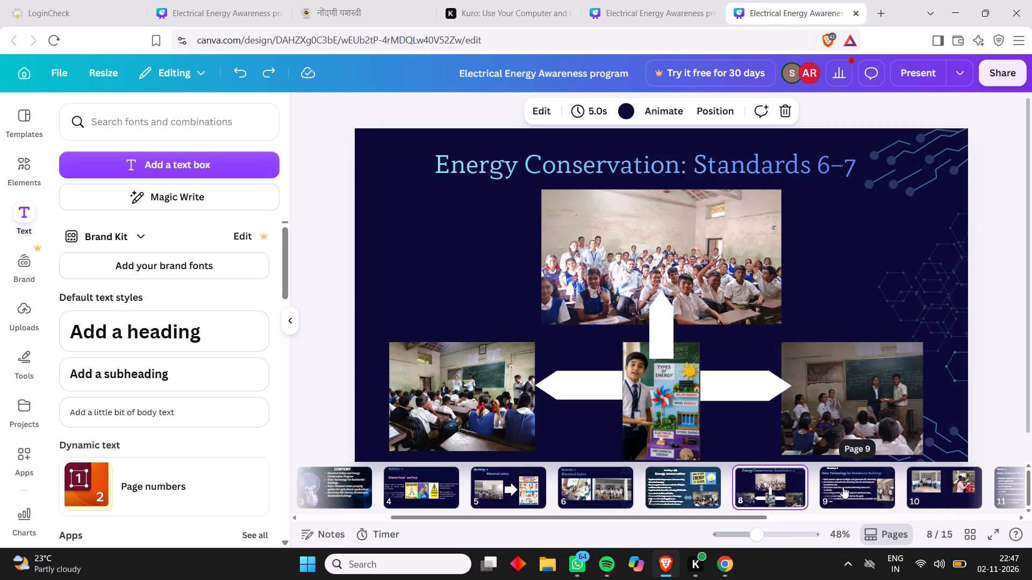
left_click(843, 487)
scroll(843, 487, "left", 1)
left_click(843, 487)
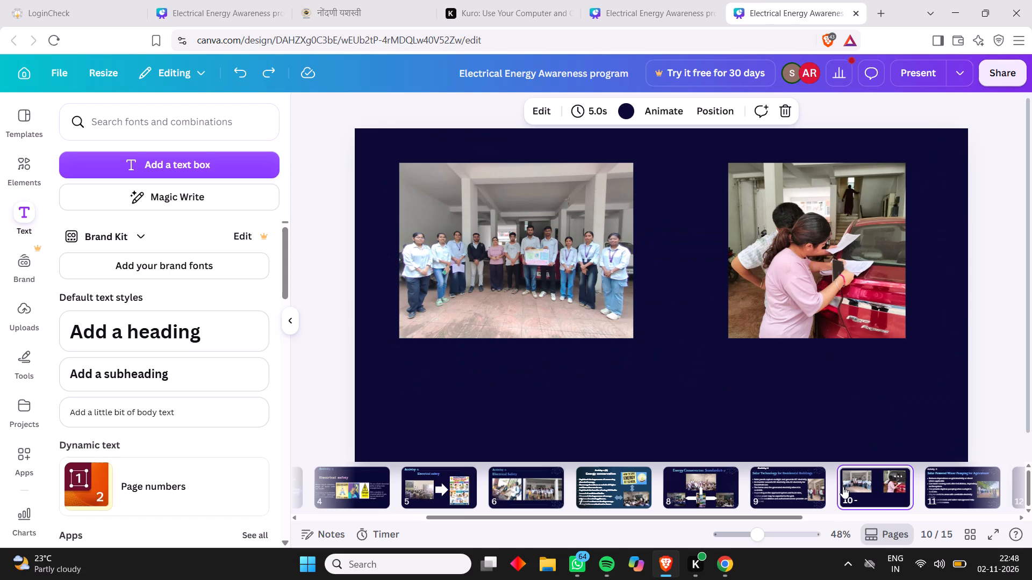
scroll(843, 487, "left", 1)
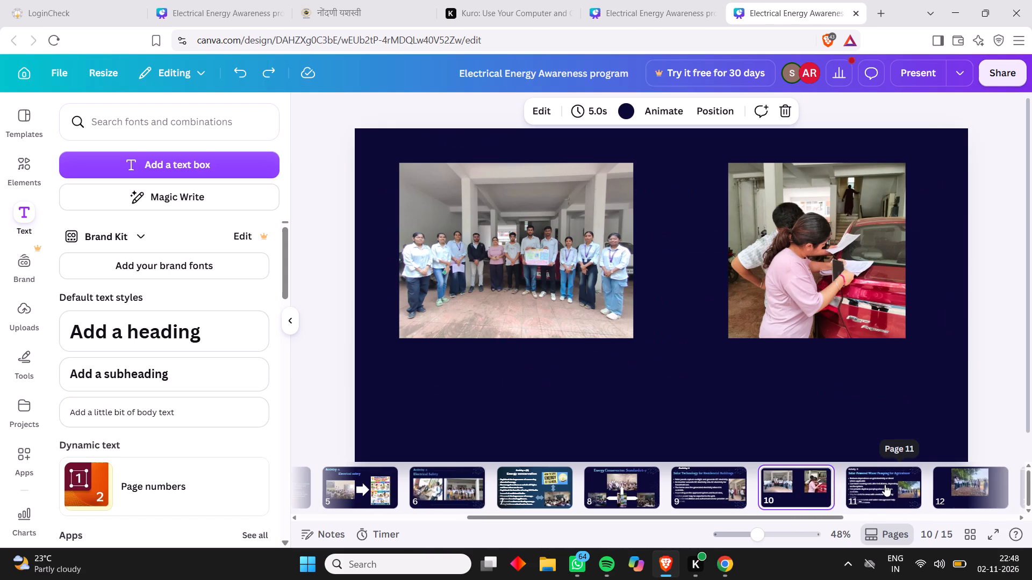
left_click(885, 484)
scroll(885, 484, "left", 2)
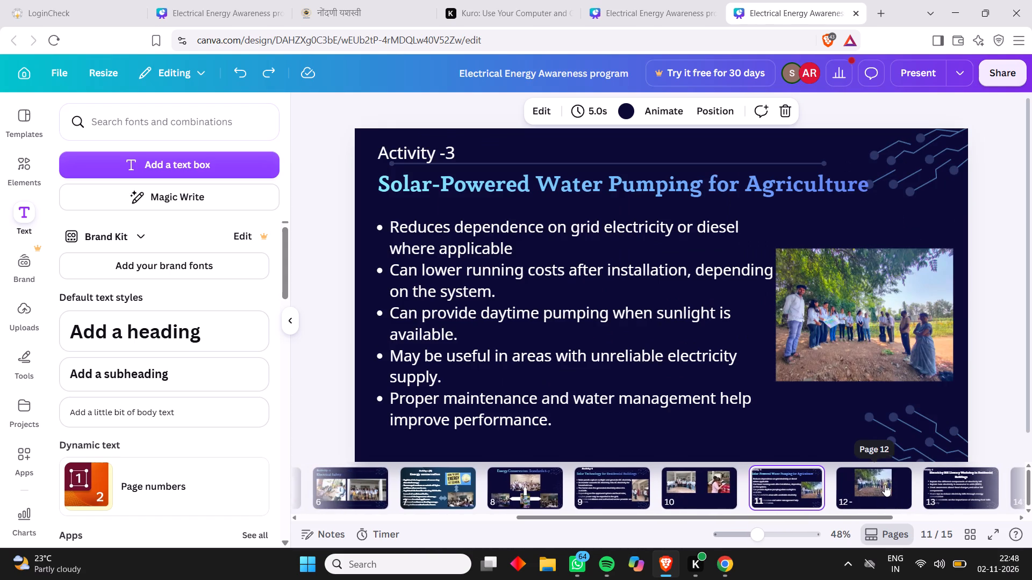
scroll(885, 484, "left", 4)
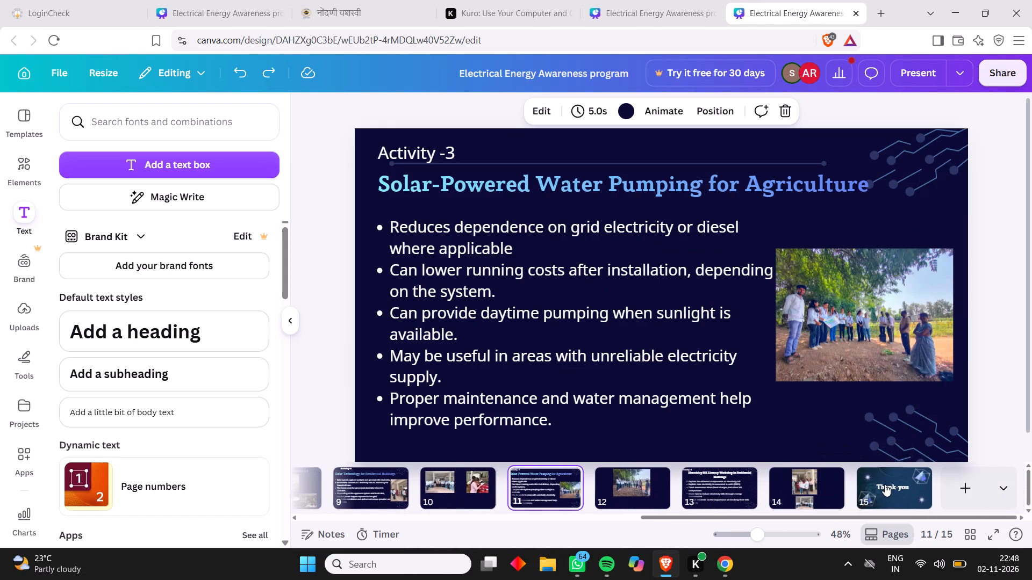
left_click(901, 496)
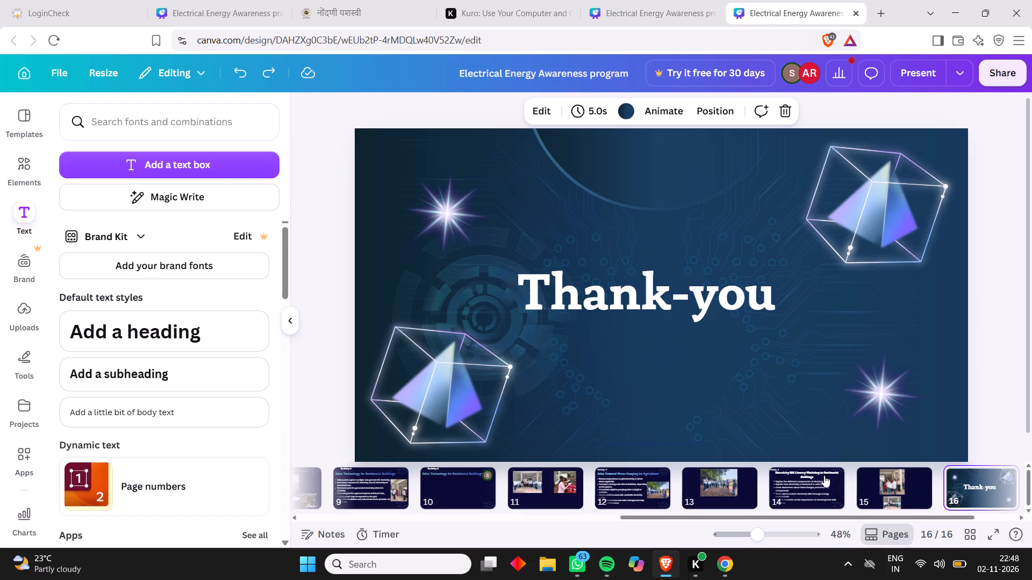
Look over the slide thumbnails from the first page through the middle of the presentation, keeping the "Thank-you" slide open.
scroll(824, 475, "right", 7)
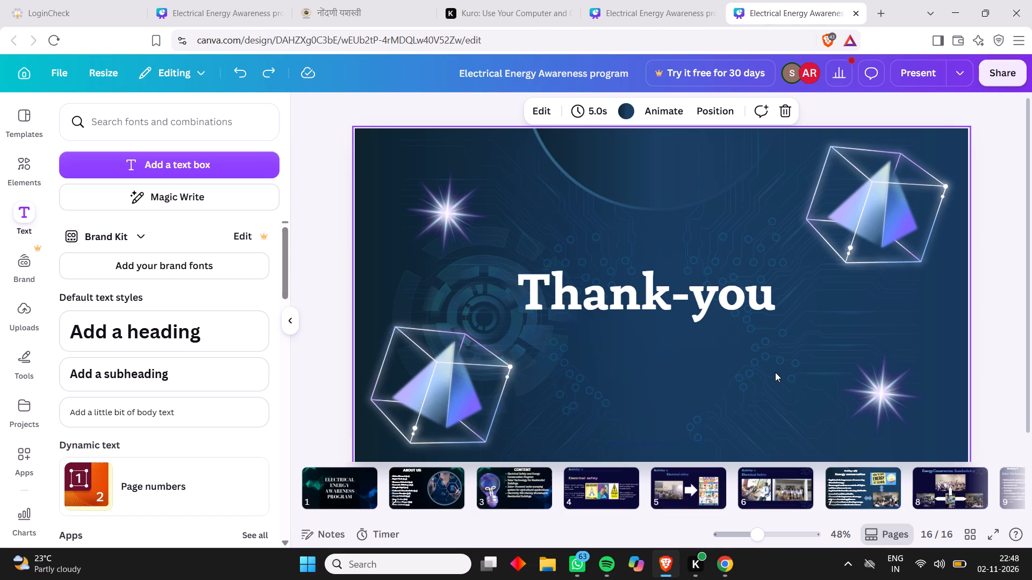
scroll(775, 372, "left", 9)
scroll(746, 489, "left", 5)
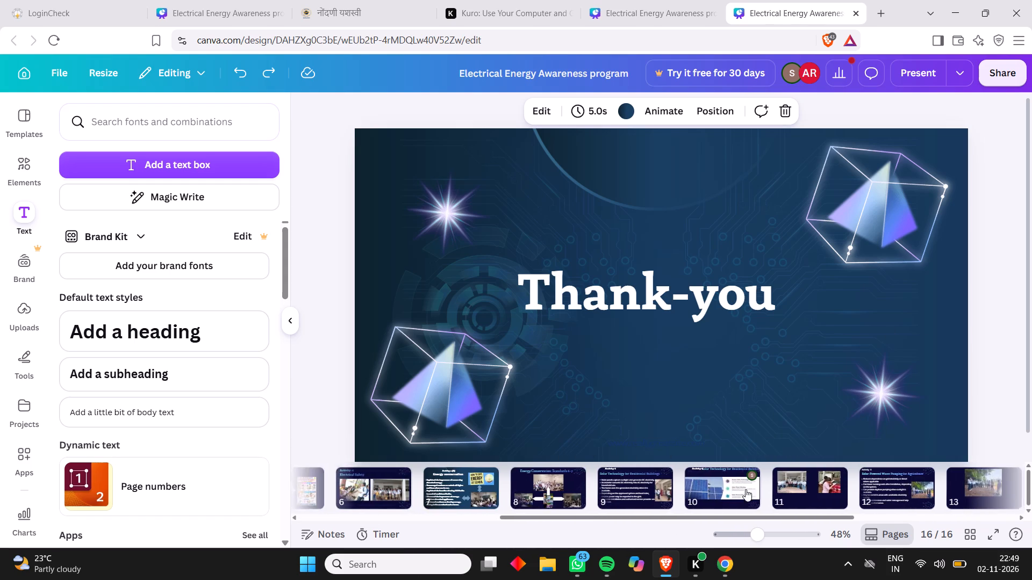
scroll(746, 489, "left", 7)
scroll(746, 489, "right", 12)
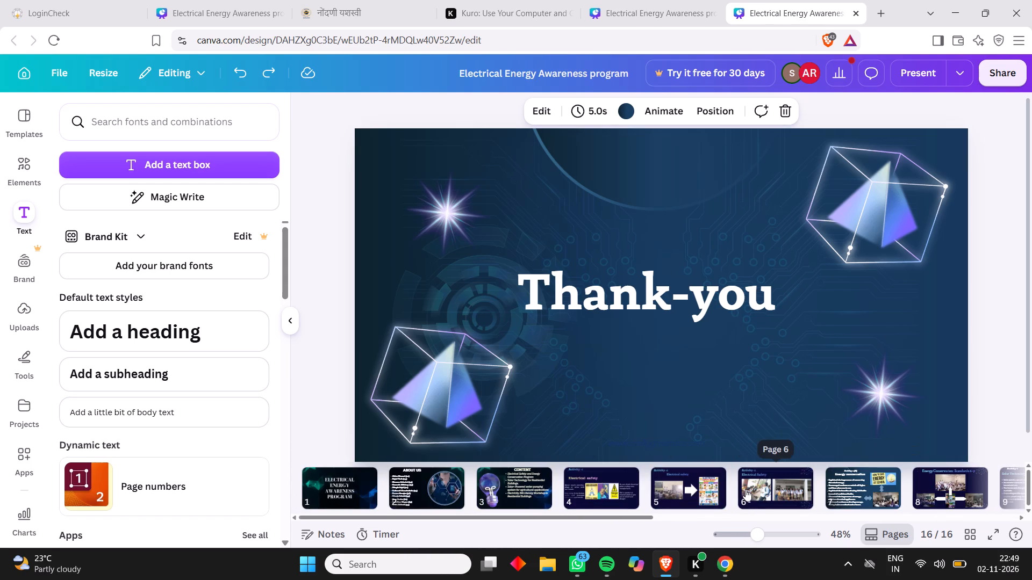
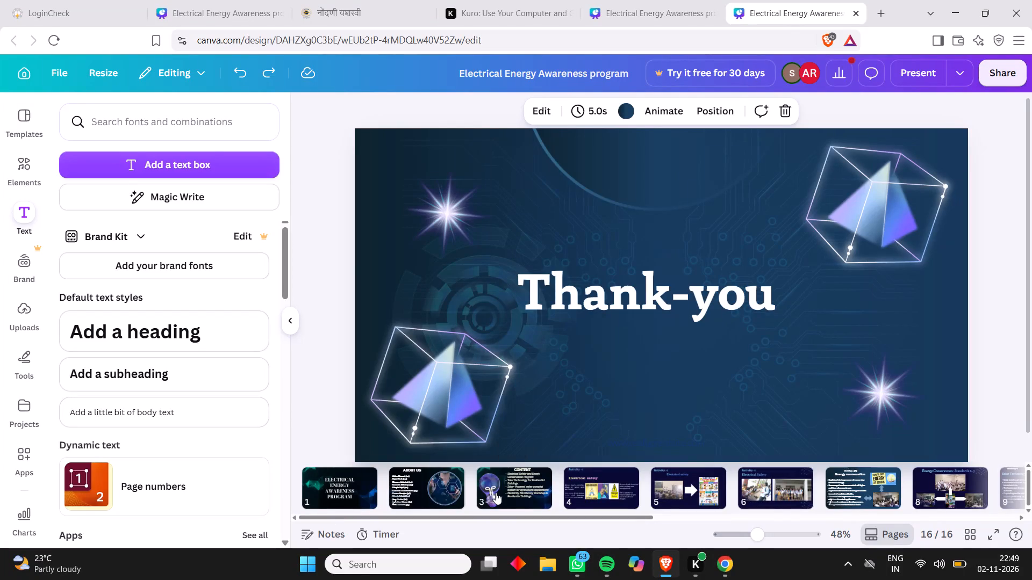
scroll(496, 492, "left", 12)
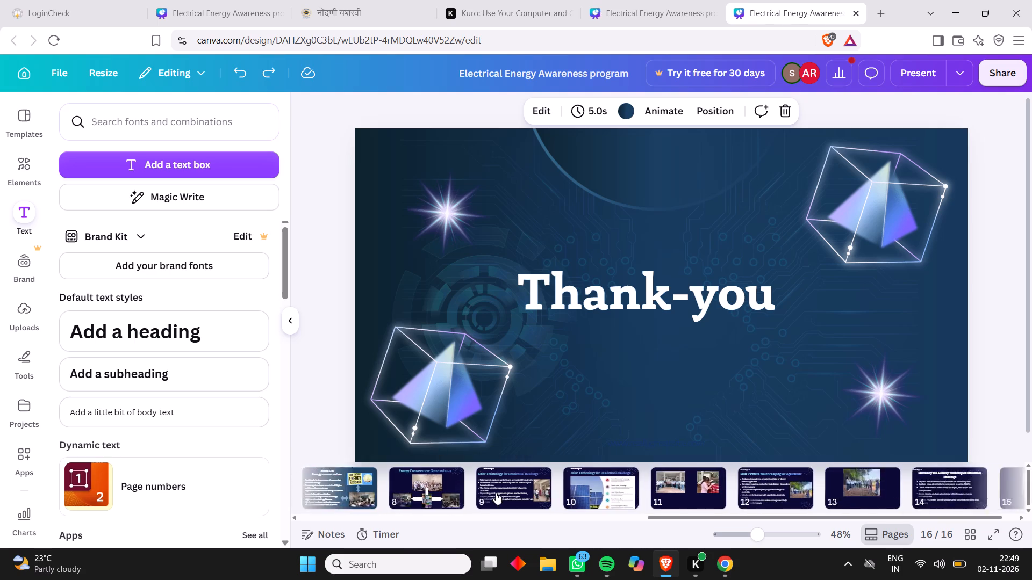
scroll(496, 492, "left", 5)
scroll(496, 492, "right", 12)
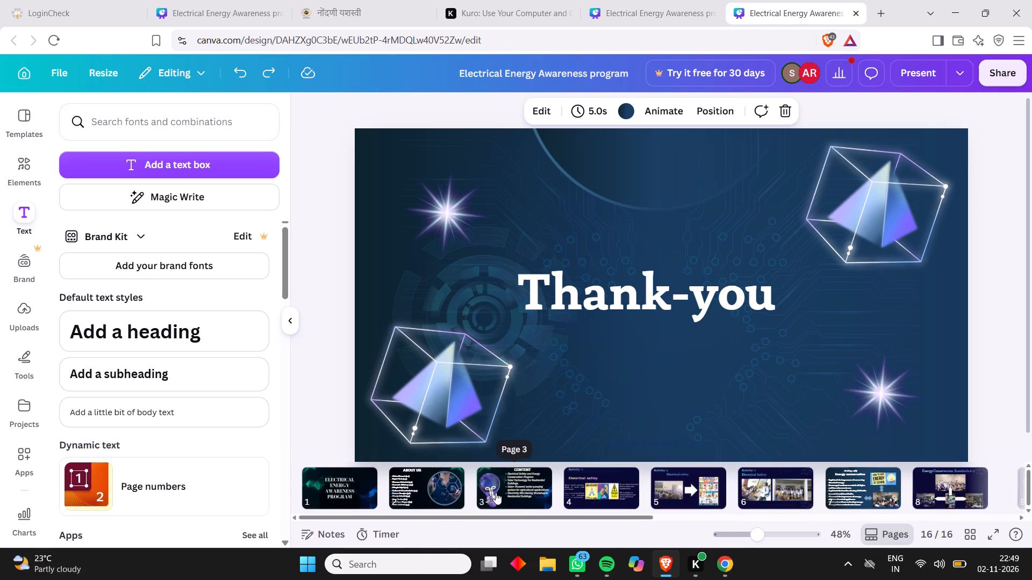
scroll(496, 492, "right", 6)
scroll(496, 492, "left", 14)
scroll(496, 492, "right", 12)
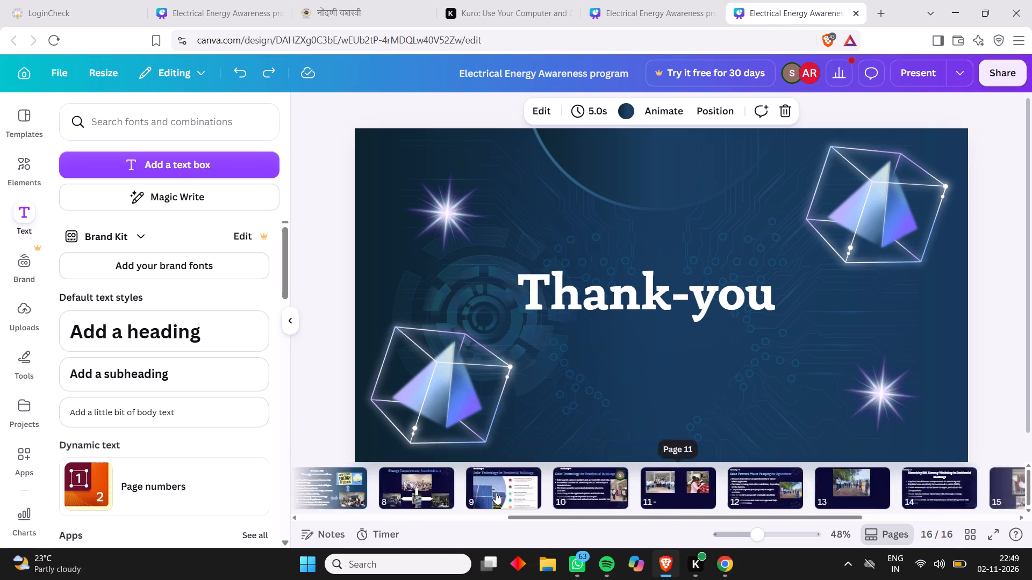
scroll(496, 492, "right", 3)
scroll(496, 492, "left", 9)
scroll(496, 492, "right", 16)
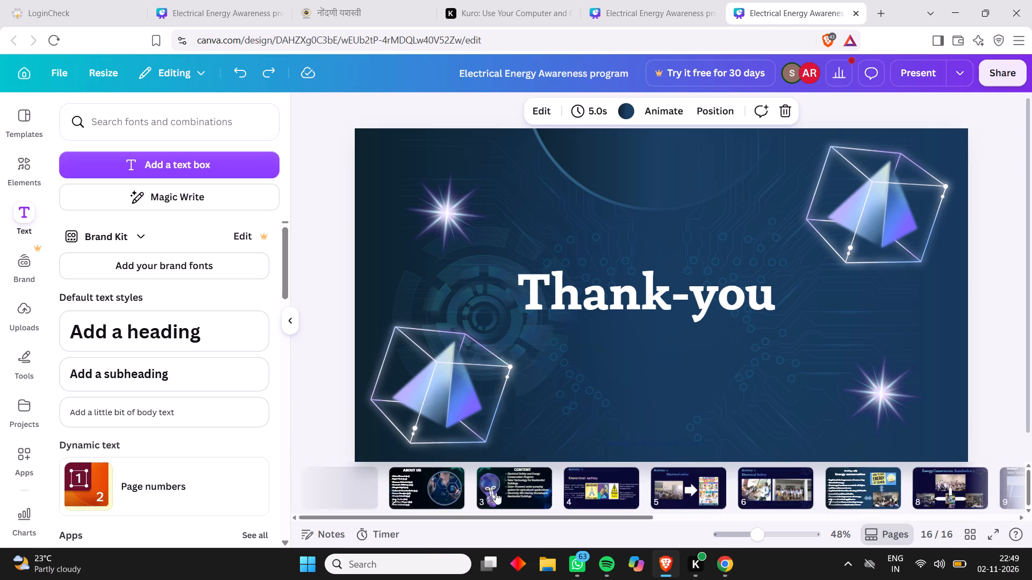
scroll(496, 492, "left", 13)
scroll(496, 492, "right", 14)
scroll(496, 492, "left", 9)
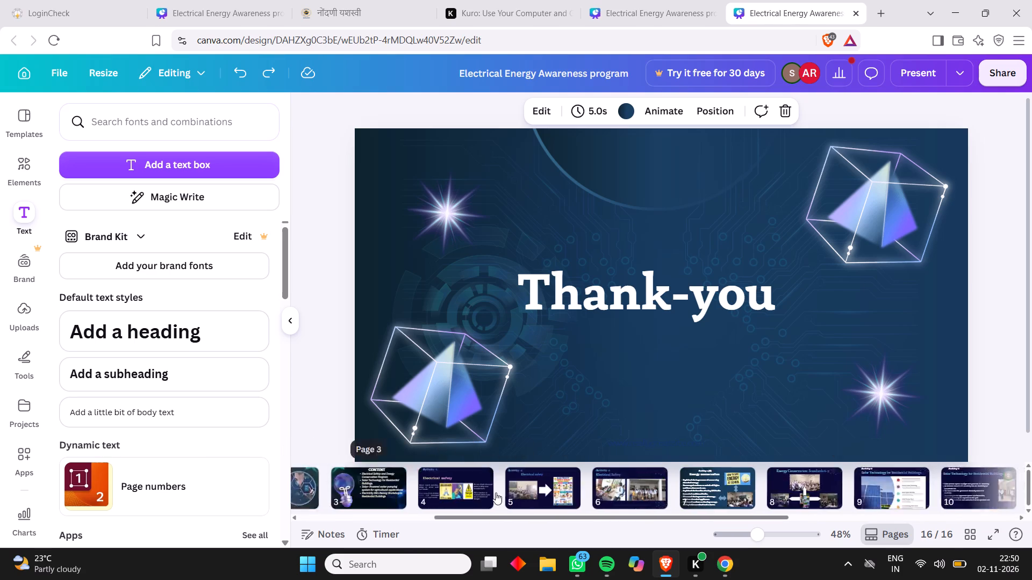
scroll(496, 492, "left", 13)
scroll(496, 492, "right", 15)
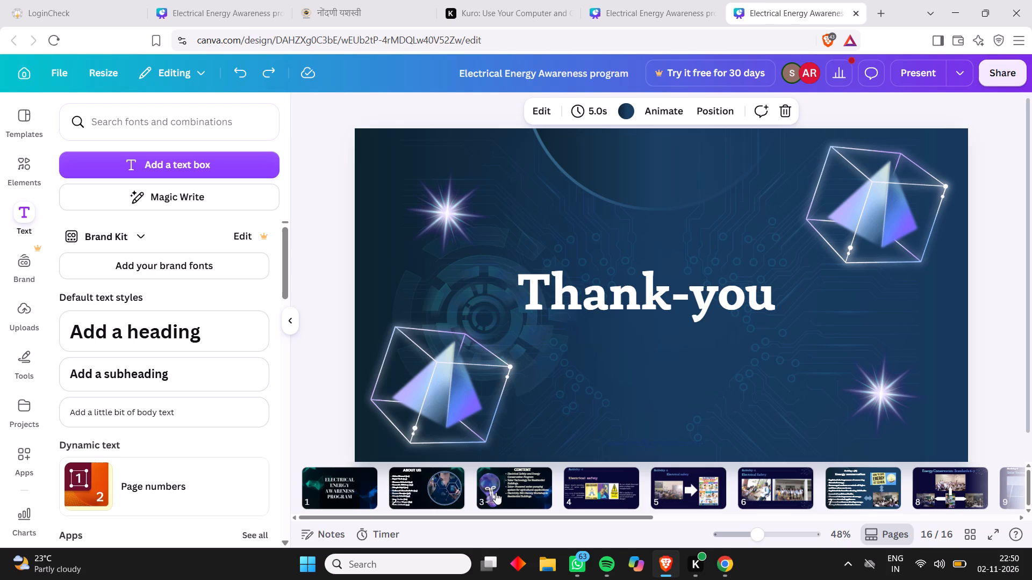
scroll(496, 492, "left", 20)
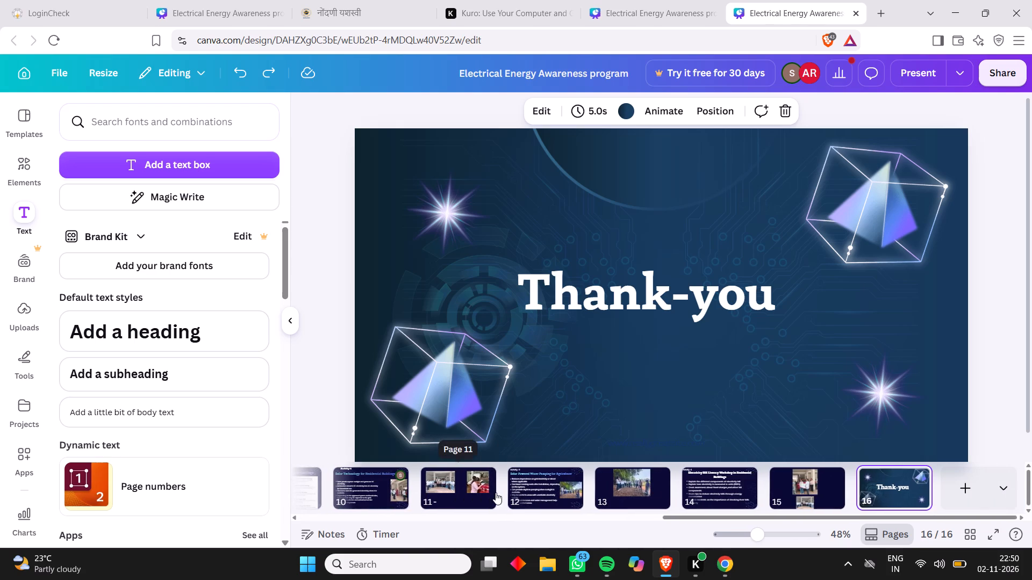
Review slides 2 through 7, from "ABOUT US" and "CONTENT" through the electrical safety slides to "Energy conservation".
scroll(496, 492, "right", 12)
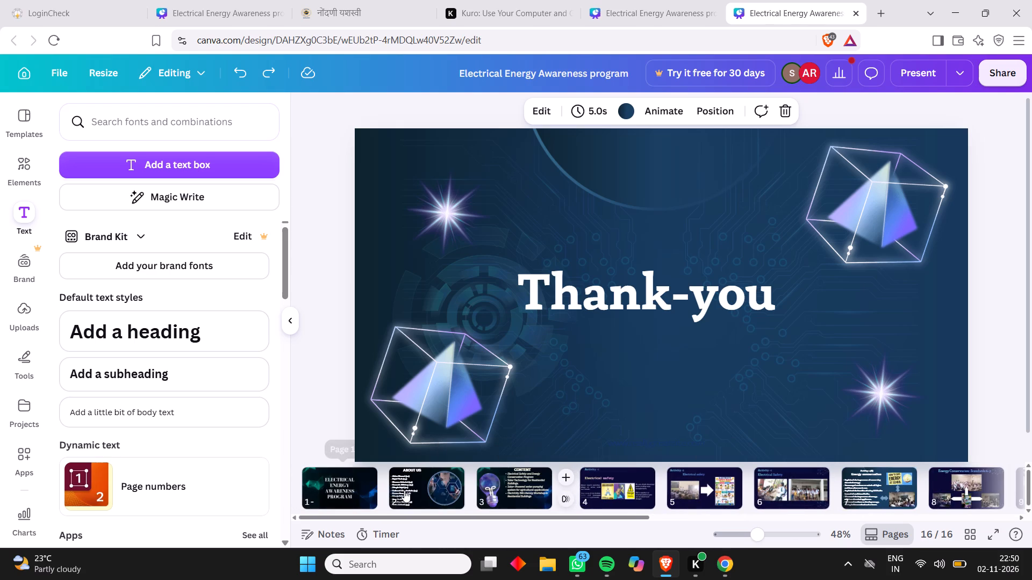
left_click(405, 490)
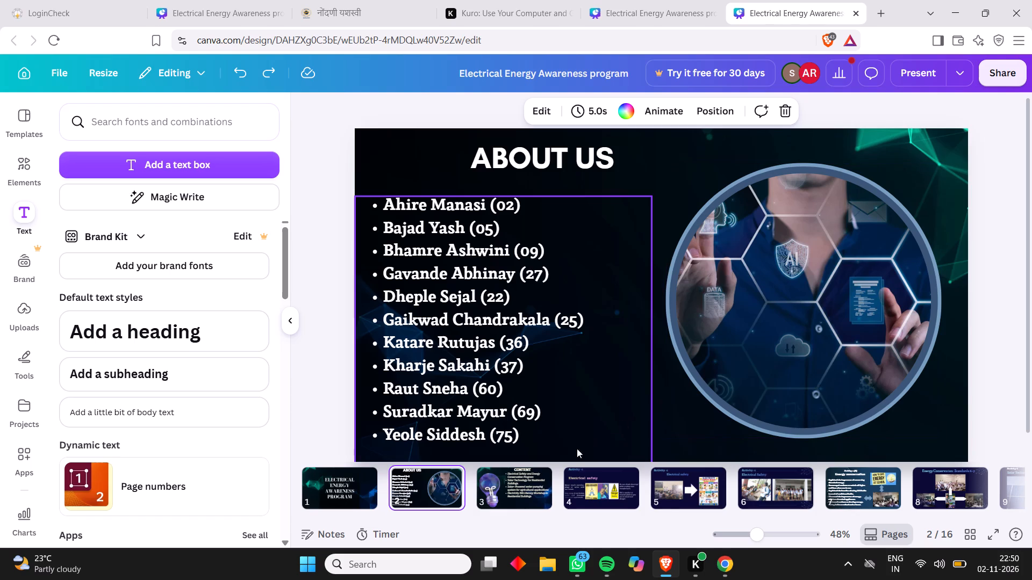
left_click(534, 488)
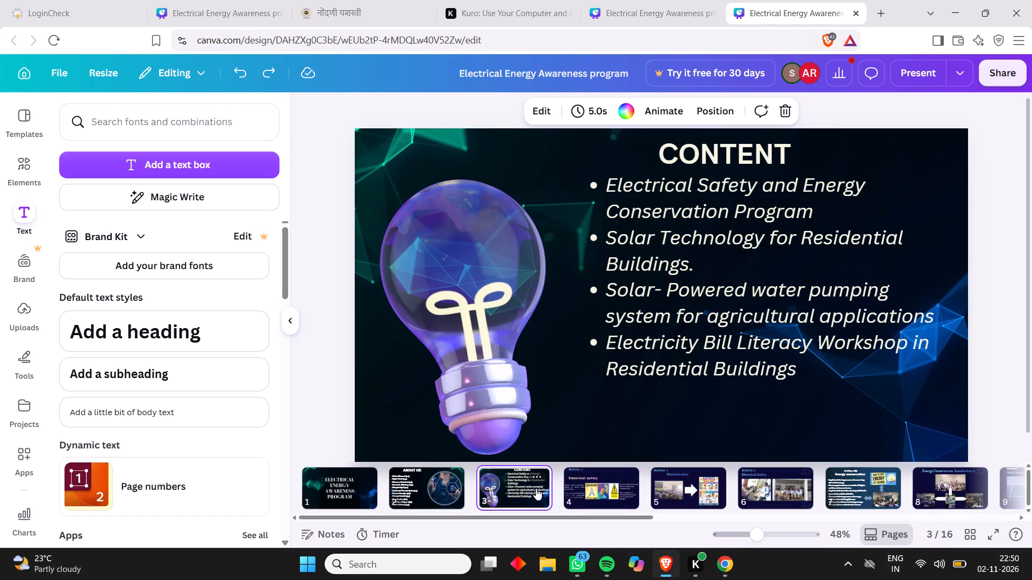
left_click(598, 491)
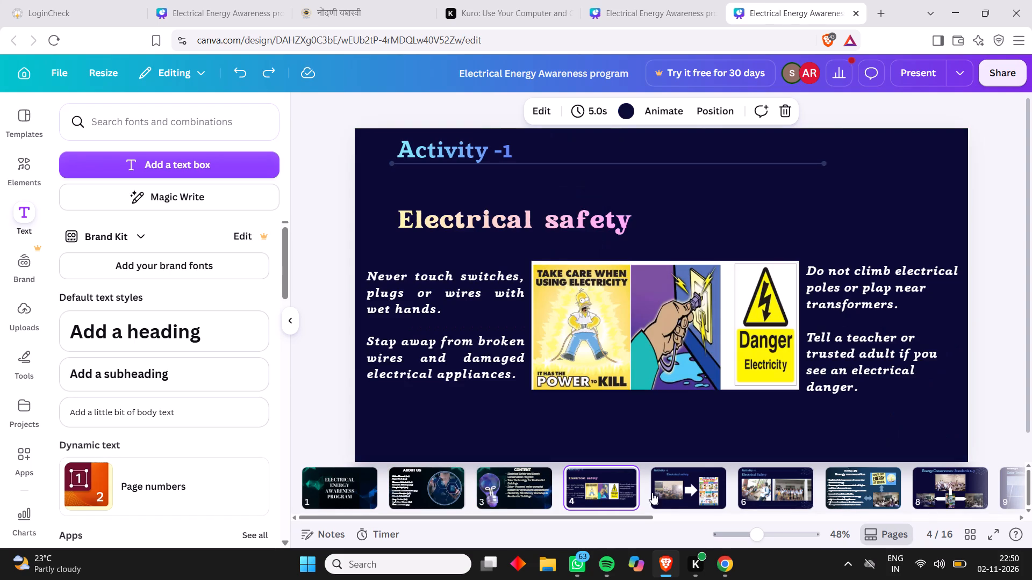
left_click(657, 492)
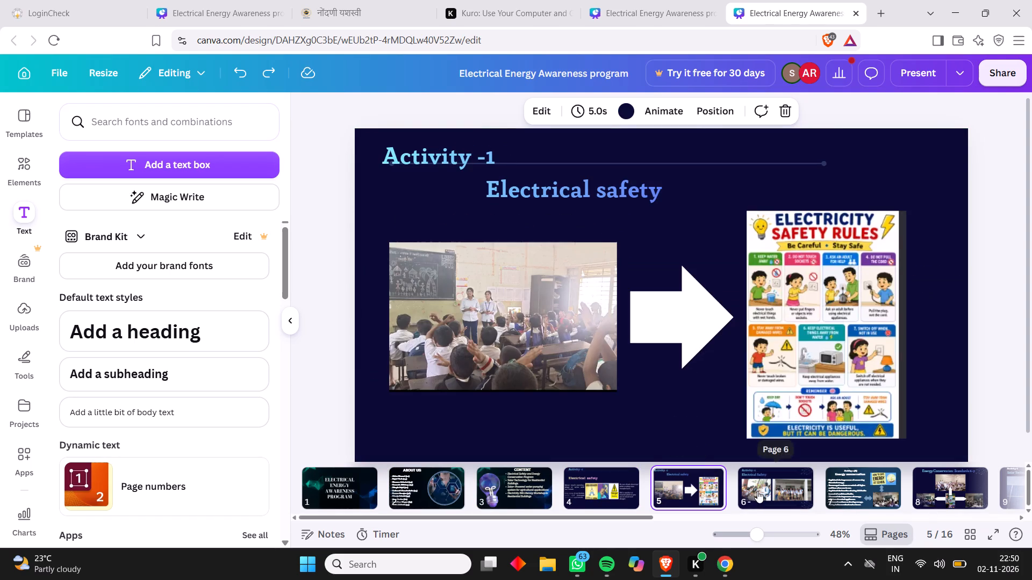
left_click(757, 491)
left_click(841, 488)
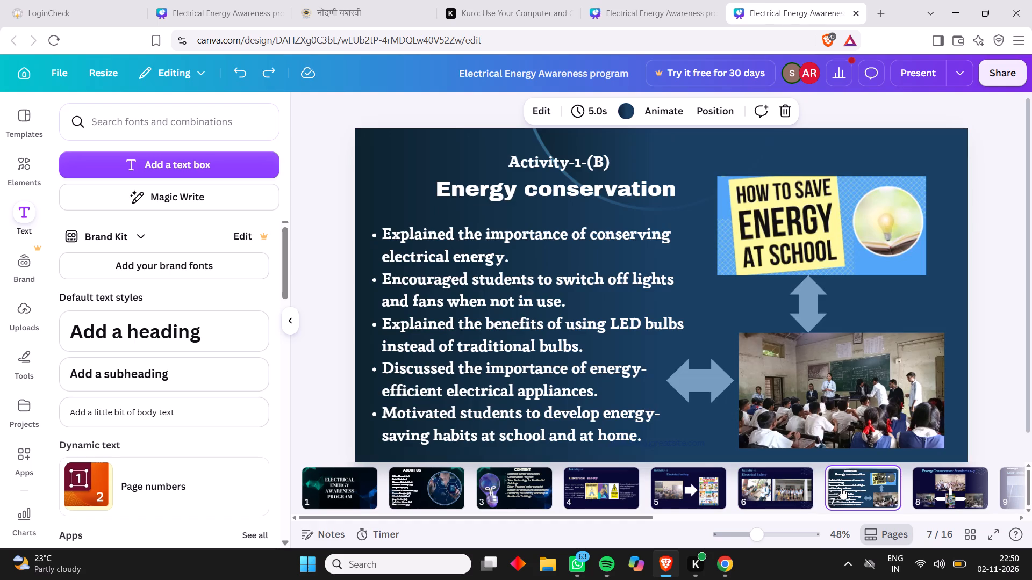
Return to the title slide and recheck slides 1 through 6, ending on the "Electrical Safety" slide with two photos.
scroll(841, 488, "left", 15)
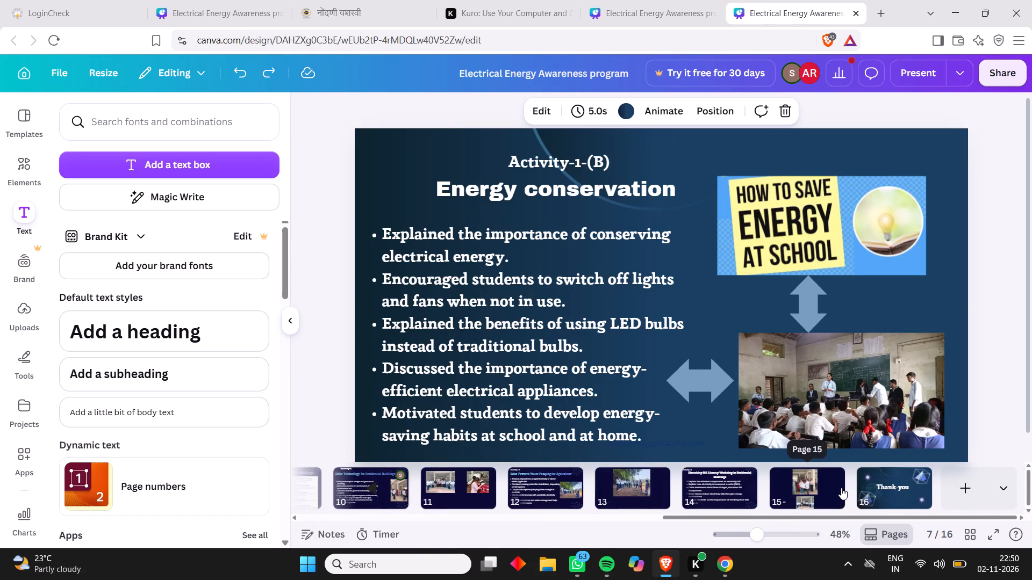
scroll(841, 488, "right", 13)
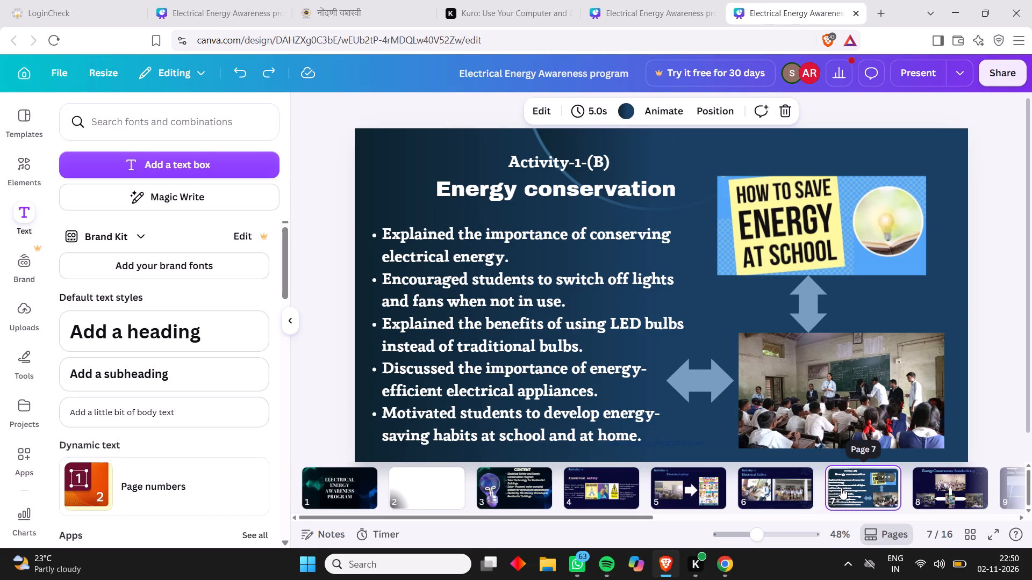
scroll(841, 488, "right", 7)
left_click(336, 477)
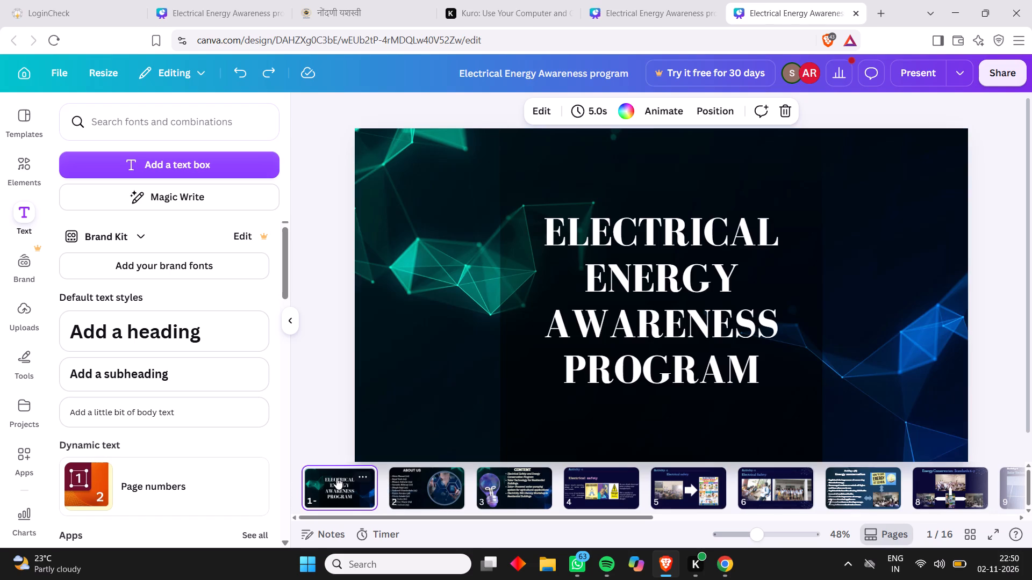
left_click(444, 490)
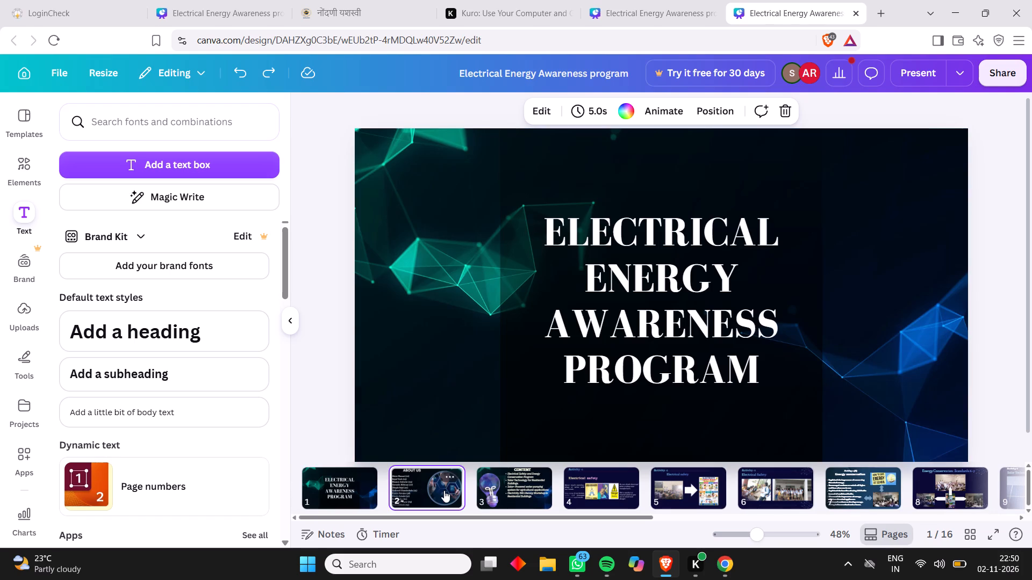
left_click(513, 503)
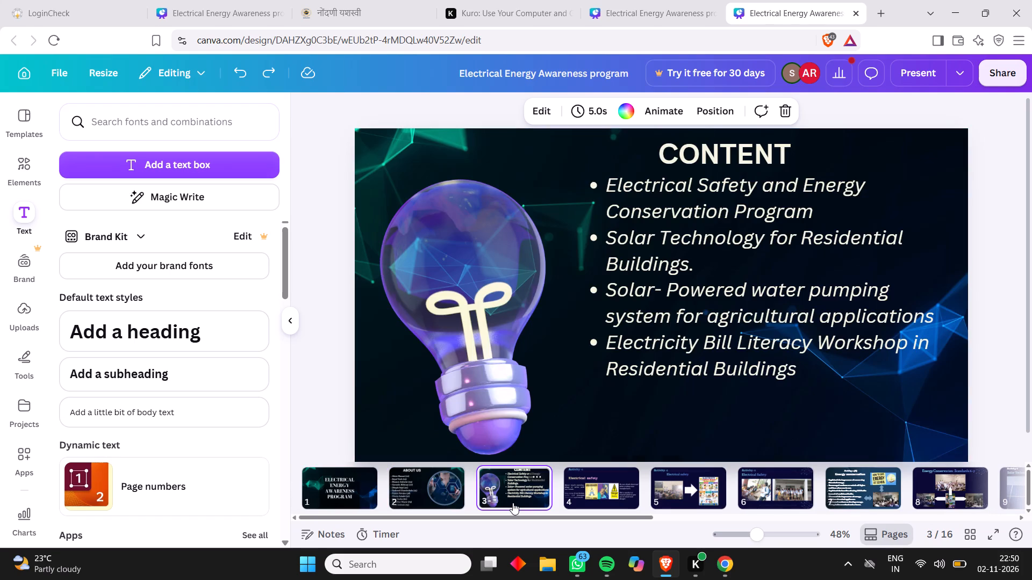
left_click(615, 489)
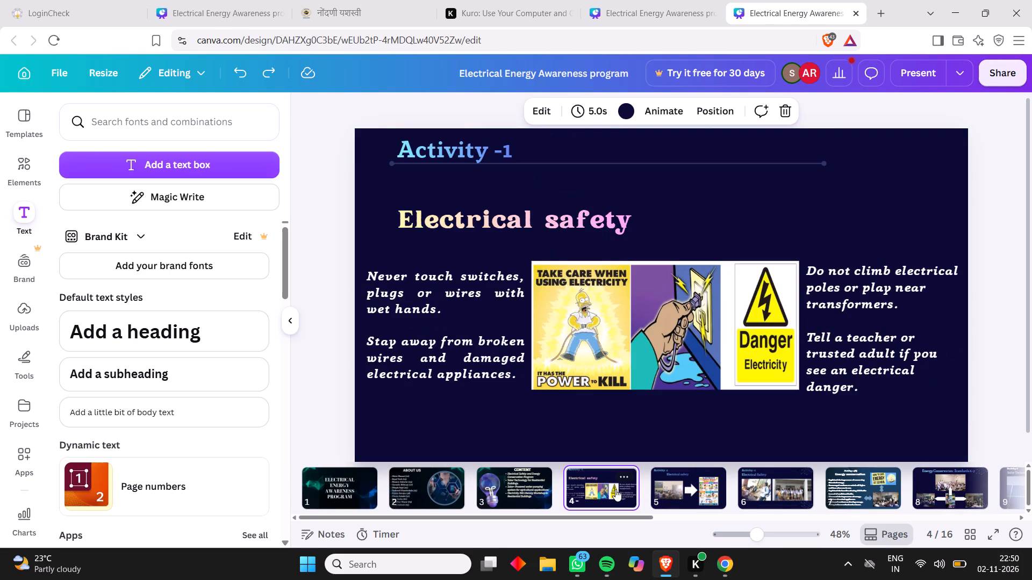
left_click(665, 495)
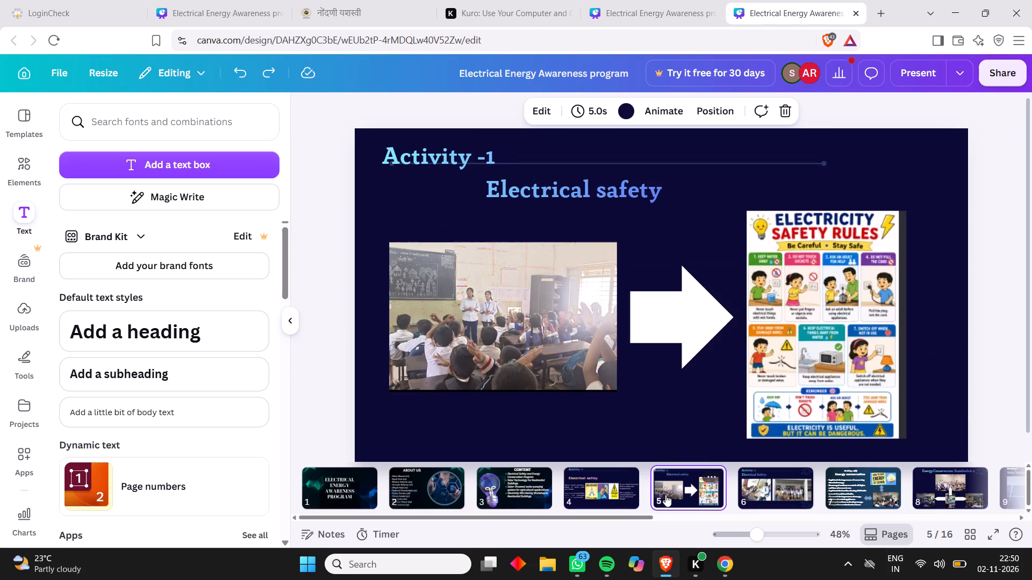
scroll(665, 495, "left", 1)
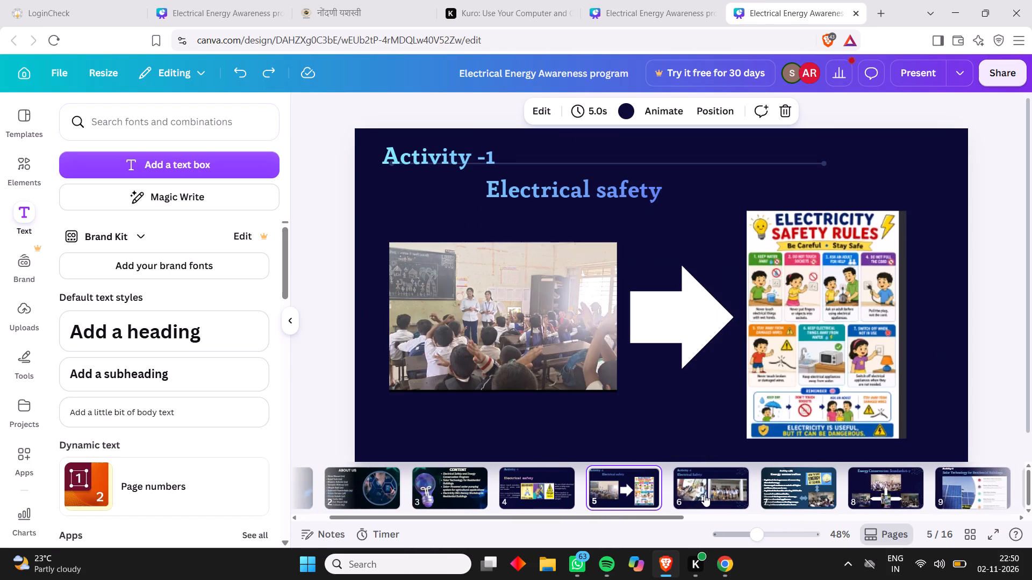
left_click(708, 495)
scroll(708, 495, "left", 1)
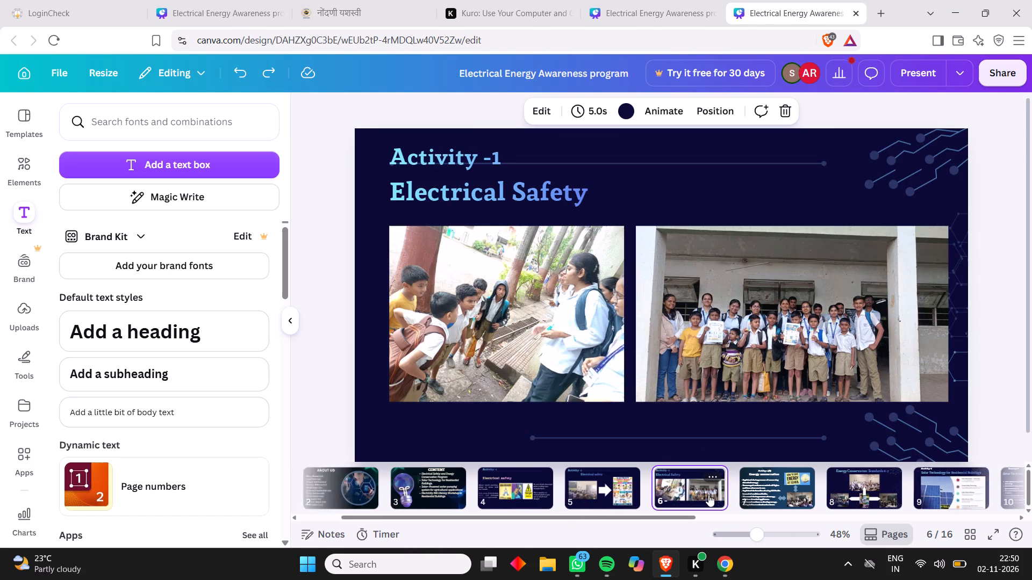
scroll(708, 495, "left", 1)
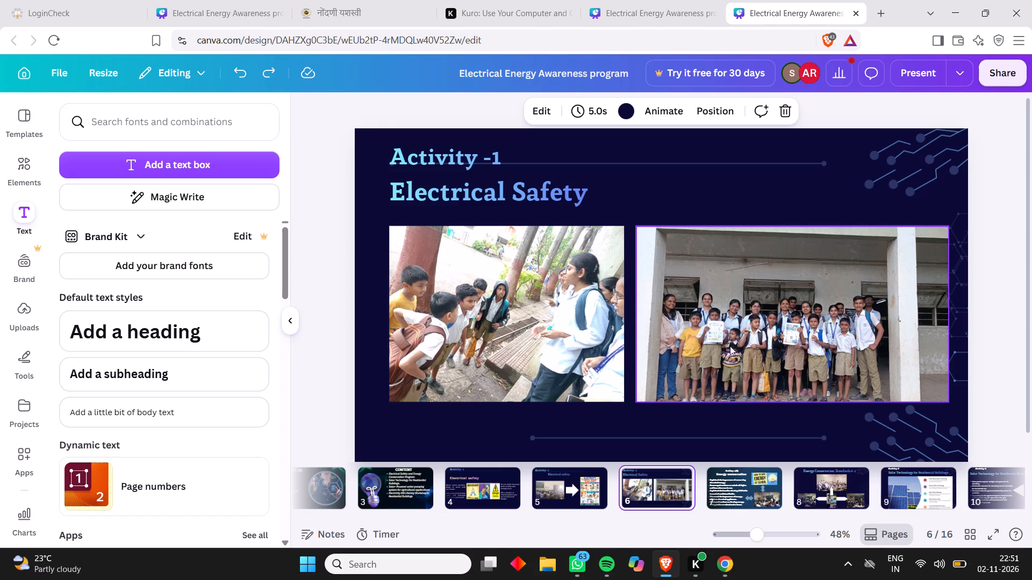
Review slides 8 through 13, from "Energy Conservation: Standards 6–7" onward, plus photo slide 15 and the closing "Thank-you" slide.
left_click(806, 488)
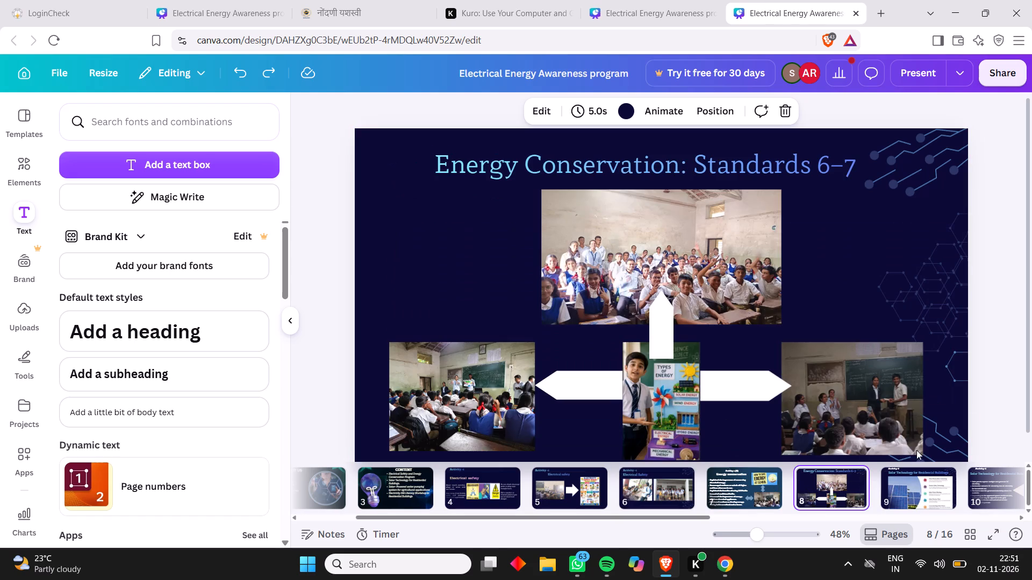
left_click(924, 486)
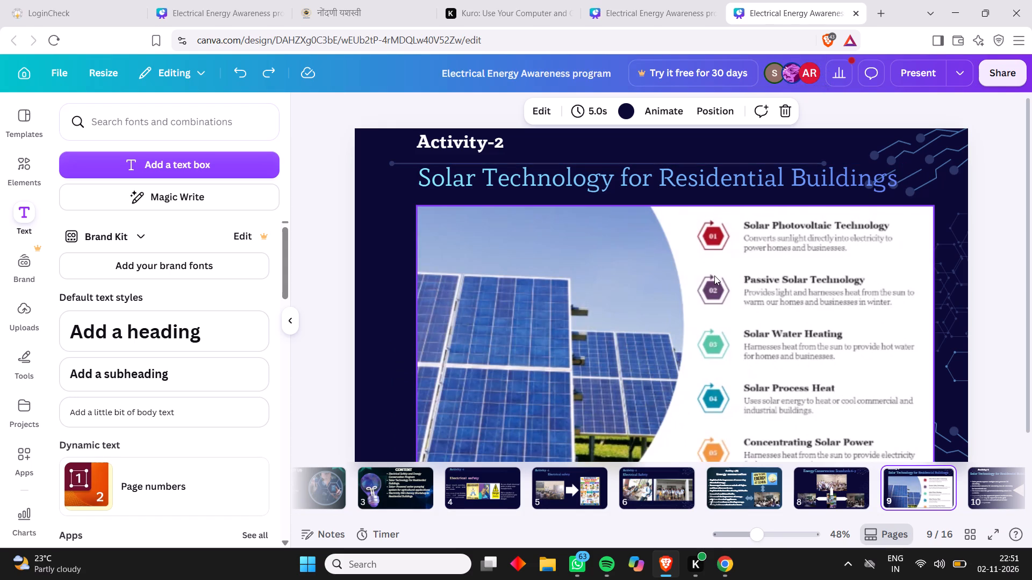
scroll(899, 479, "left", 2)
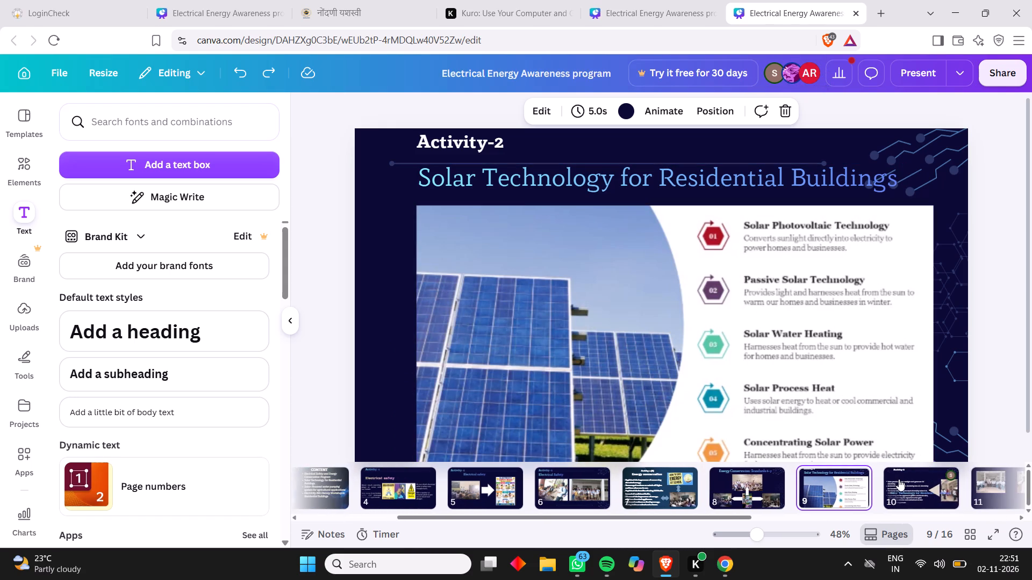
left_click(899, 479)
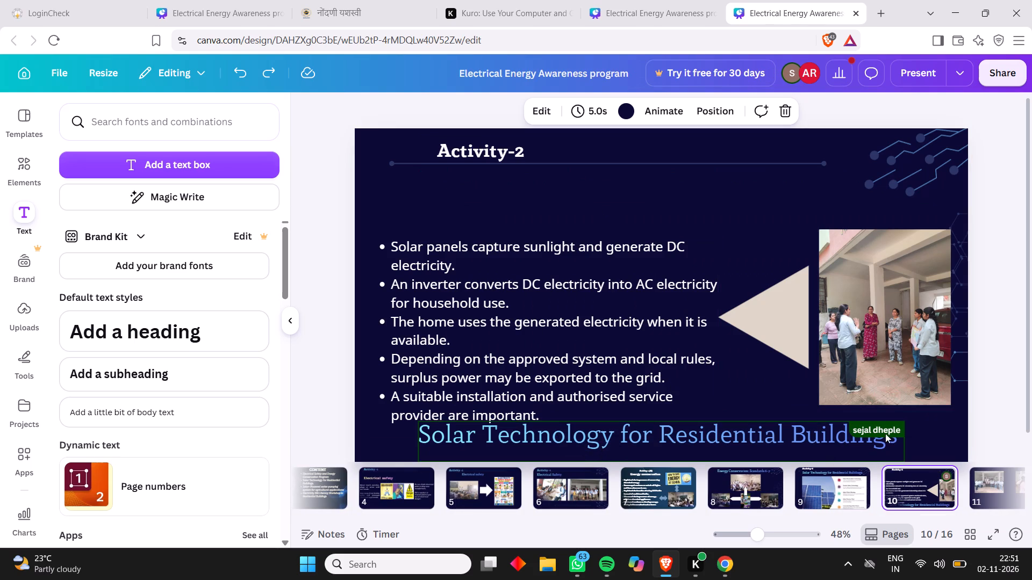
scroll(893, 498, "left", 1)
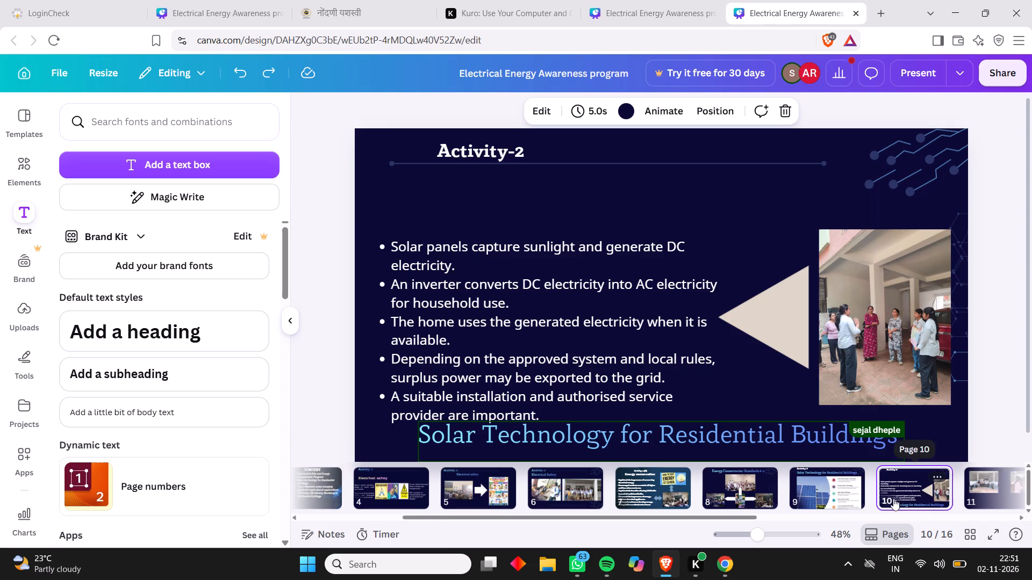
scroll(893, 498, "left", 1)
left_click(935, 494)
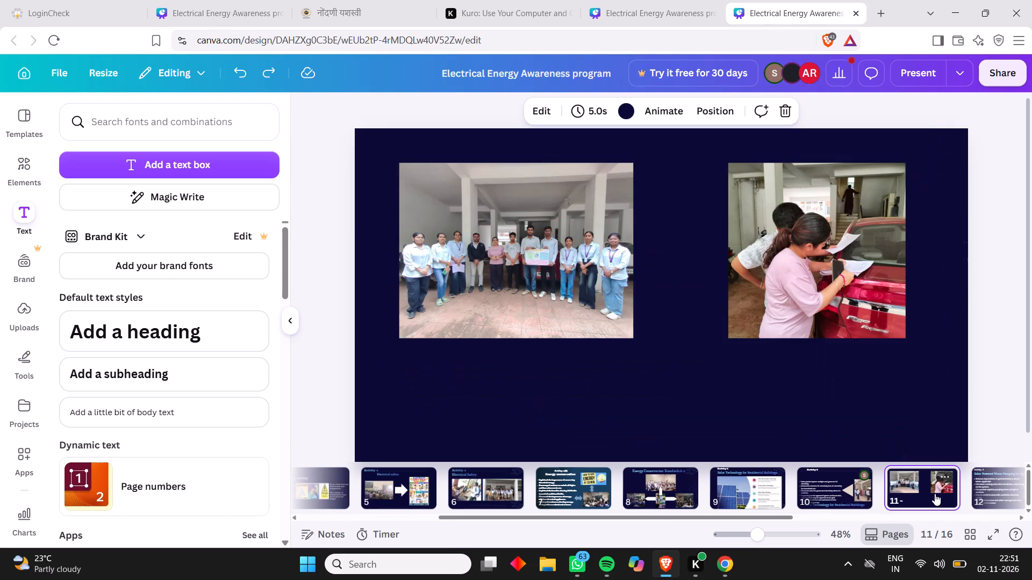
left_click(994, 497)
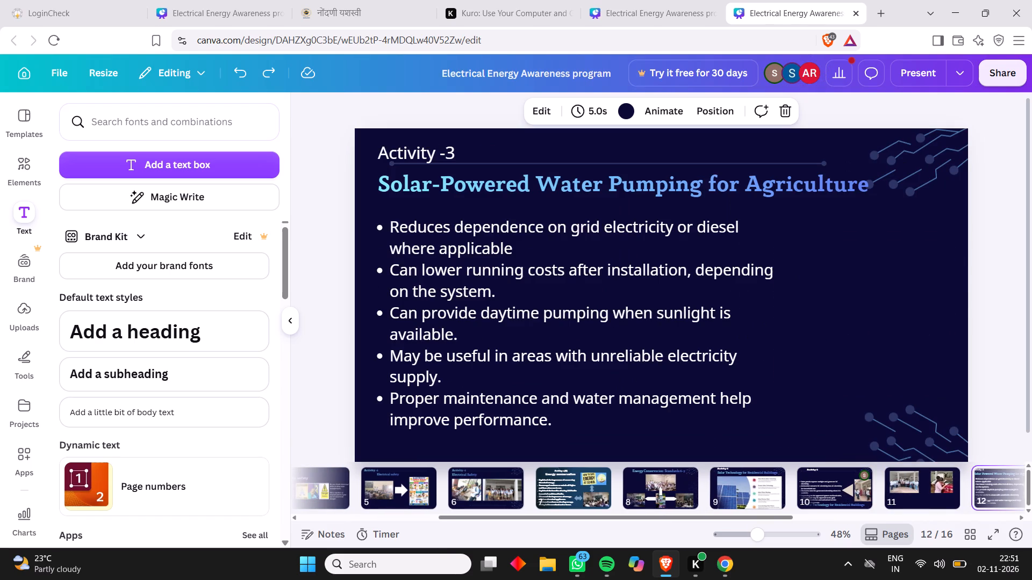
scroll(943, 499, "left", 3)
left_click(956, 499)
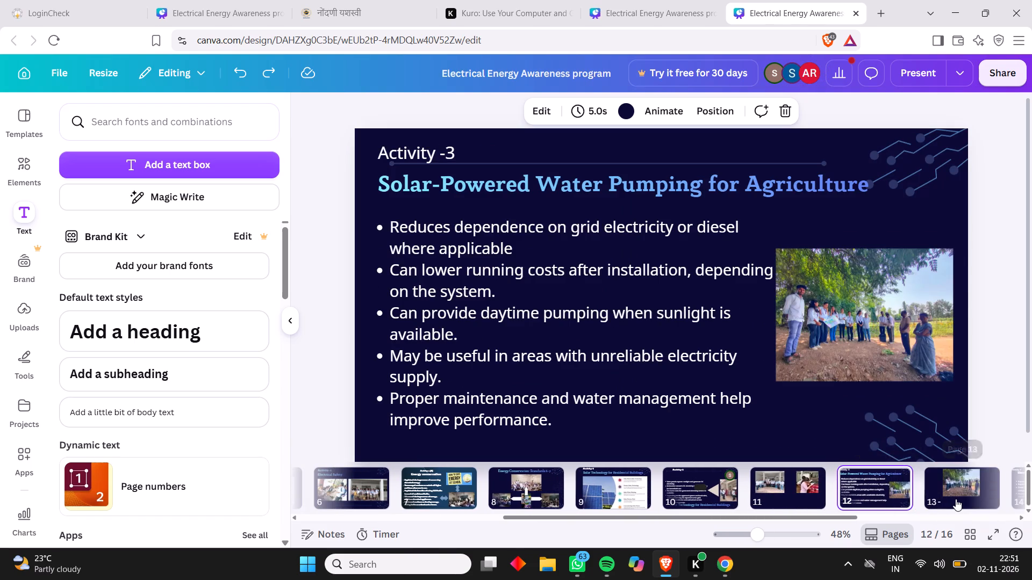
scroll(956, 499, "left", 4)
left_click(945, 494)
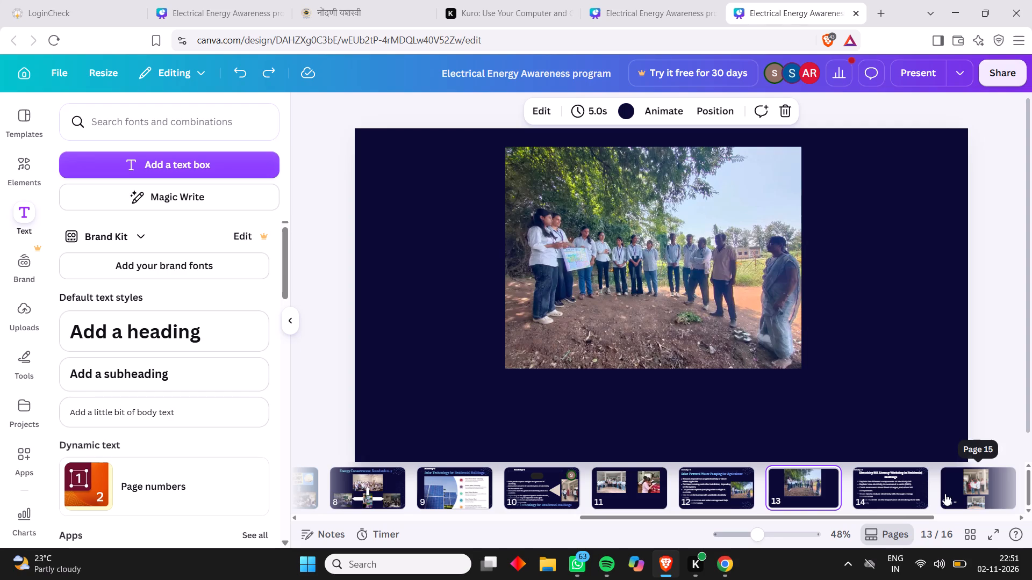
scroll(945, 494, "left", 5)
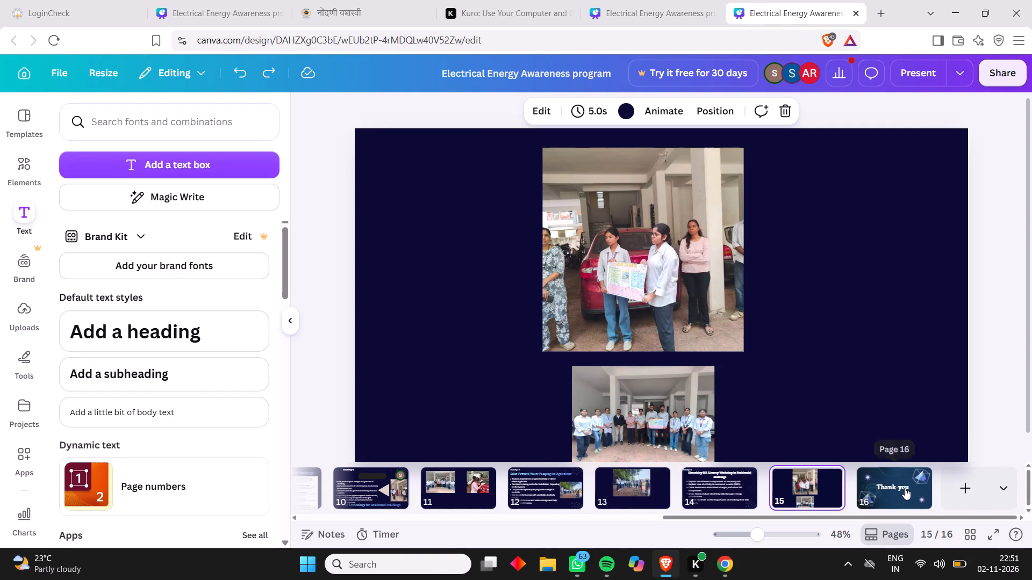
left_click(905, 488)
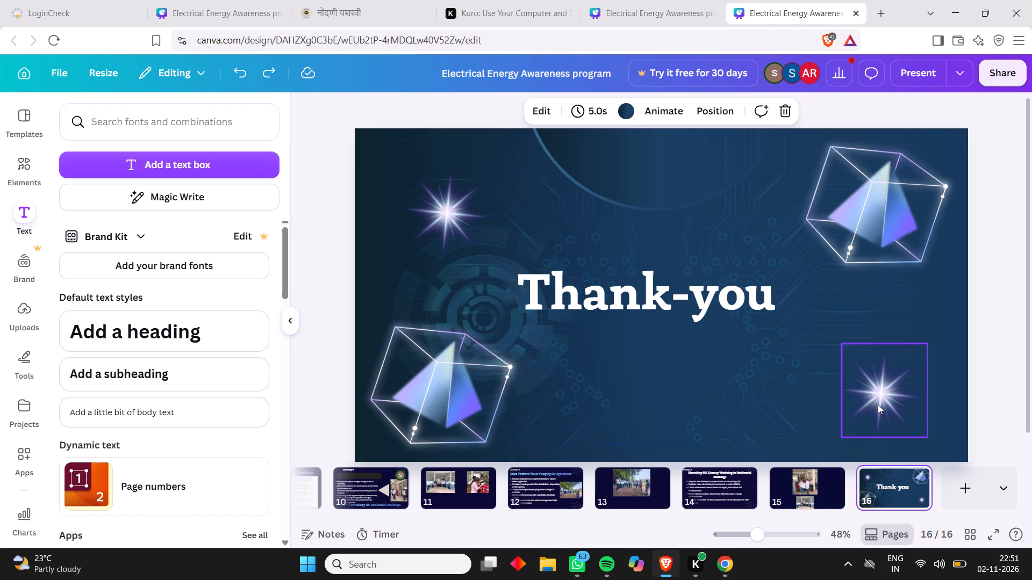
Move the lower-right star graphic on the "Thank-you" slide slightly up and inward toward the title text.
left_click_drag(878, 404, 846, 384)
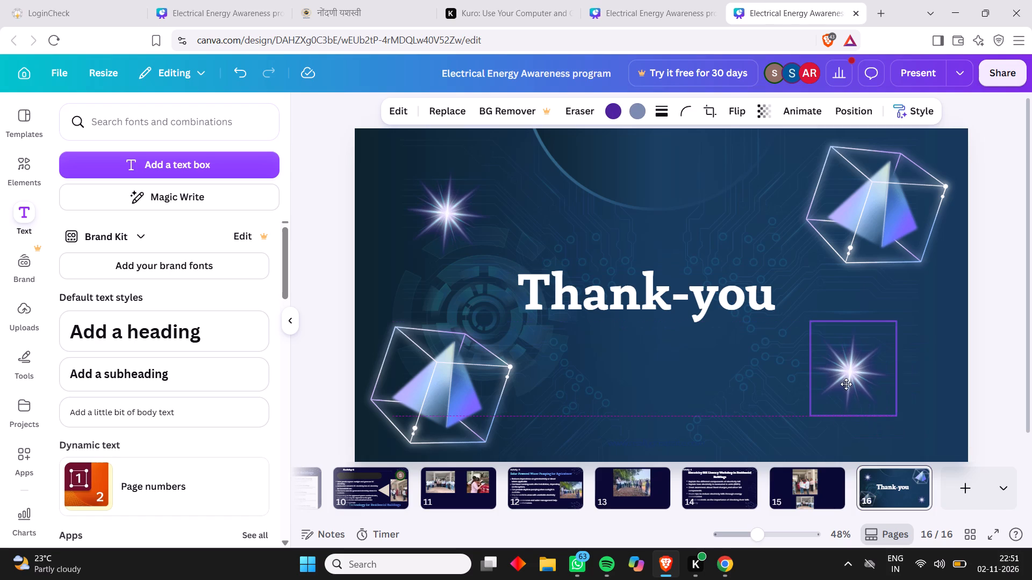
Move the lower-right star on the "Thank-you" slide up and inward so it overlaps the underside of "you".
left_click_drag(846, 384, 750, 329)
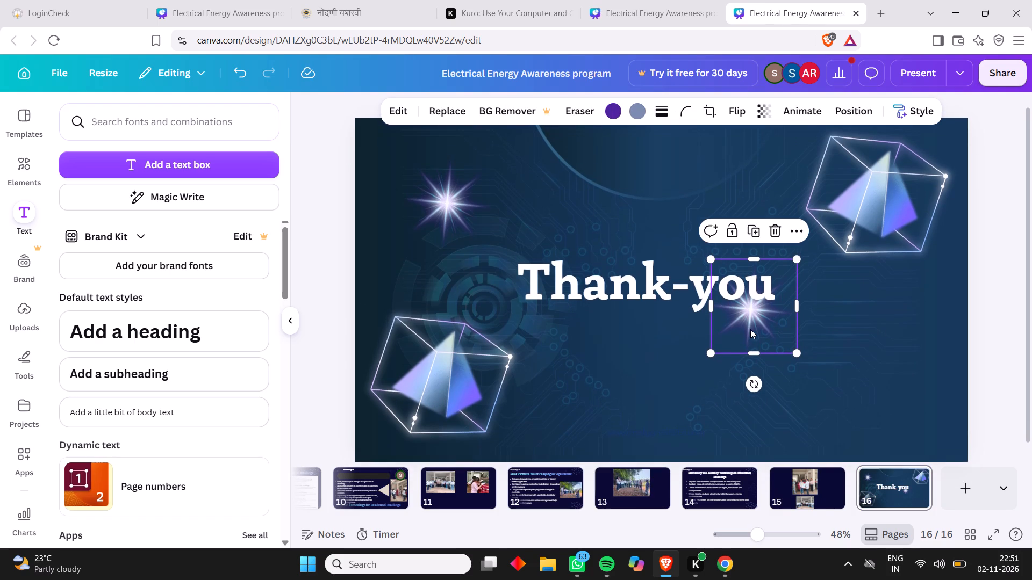
left_click(860, 417)
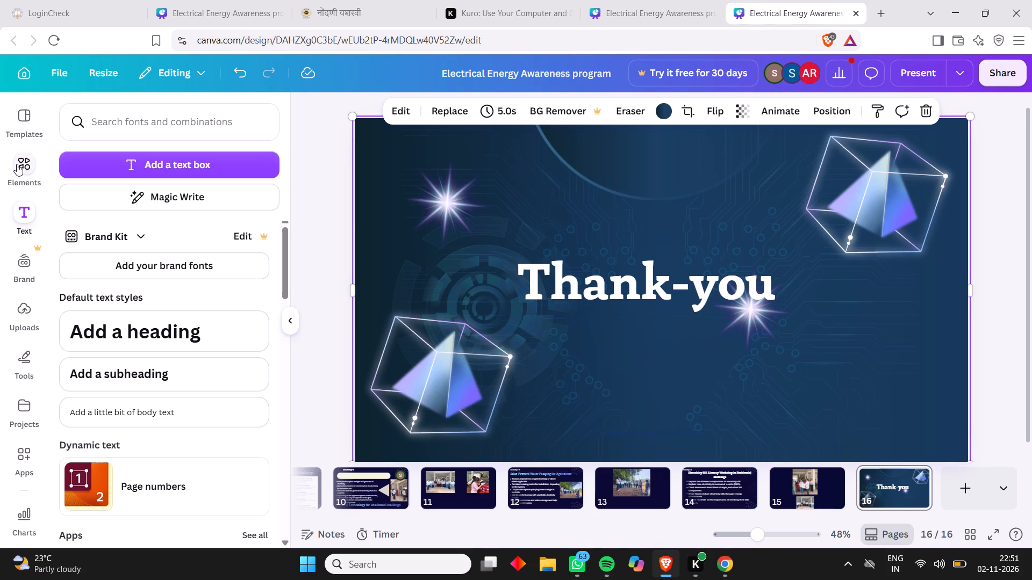
Add another purple glowing starburst from the star burst graphics and place it near the "Thank-you" slide's lower-right corner.
left_click(28, 172)
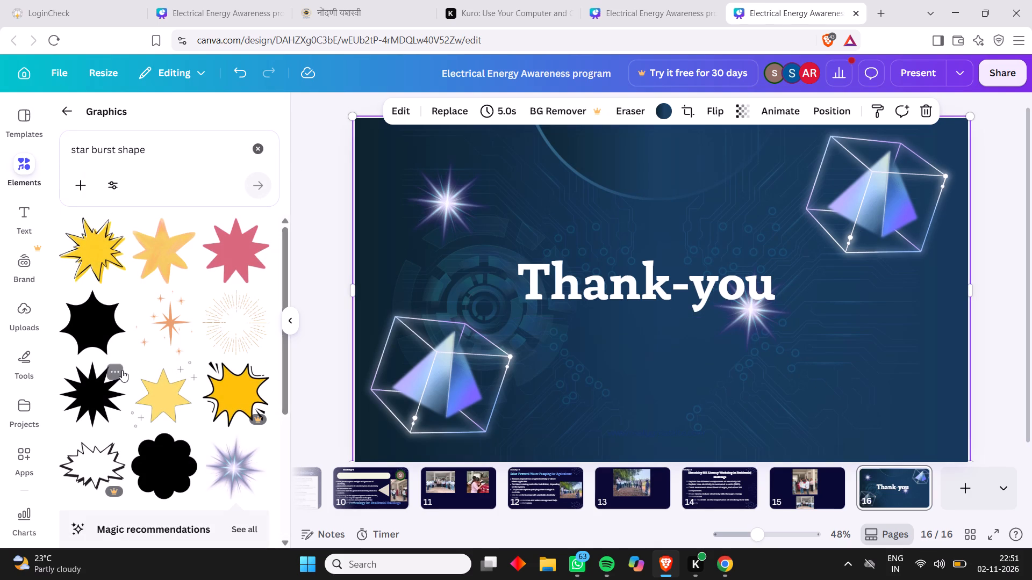
left_click(230, 471)
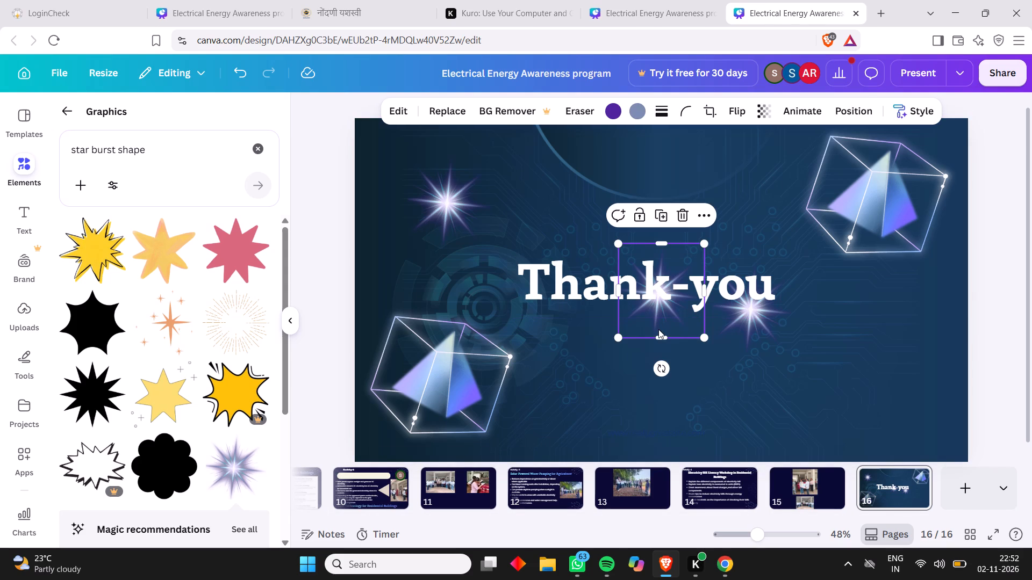
left_click_drag(658, 329, 764, 411)
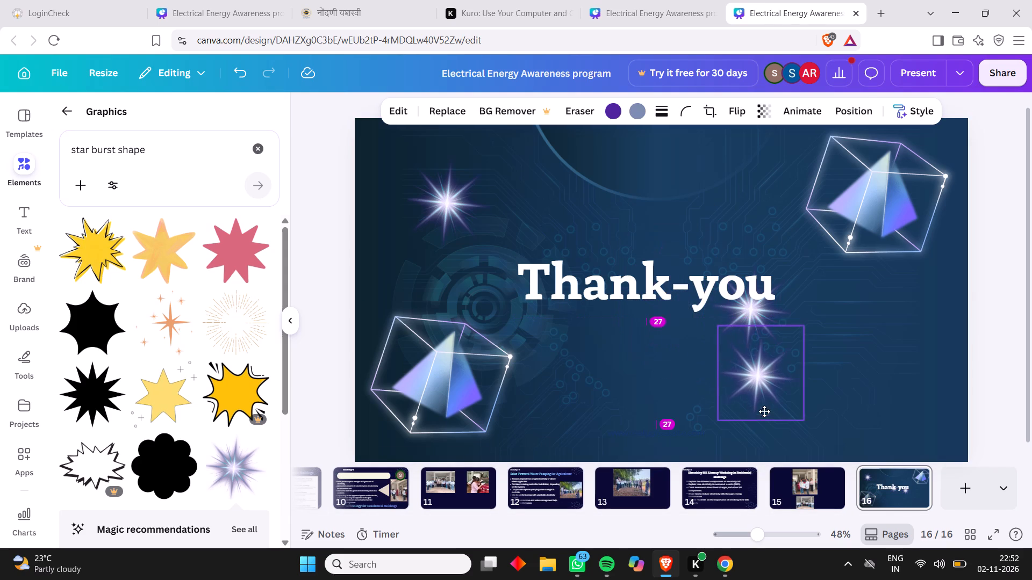
left_click_drag(764, 411, 872, 426)
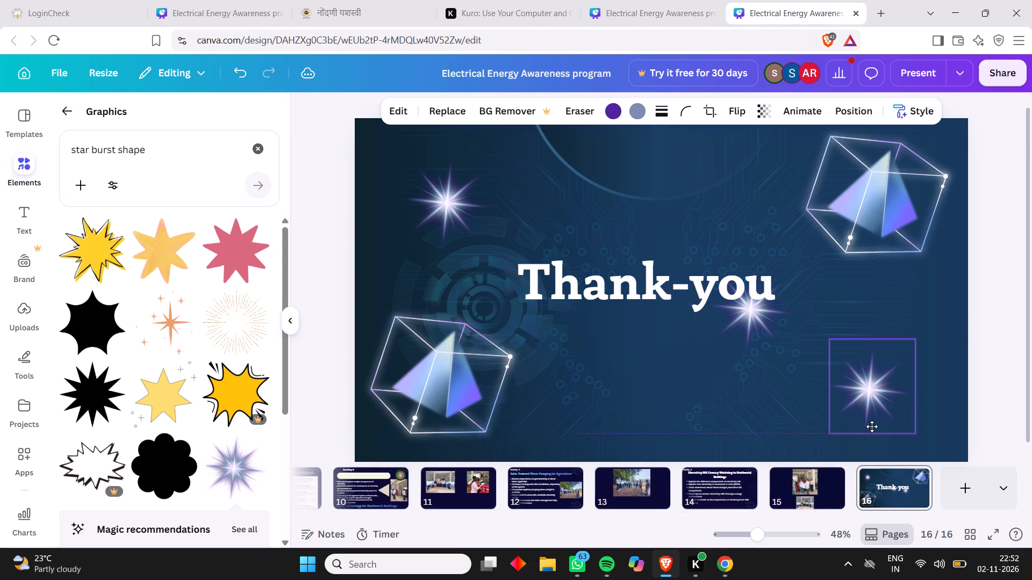
left_click_drag(872, 426, 876, 430)
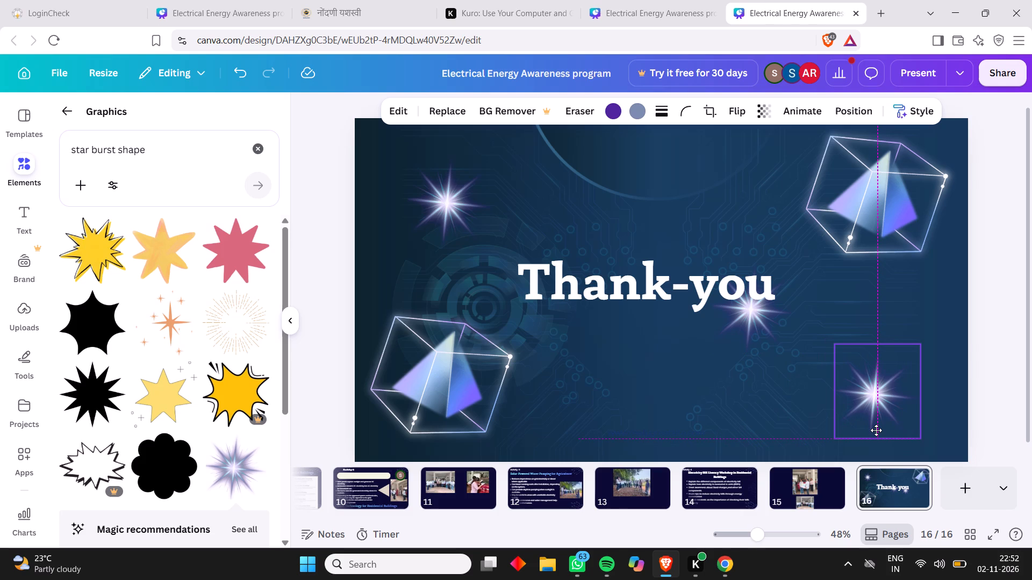
left_click_drag(876, 430, 870, 432)
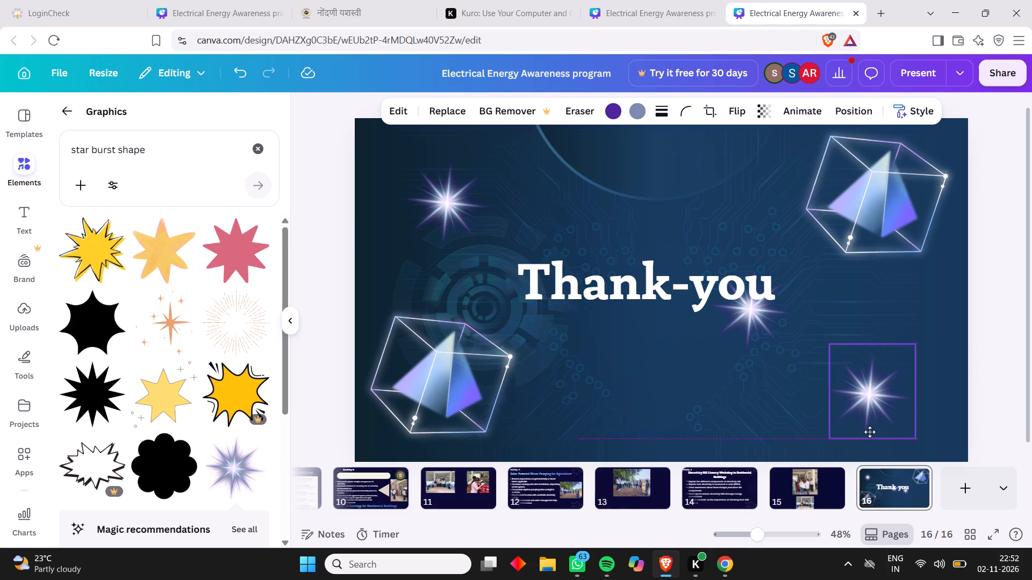
left_click_drag(870, 432, 855, 448)
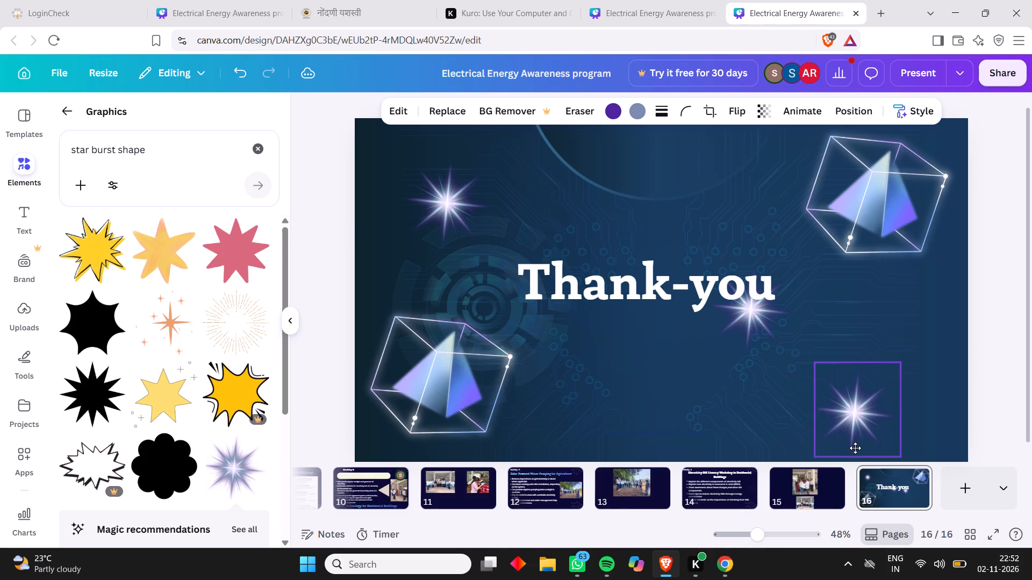
left_click_drag(855, 448, 858, 446)
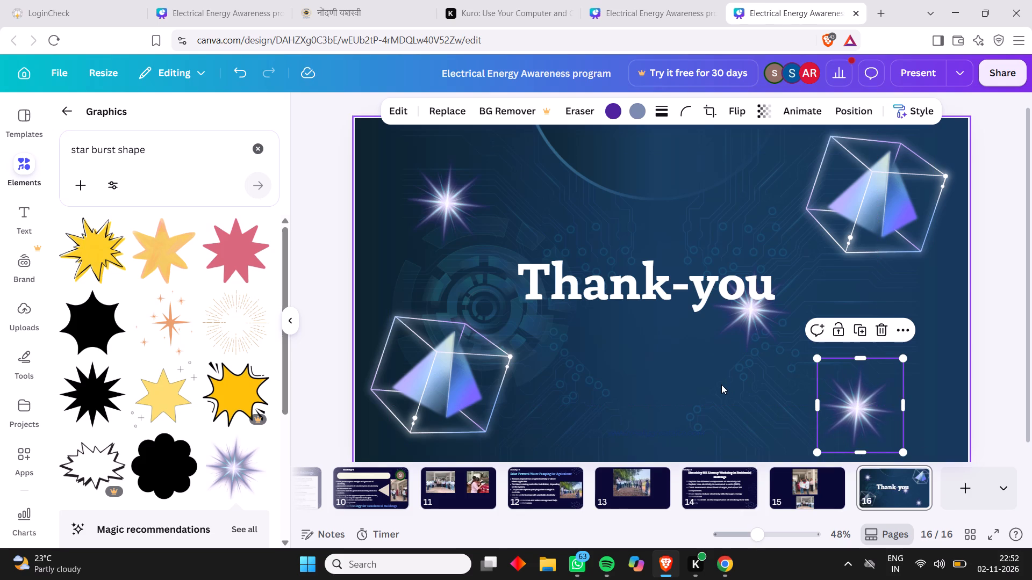
left_click(721, 385)
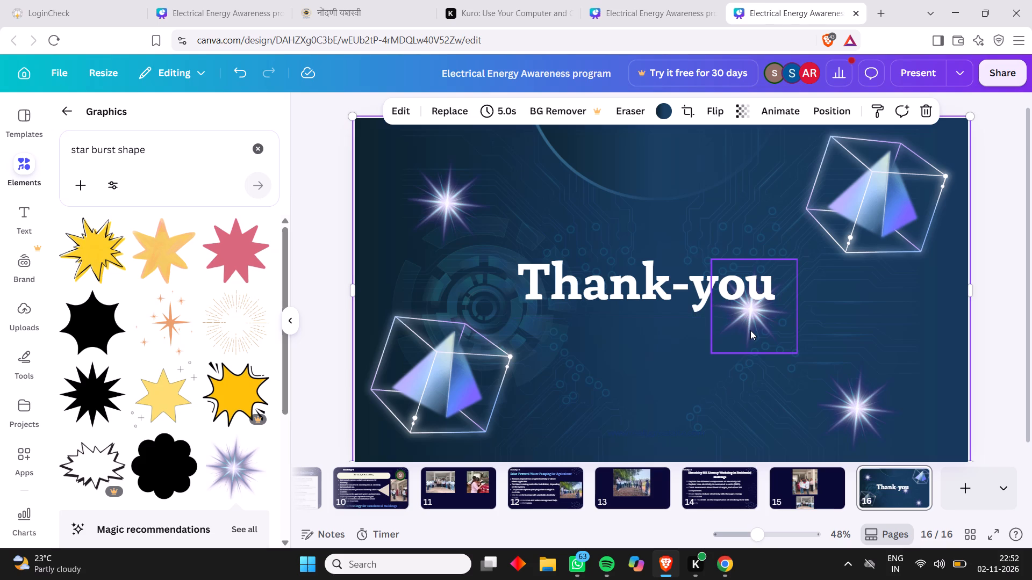
Nudge the star beneath the title up and left so it is centred over the "o" of "you".
left_click_drag(750, 330, 736, 314)
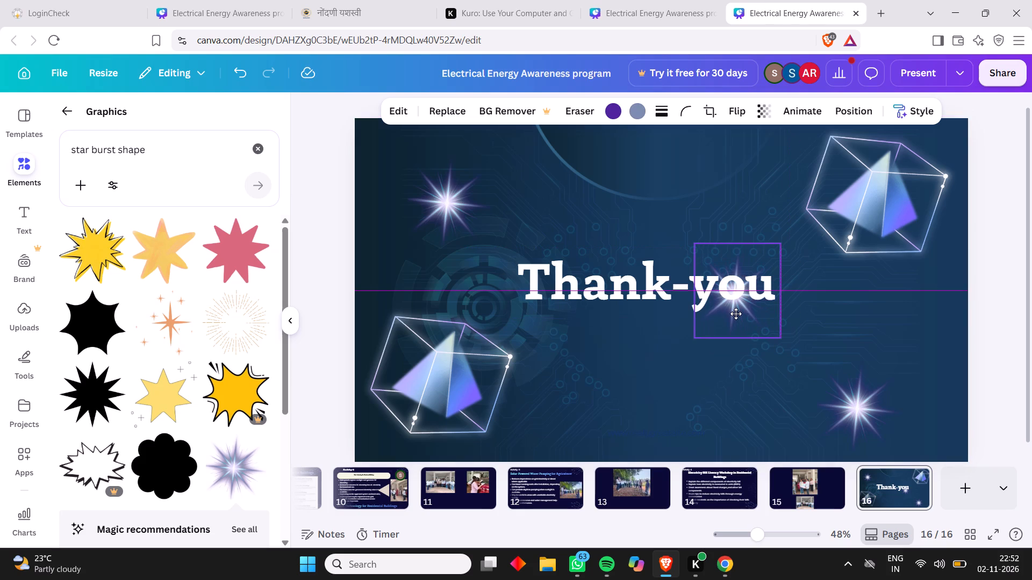
left_click_drag(736, 314, 733, 309)
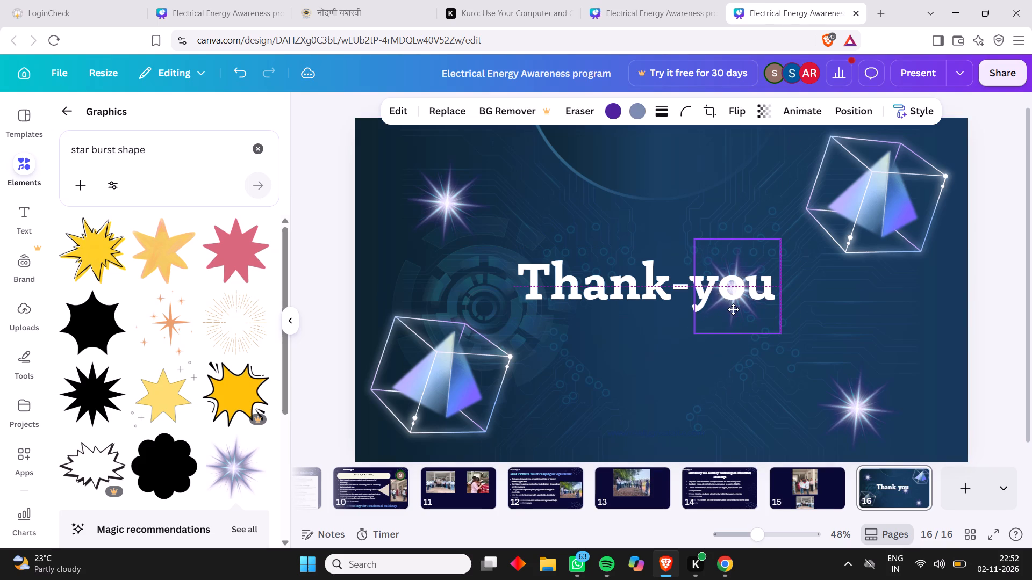
left_click_drag(733, 309, 733, 309)
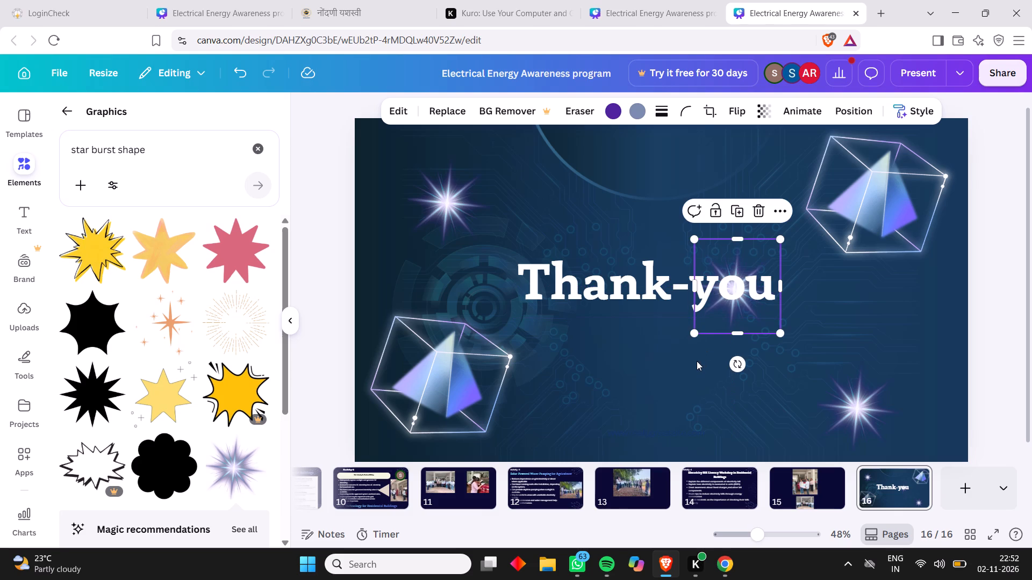
left_click(697, 361)
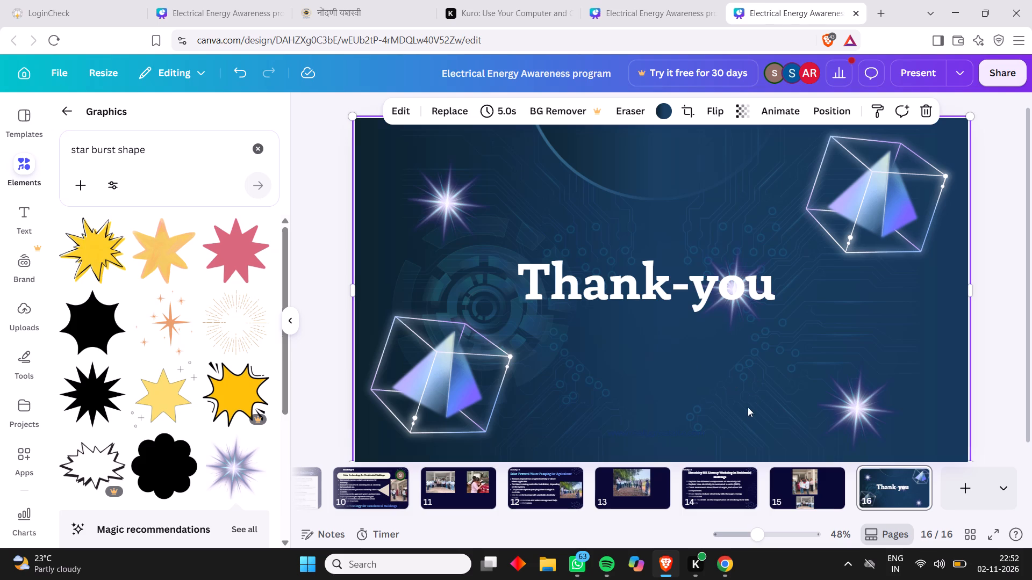
Review slides 9 back through 5, from "Solar Technology for Residential Buildings" to "Electrical safety", plus the "ABOUT US" slide.
scroll(750, 463, "right", 5)
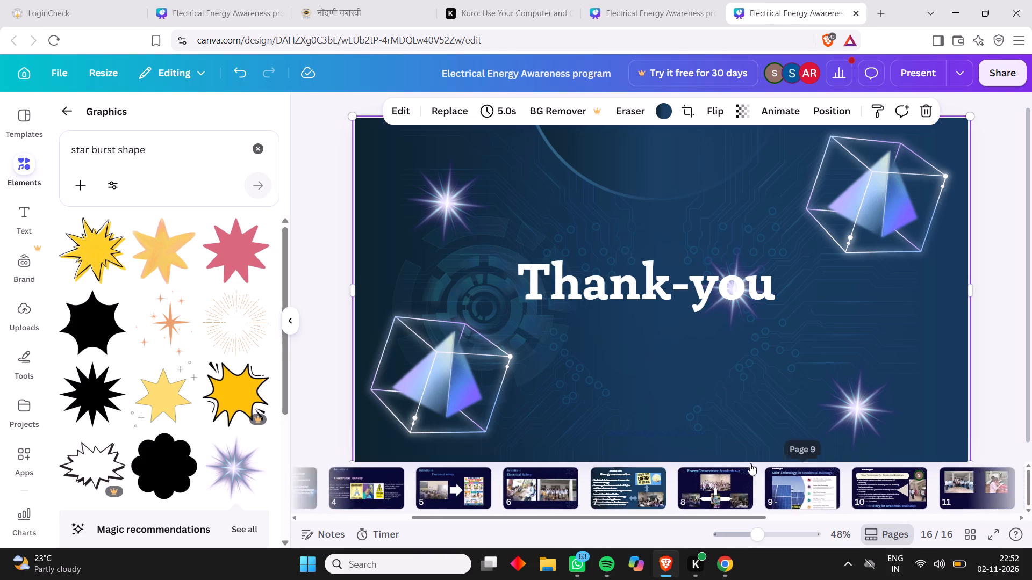
scroll(750, 463, "right", 2)
scroll(750, 463, "left", 2)
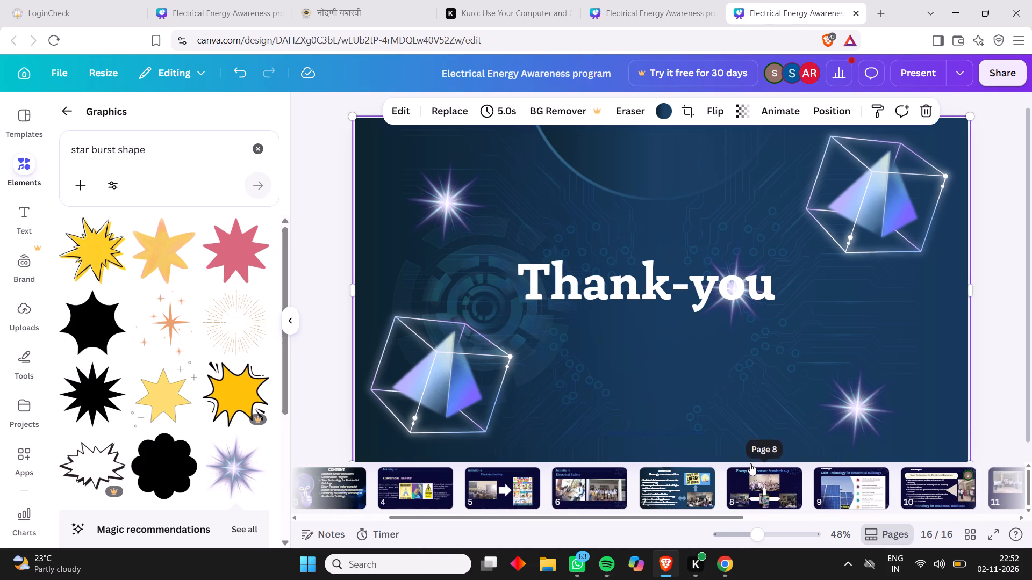
left_click(843, 498)
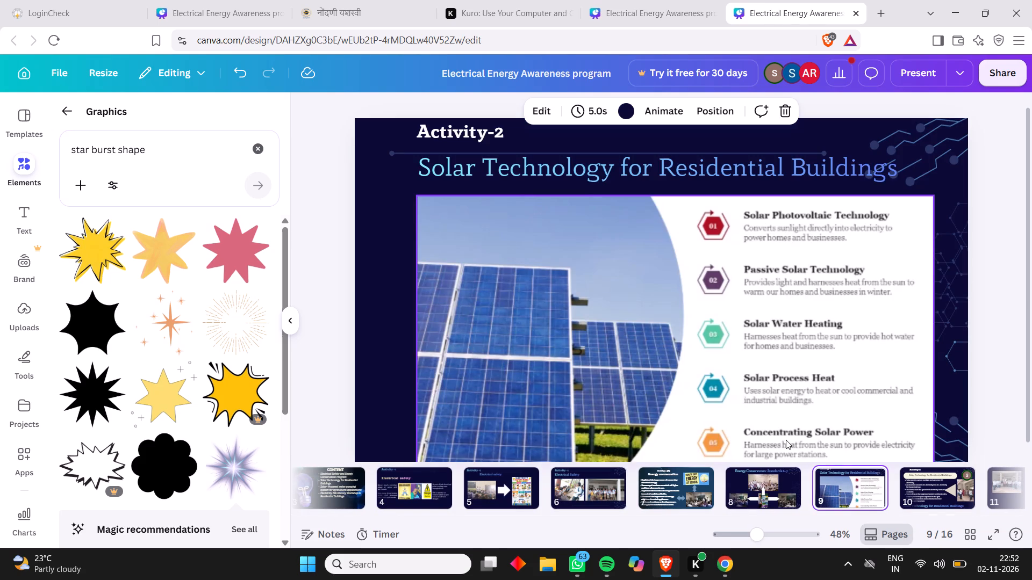
scroll(786, 440, "right", 9)
left_click(769, 482)
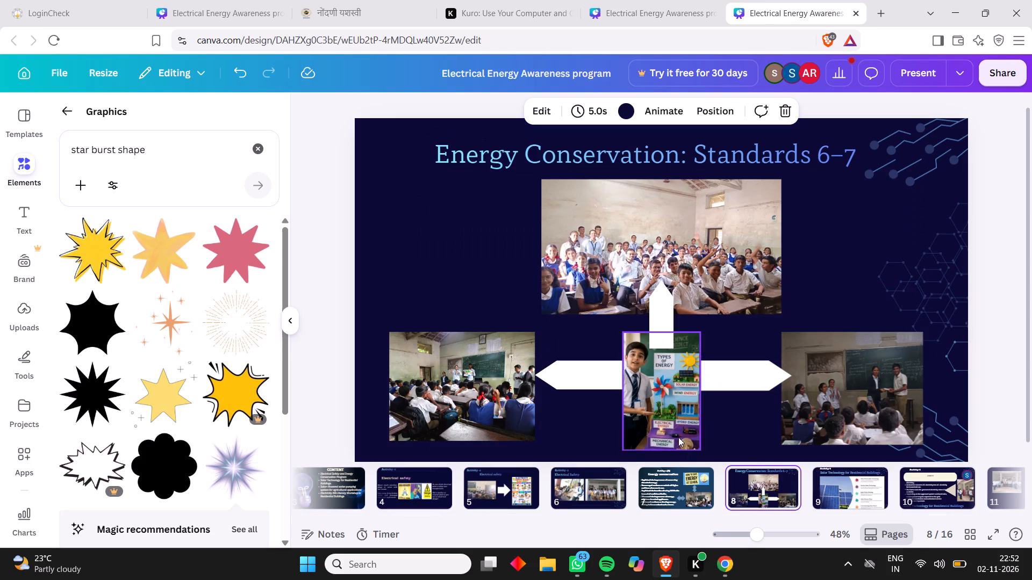
left_click(675, 489)
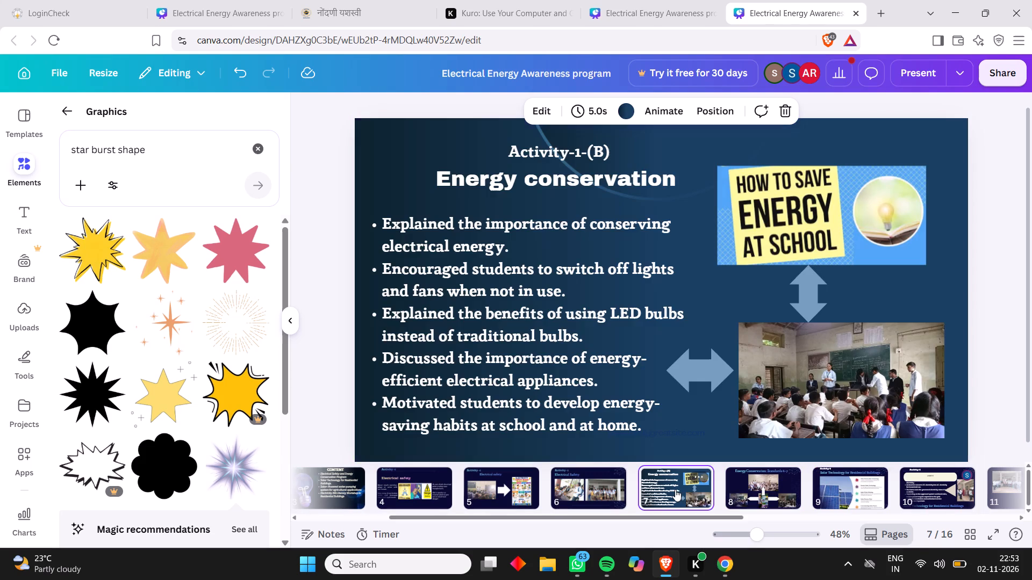
left_click(611, 484)
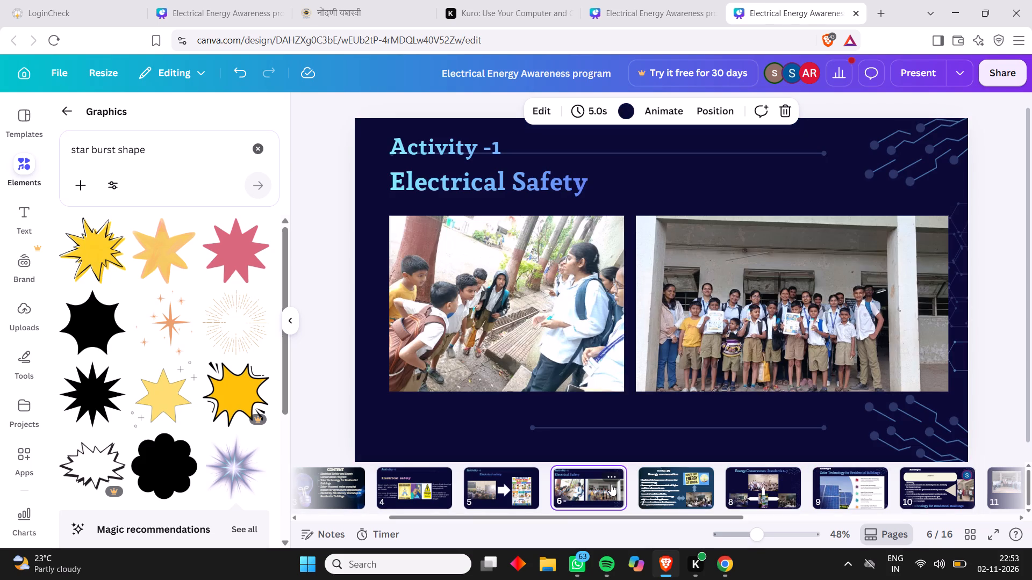
left_click(512, 490)
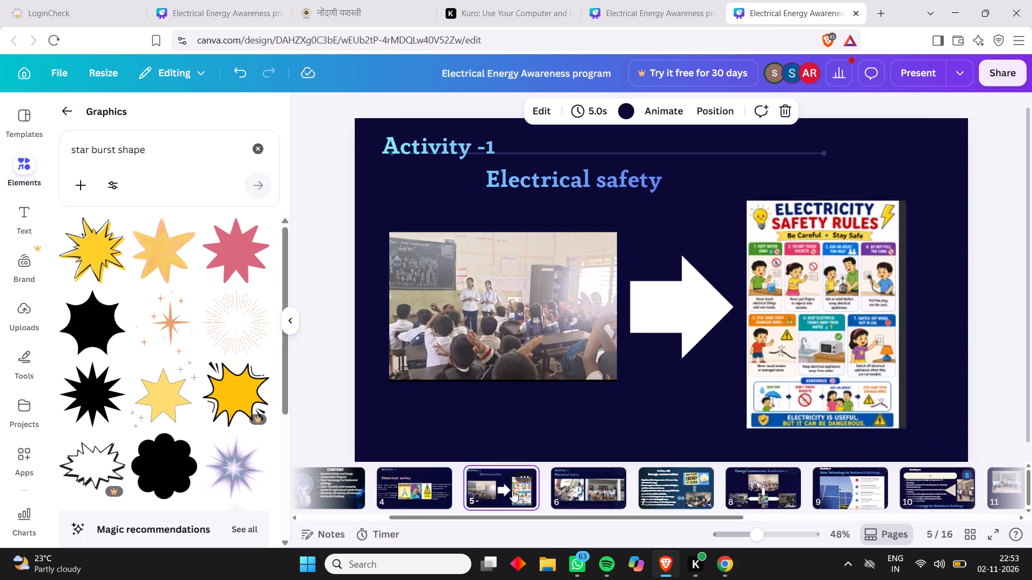
scroll(512, 490, "right", 5)
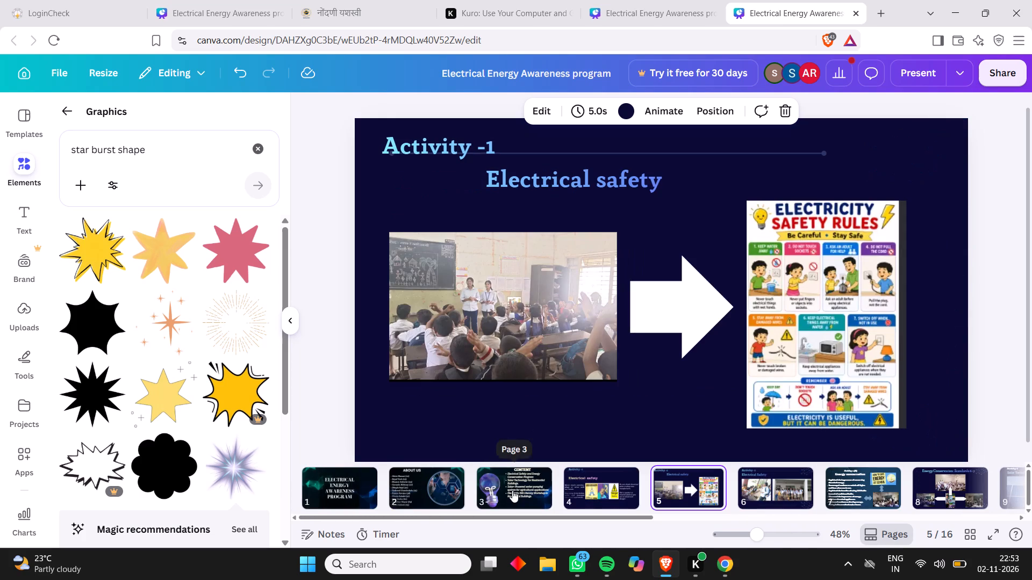
left_click(421, 490)
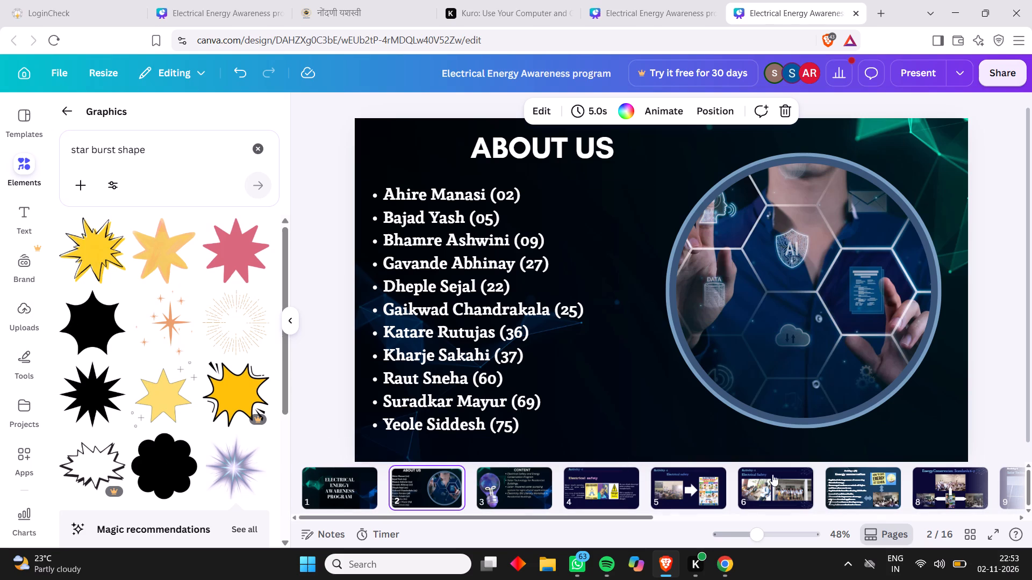
Delete the duplicate gradient heading "Solar Technology for Residential Buildings" along the bottom of slide 10.
scroll(923, 483, "left", 3)
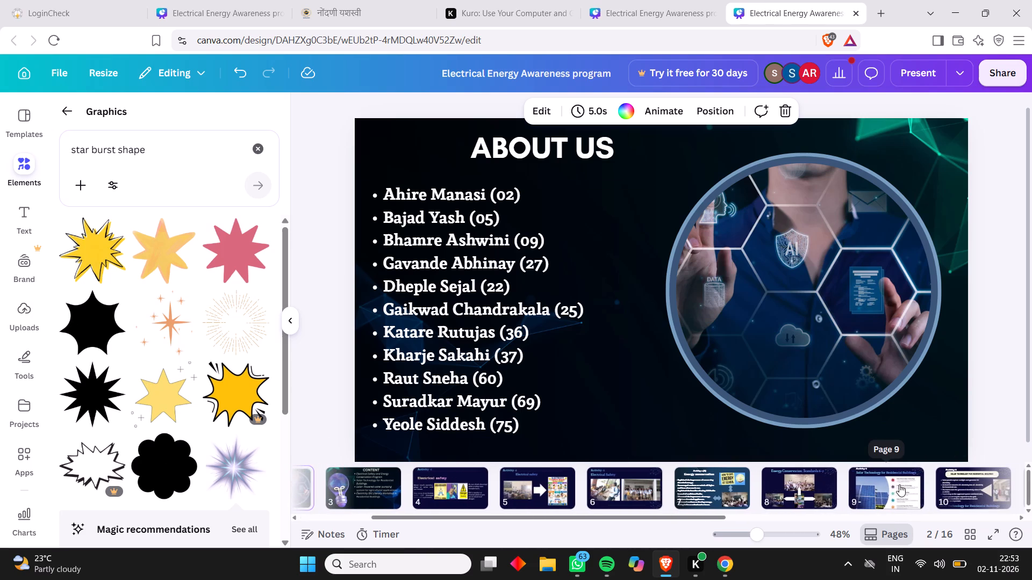
left_click(895, 485)
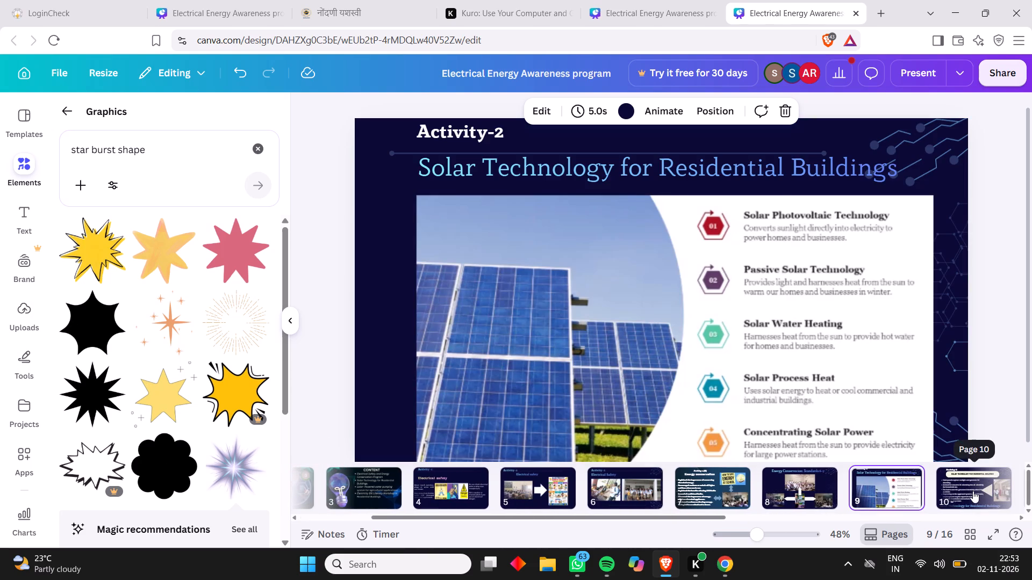
left_click(973, 491)
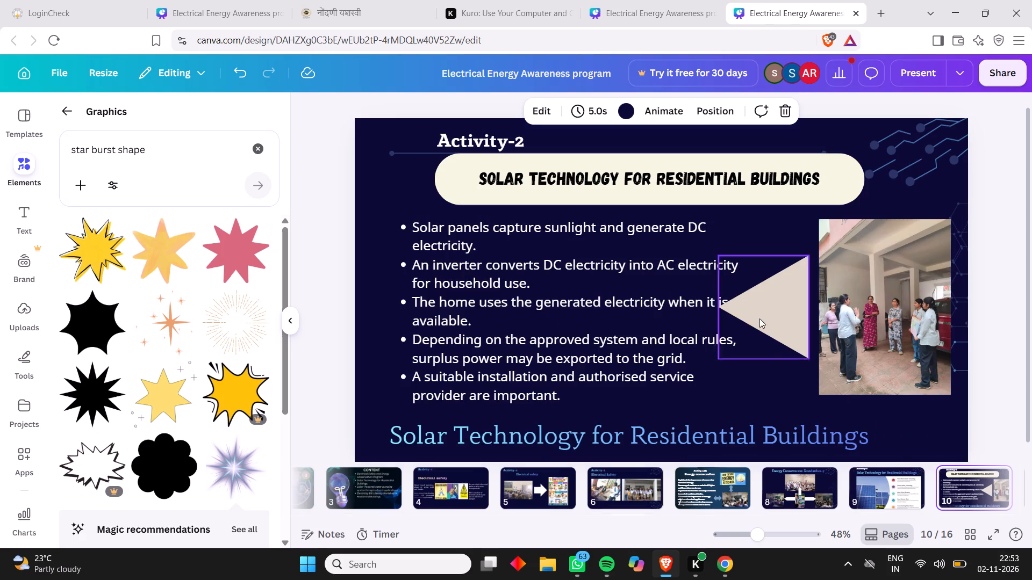
scroll(698, 198, "right", 1)
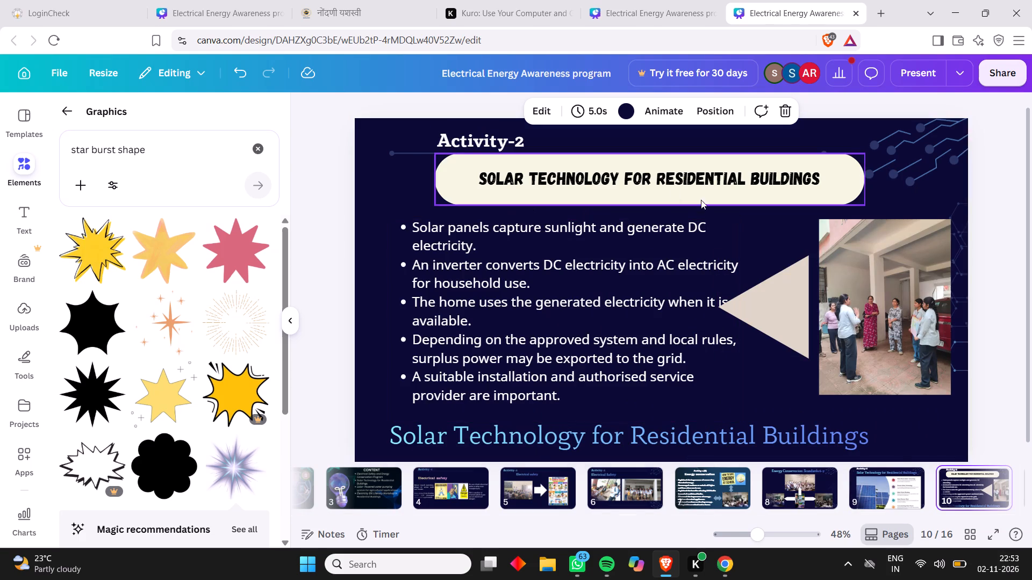
scroll(701, 200, "right", 2)
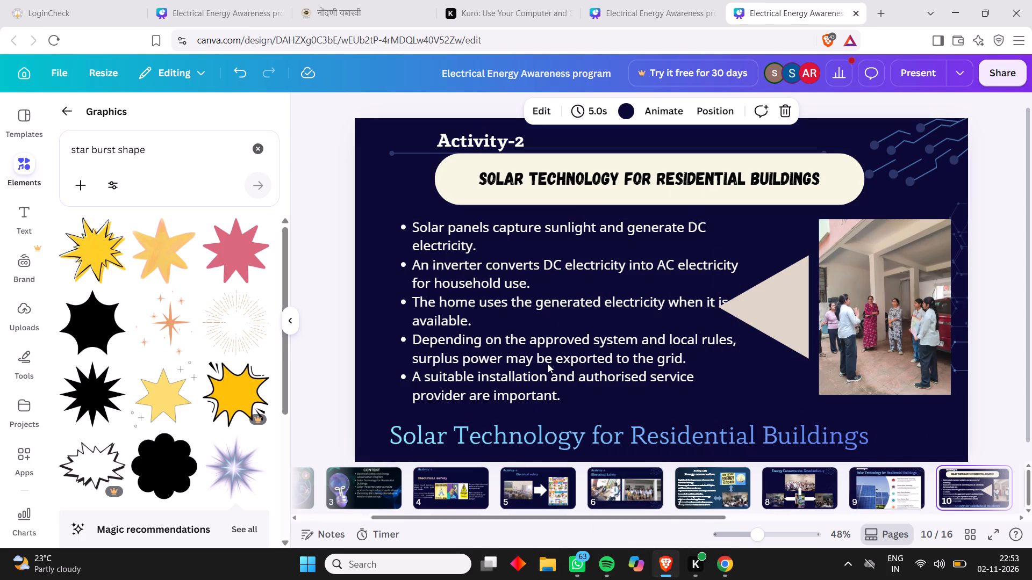
left_click(561, 432)
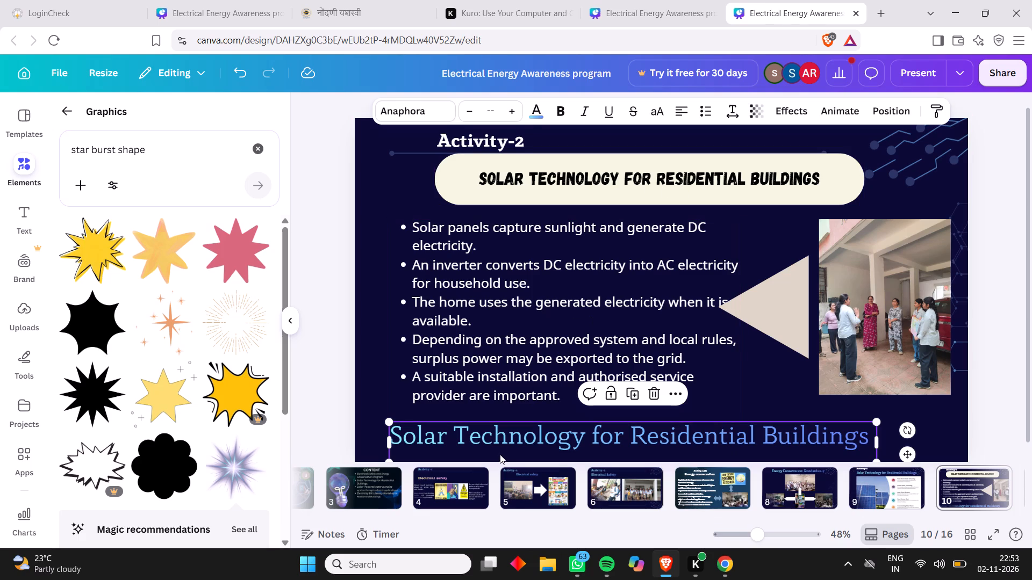
left_click(511, 444)
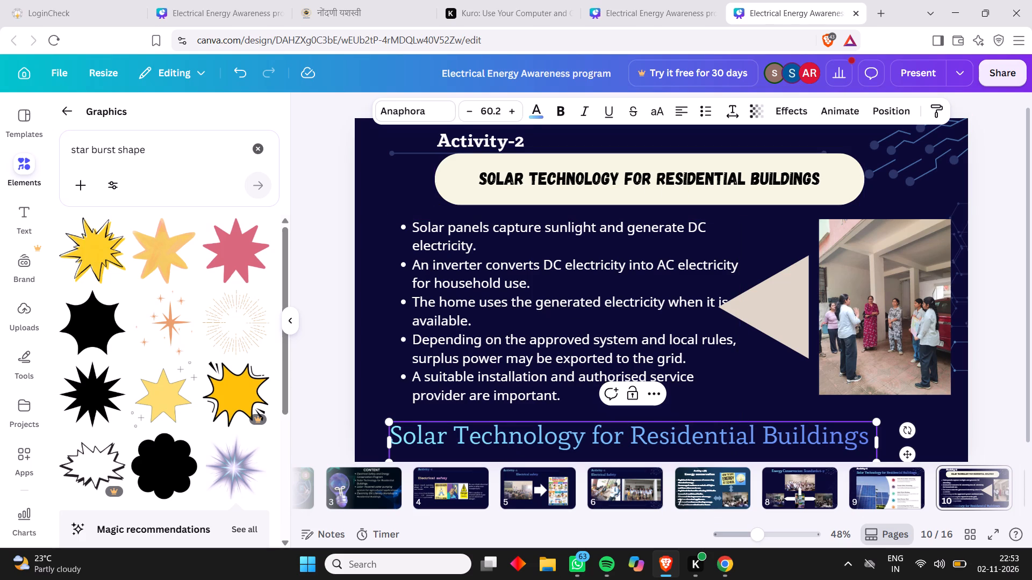
left_click(529, 439)
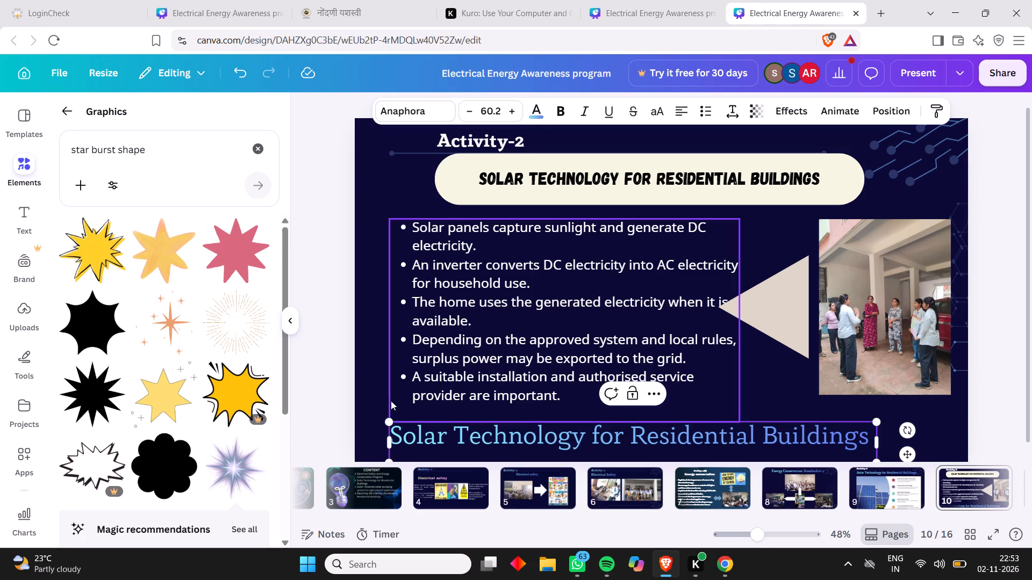
left_click(377, 401)
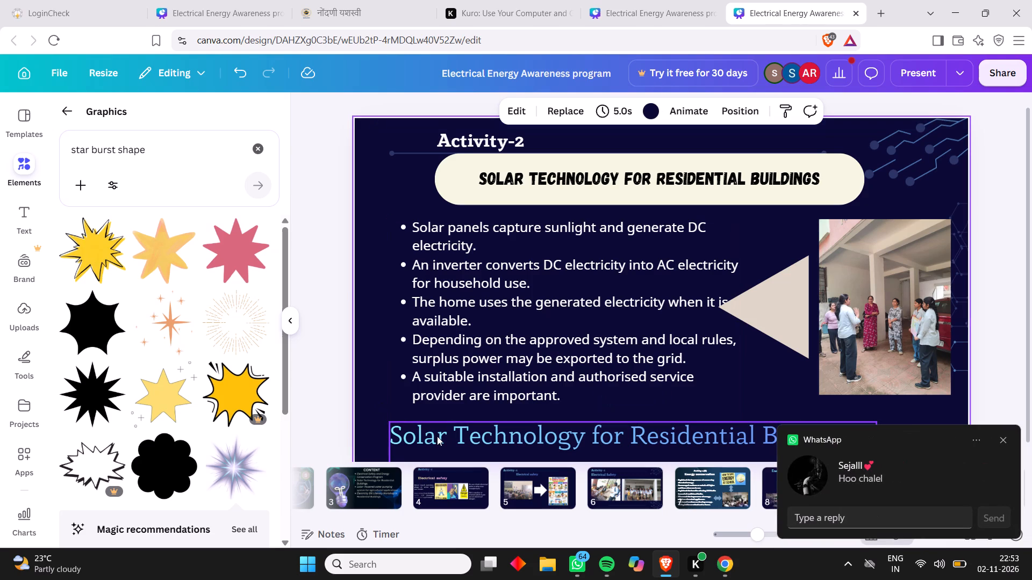
left_click(437, 436)
left_click(652, 392)
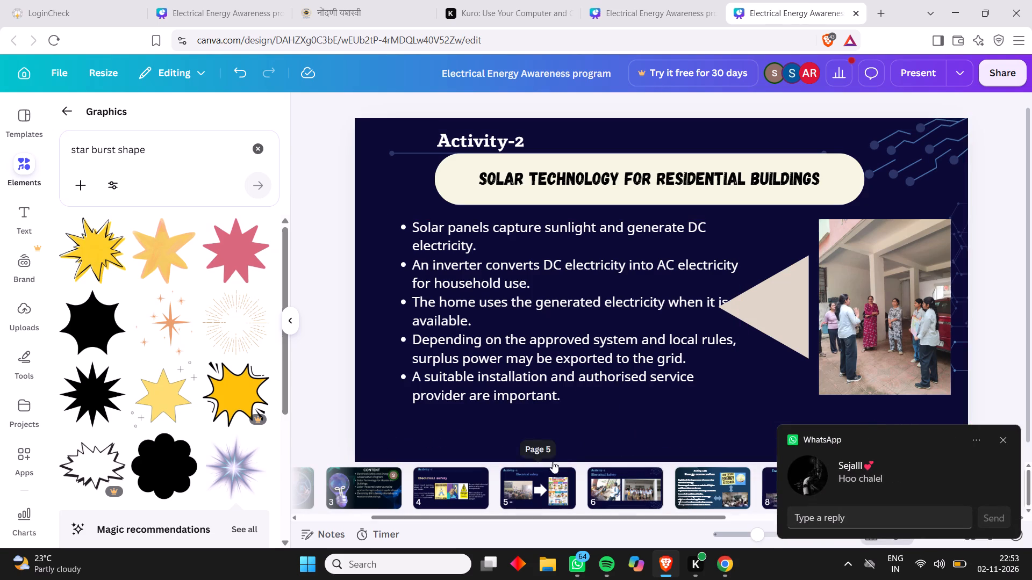
Move the solar panel bullet list on slide 10 slightly down and to the left, away from the beige triangle.
left_click(587, 395)
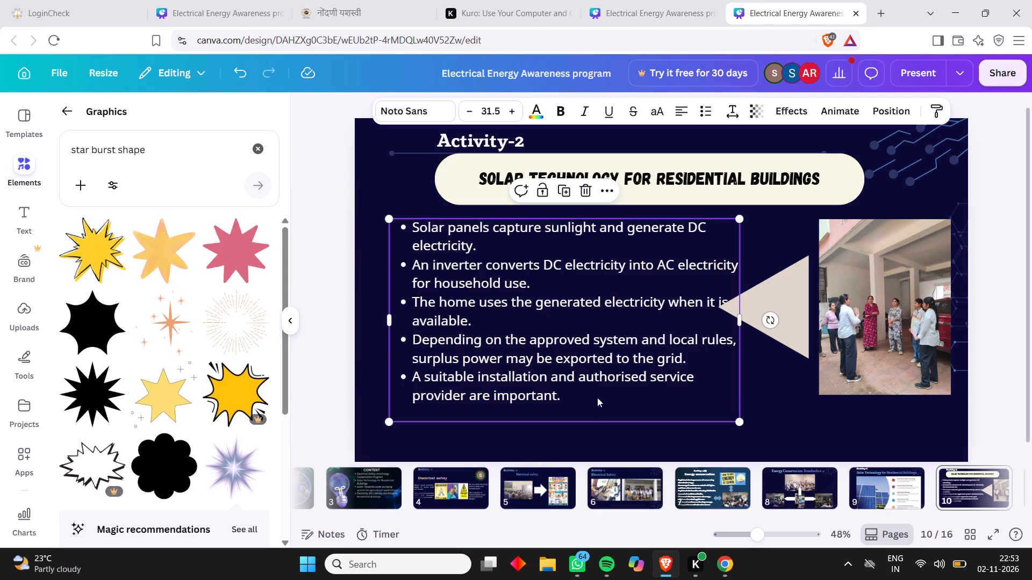
left_click(587, 404)
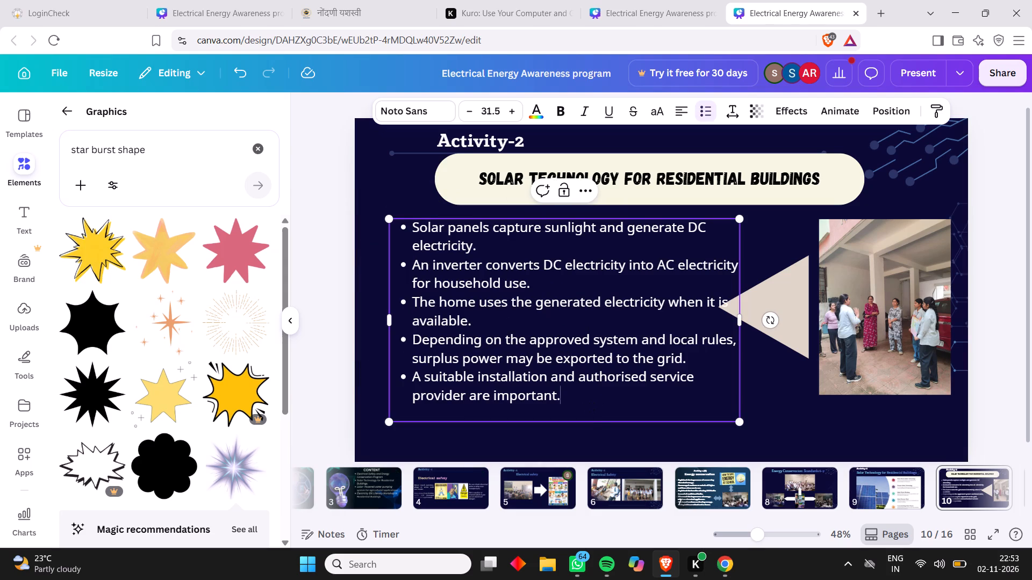
left_click(589, 422)
left_click_drag(589, 422, 585, 427)
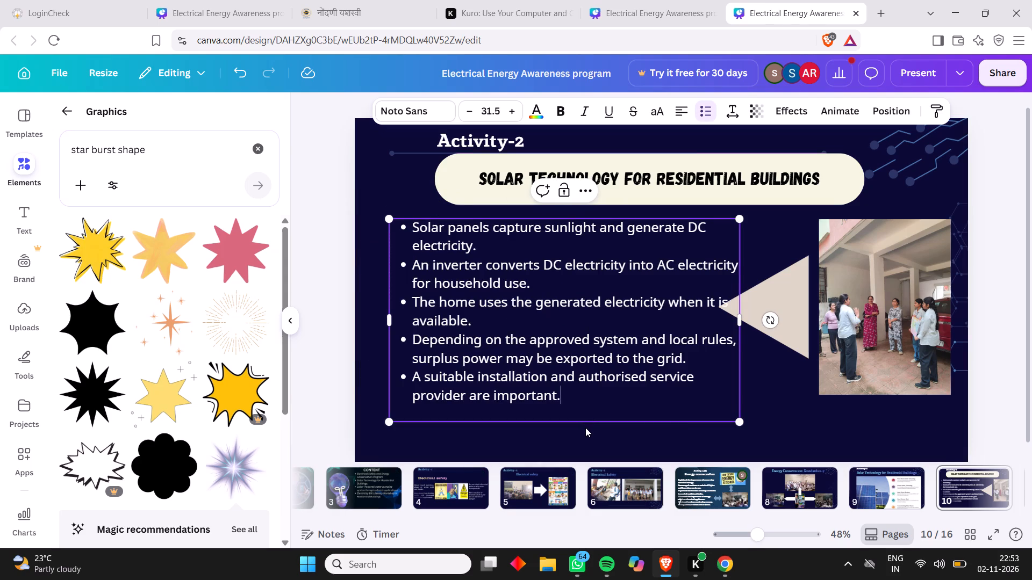
left_click_drag(585, 427, 582, 429)
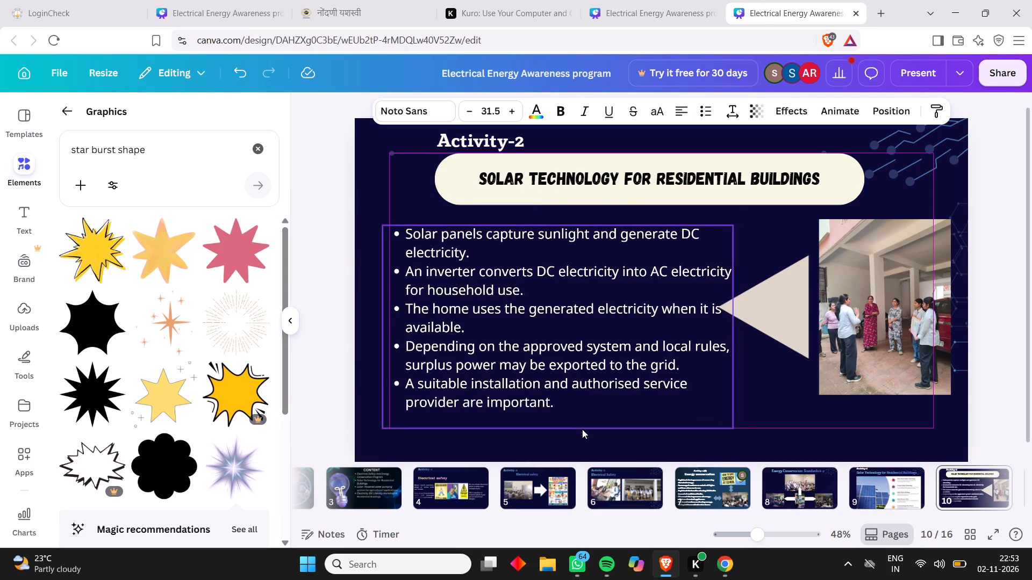
left_click_drag(582, 429, 579, 432)
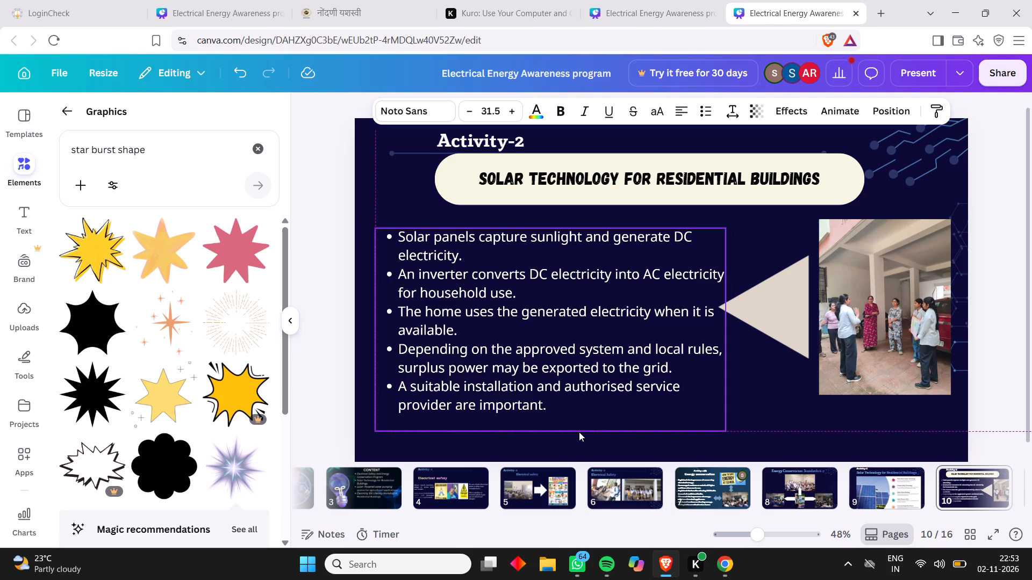
left_click_drag(579, 432, 579, 432)
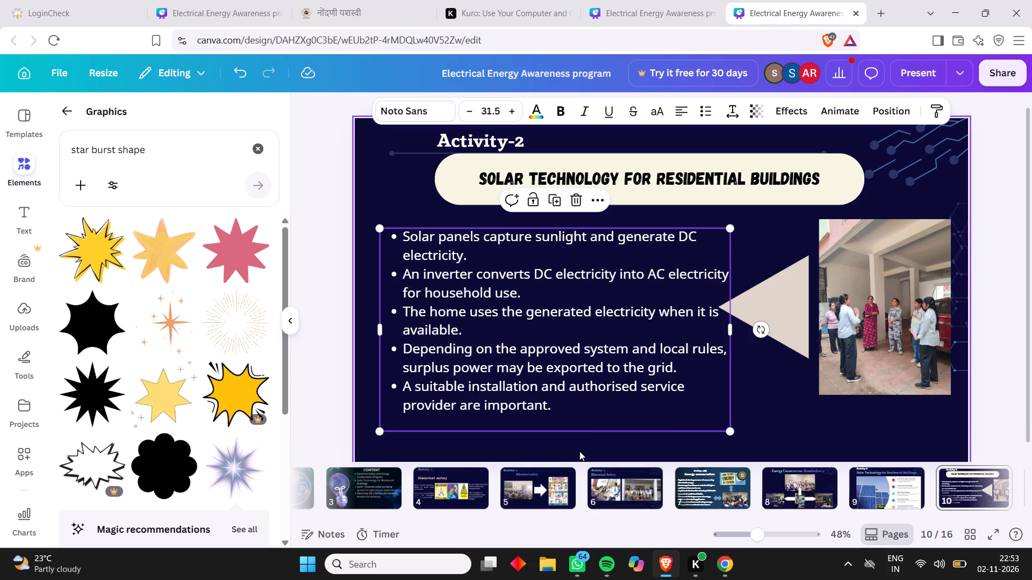
left_click(579, 452)
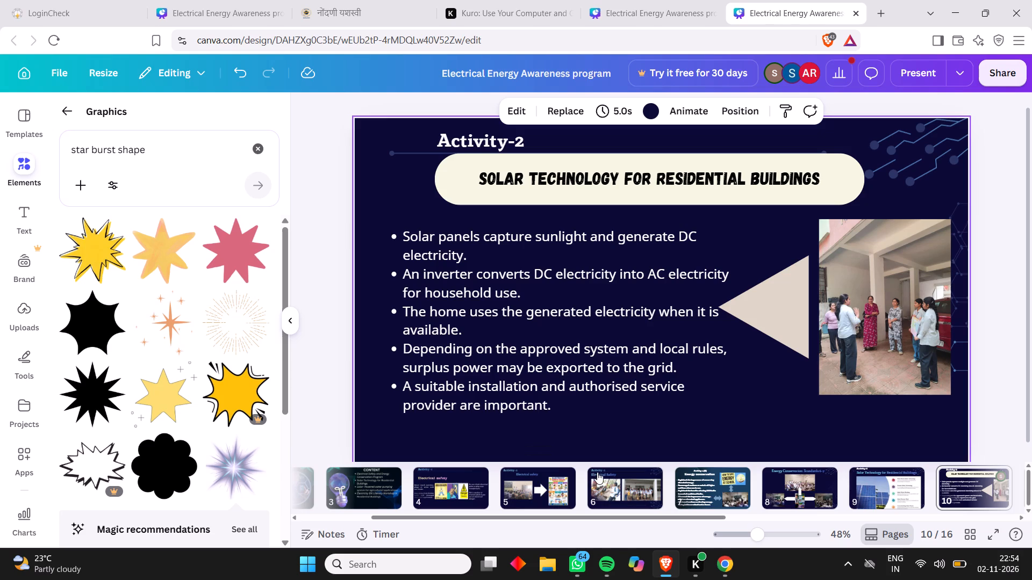
left_click(324, 209)
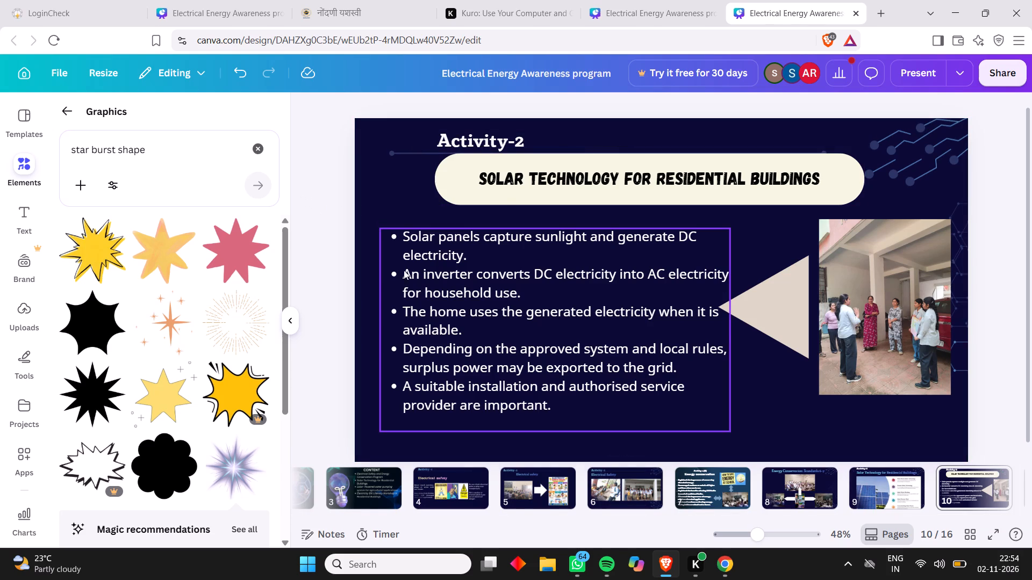
Select the whole "Activity-2" label on slide 10 and filter the fonts for it to the Display category.
left_click(414, 282)
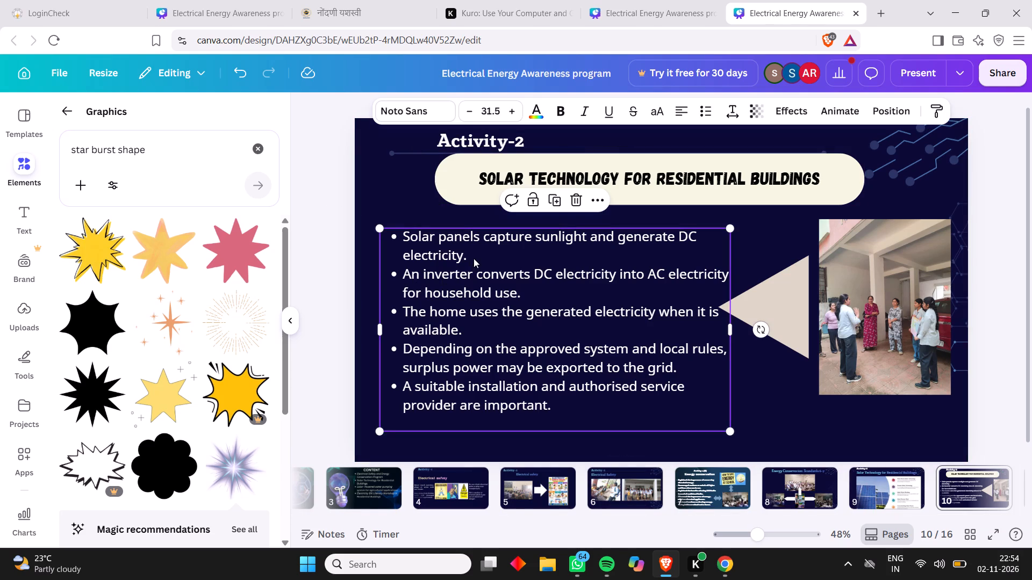
left_click(476, 251)
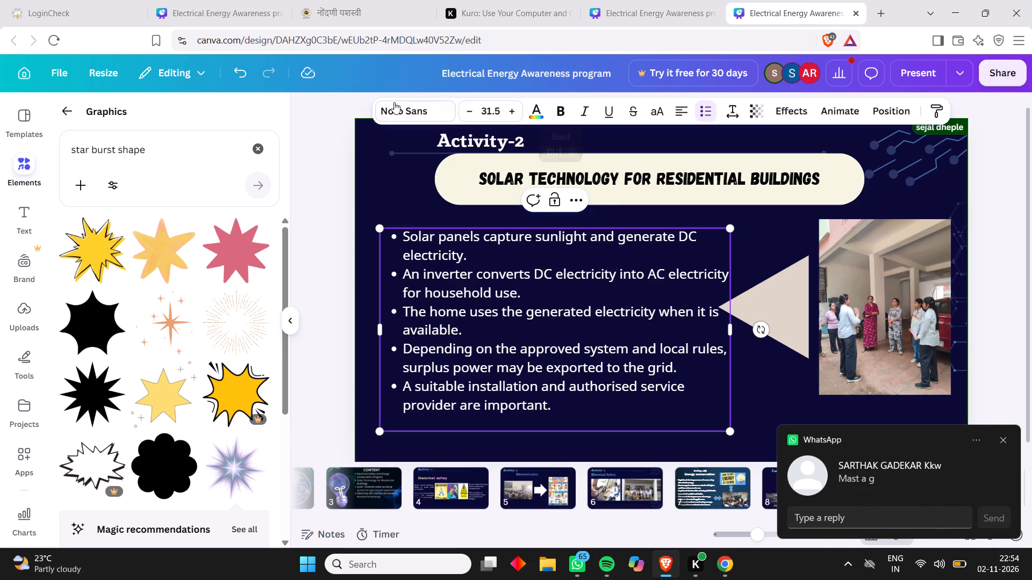
left_click(438, 110)
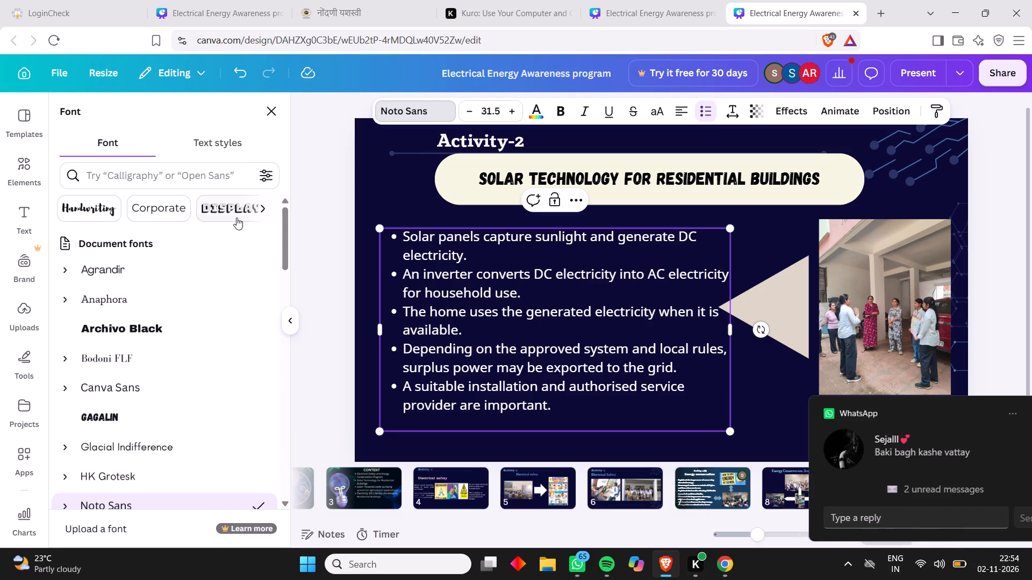
left_click(464, 143)
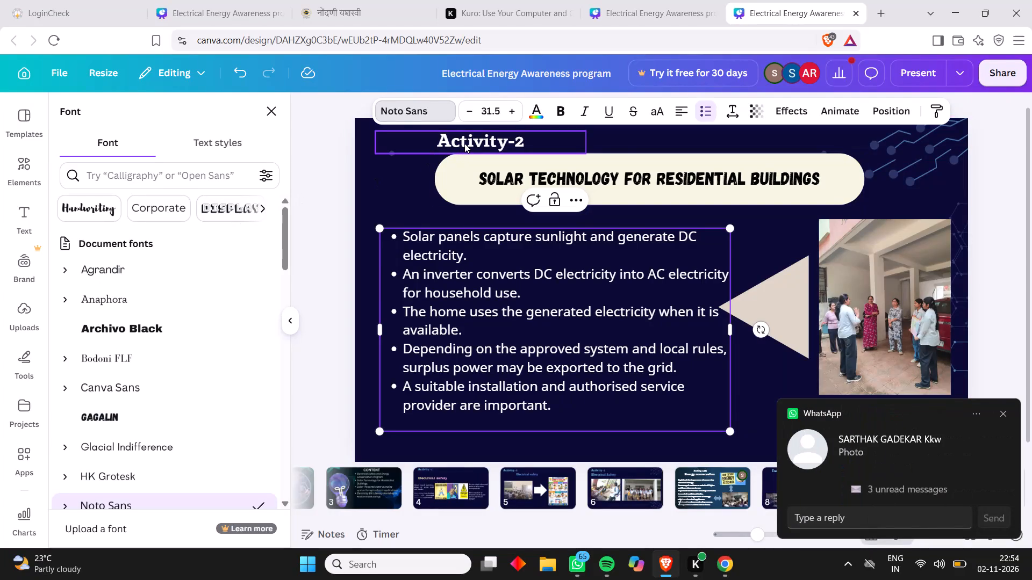
left_click(431, 134)
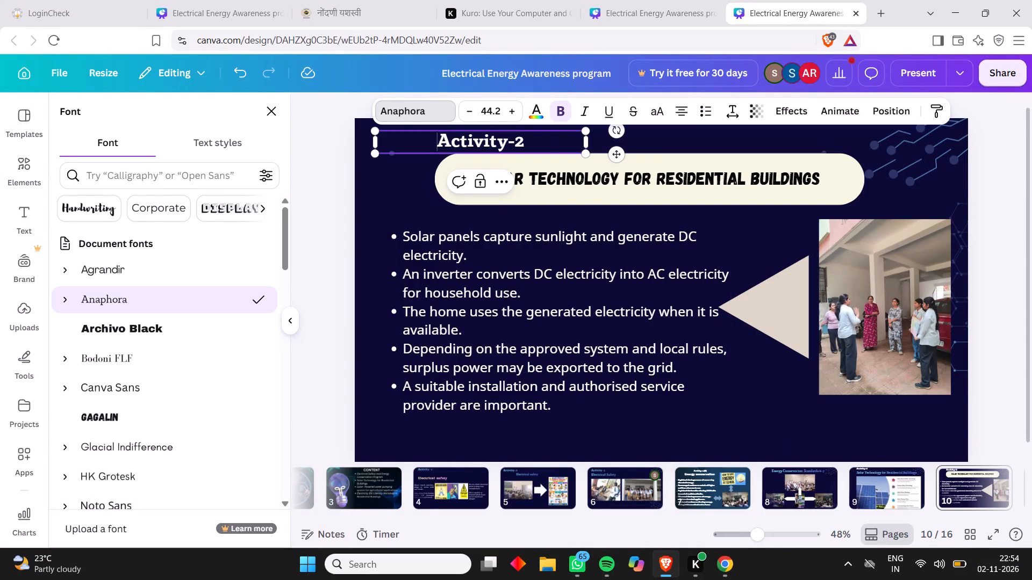
left_click_drag(431, 134, 529, 149)
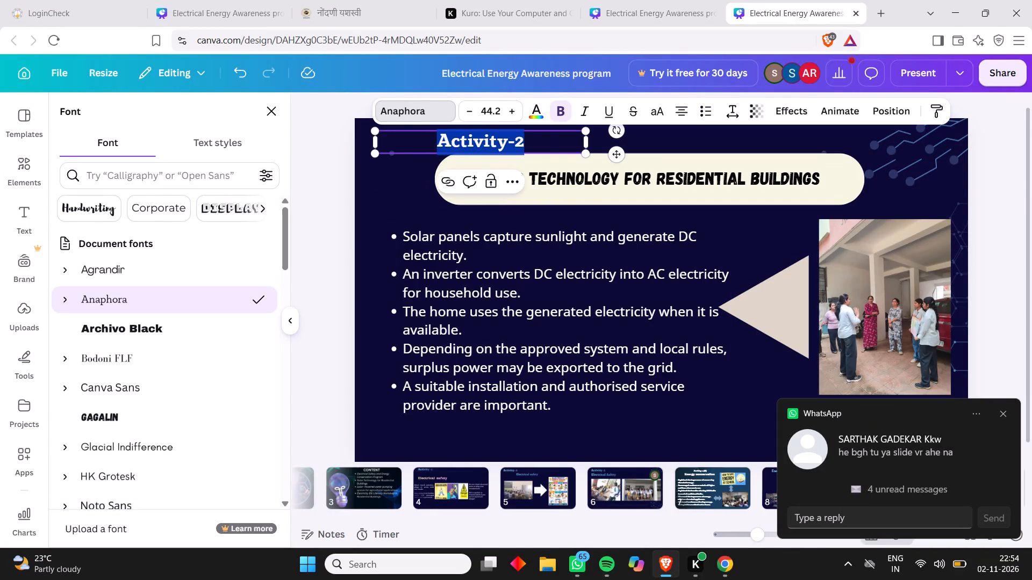
left_click(216, 212)
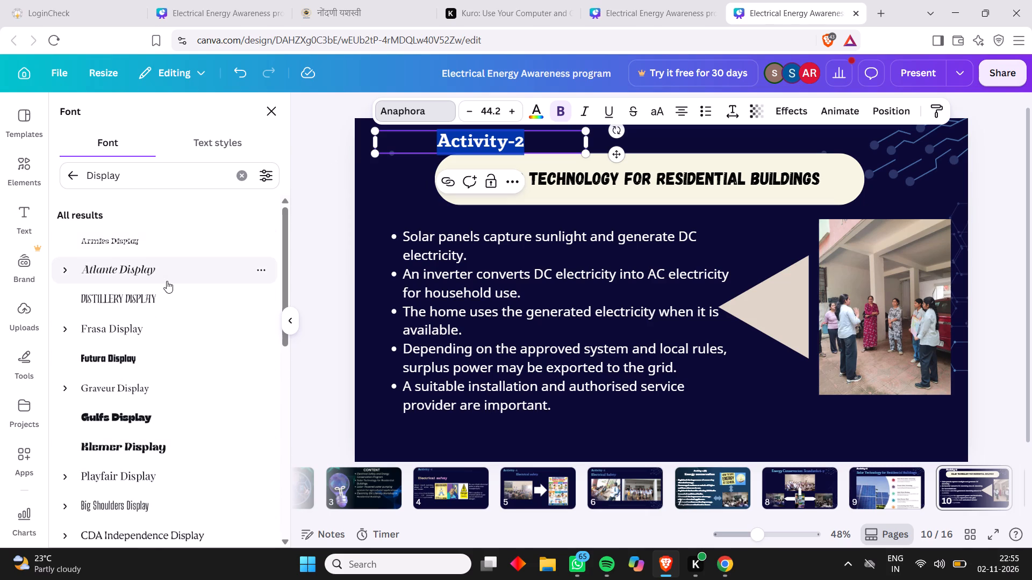
Change slide 10's "Activity-2" heading to the Armies Display font at size 48.9 and shift it slightly up and left.
left_click(123, 237)
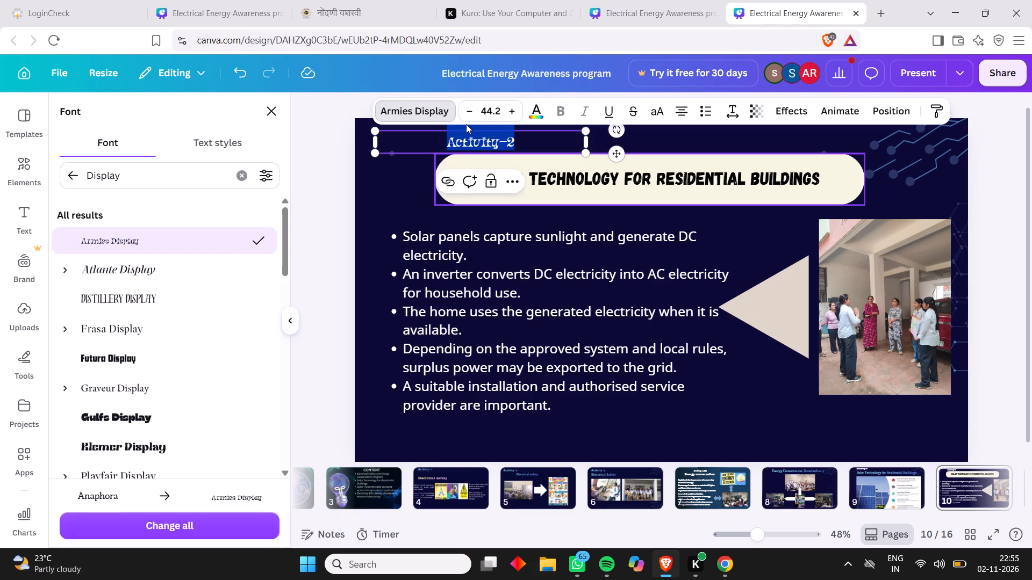
left_click(517, 113)
triple_click(517, 113)
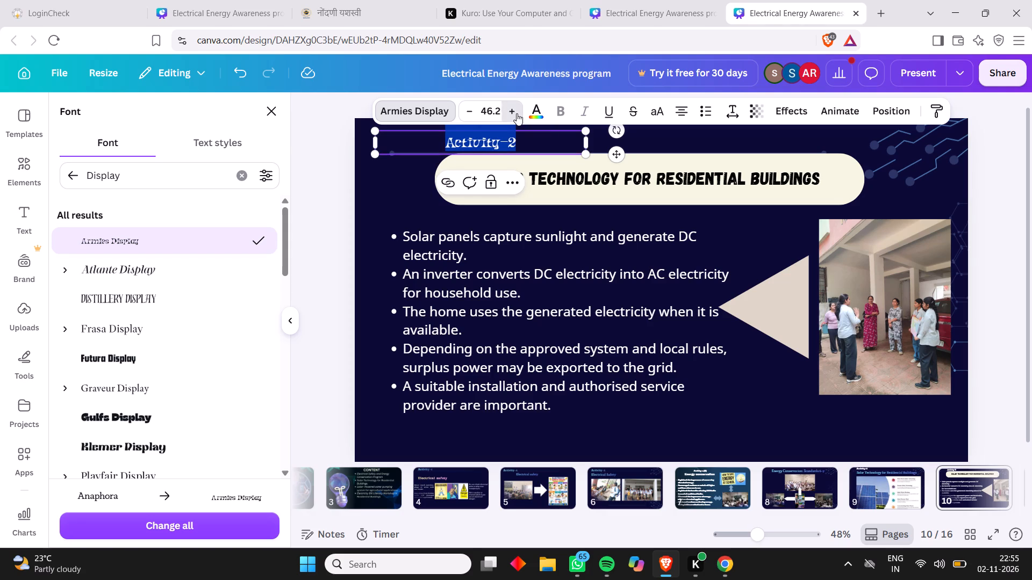
triple_click(517, 113)
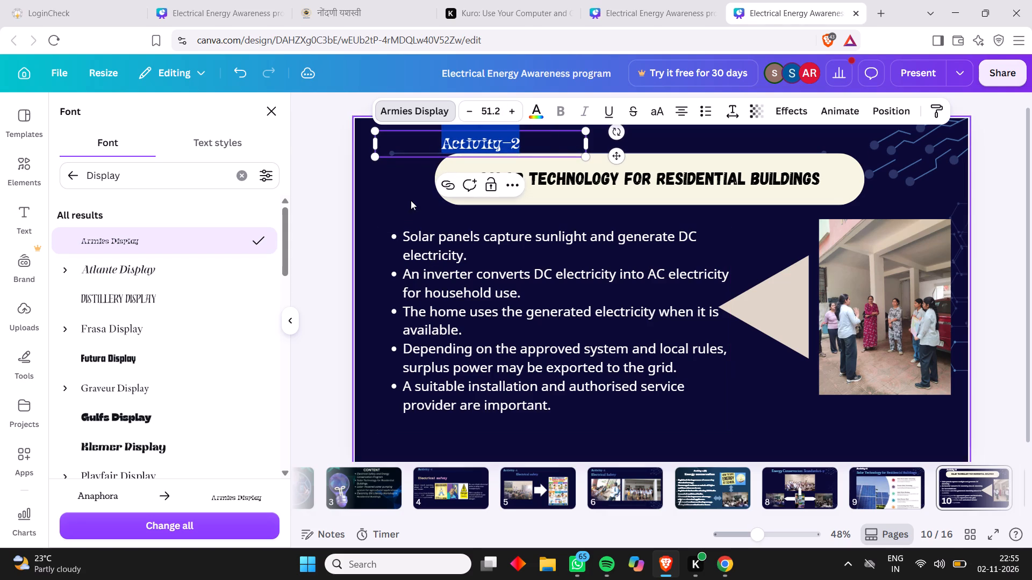
left_click_drag(584, 157, 576, 151)
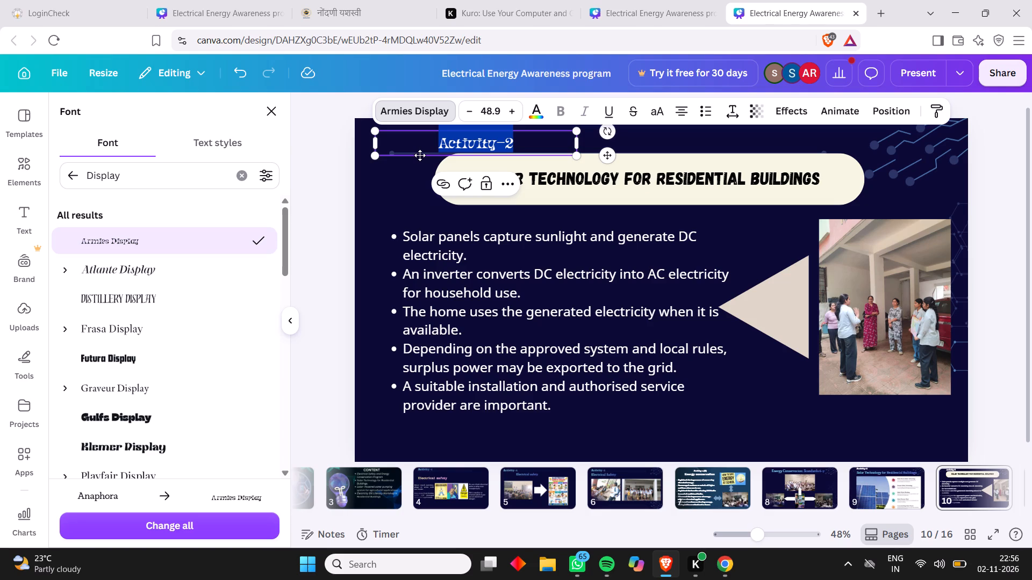
left_click_drag(420, 155, 414, 154)
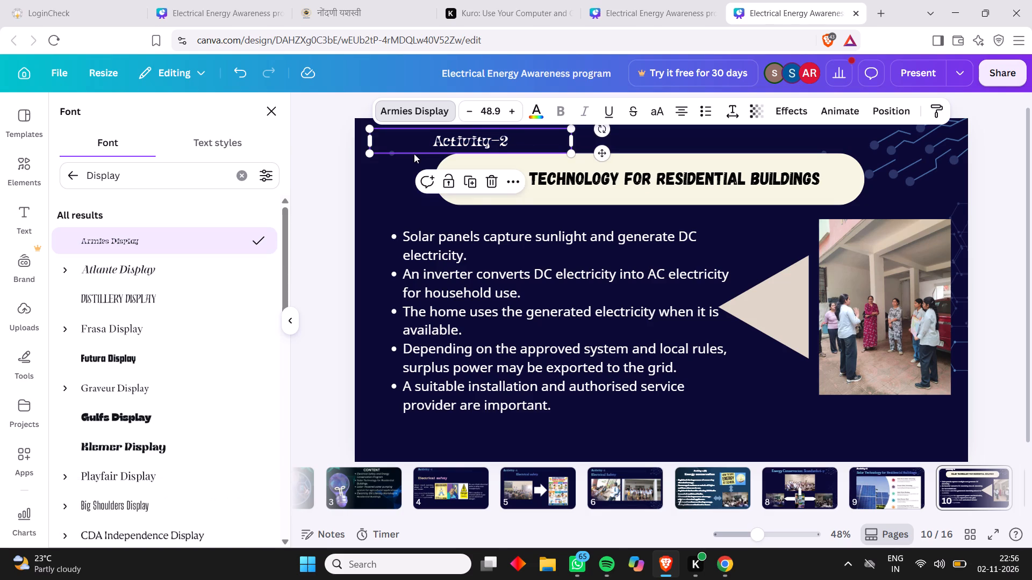
Nudge slide 10's "Activity-2" heading slightly further up and left, clear of the line above the title banner.
left_click(414, 146)
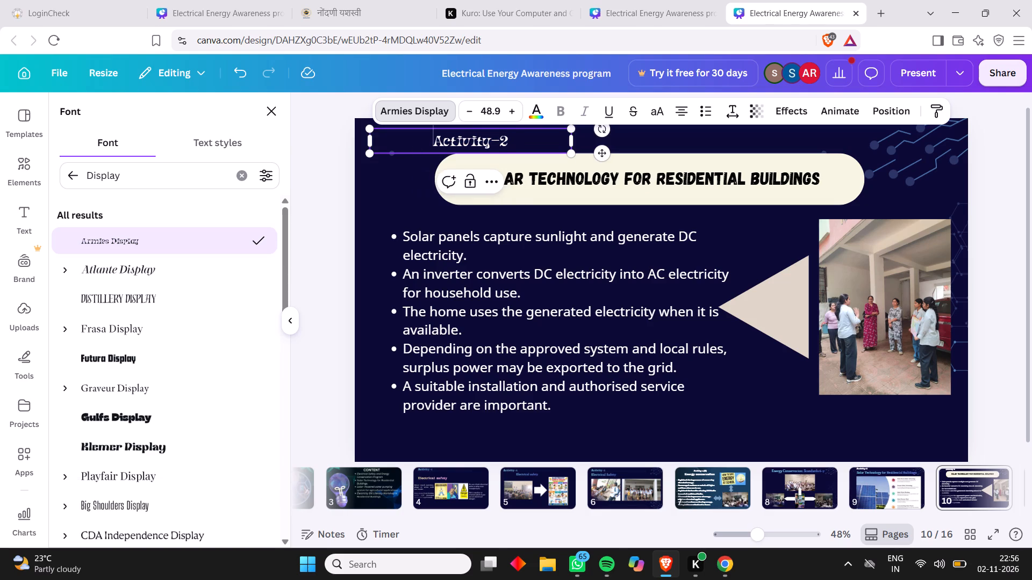
left_click(413, 153)
left_click_drag(413, 142, 412, 143)
left_click_drag(412, 143, 392, 149)
left_click_drag(411, 158, 404, 154)
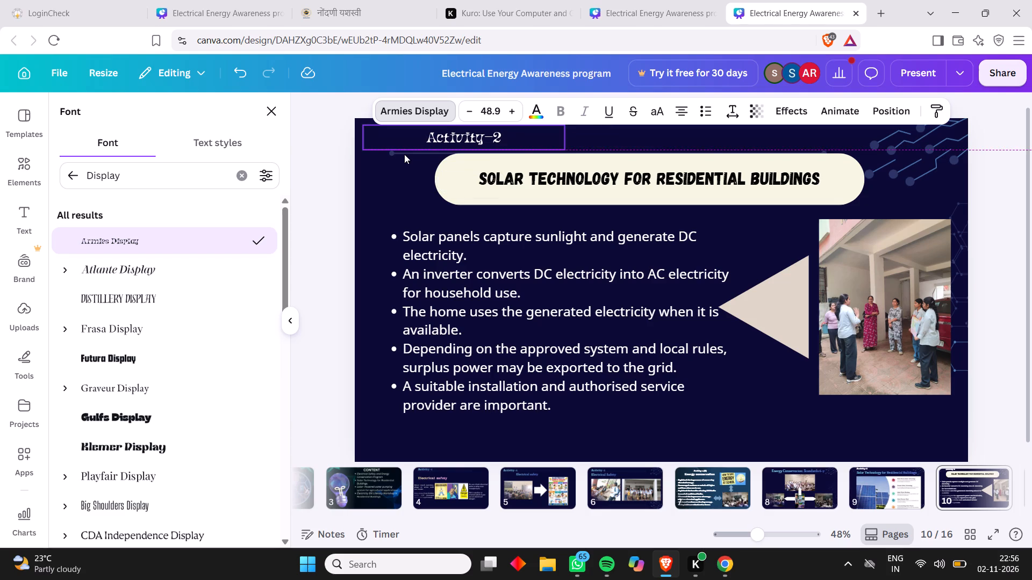
left_click_drag(404, 154, 404, 153)
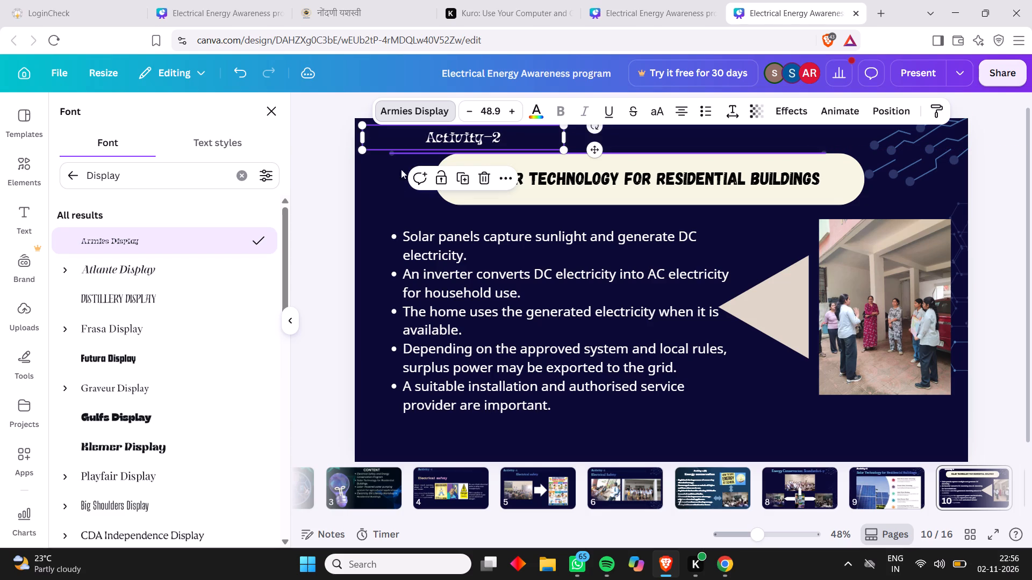
left_click(396, 186)
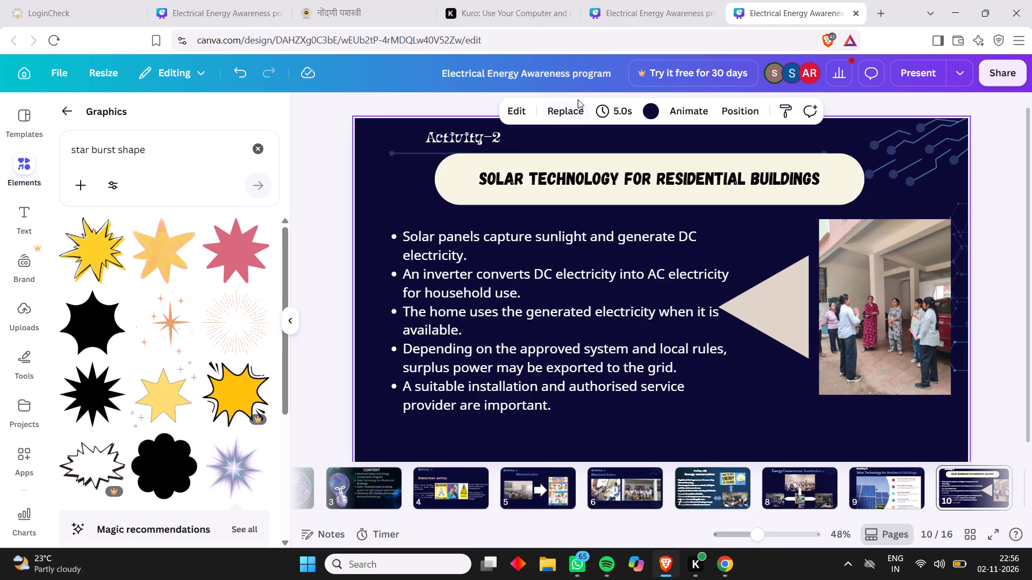
left_click(528, 141)
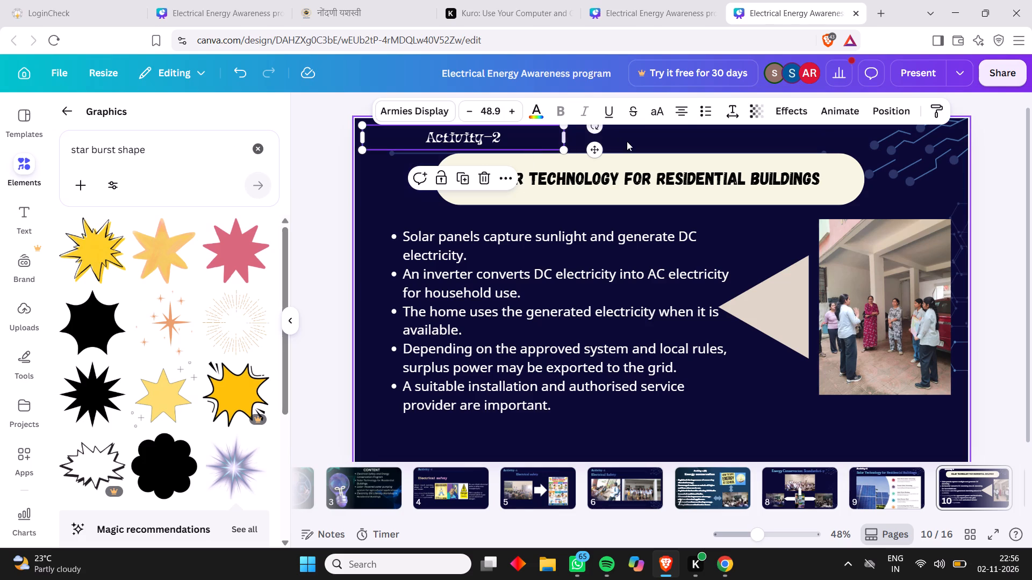
left_click(627, 141)
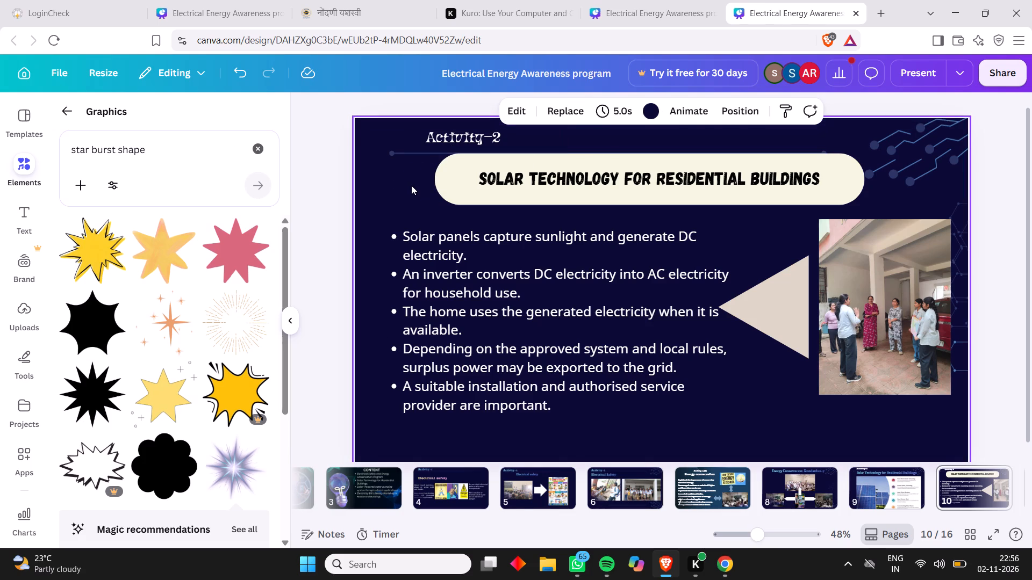
Change the font of slide 10's whole "Activity-2" heading to Graveur Display.
left_click(455, 141)
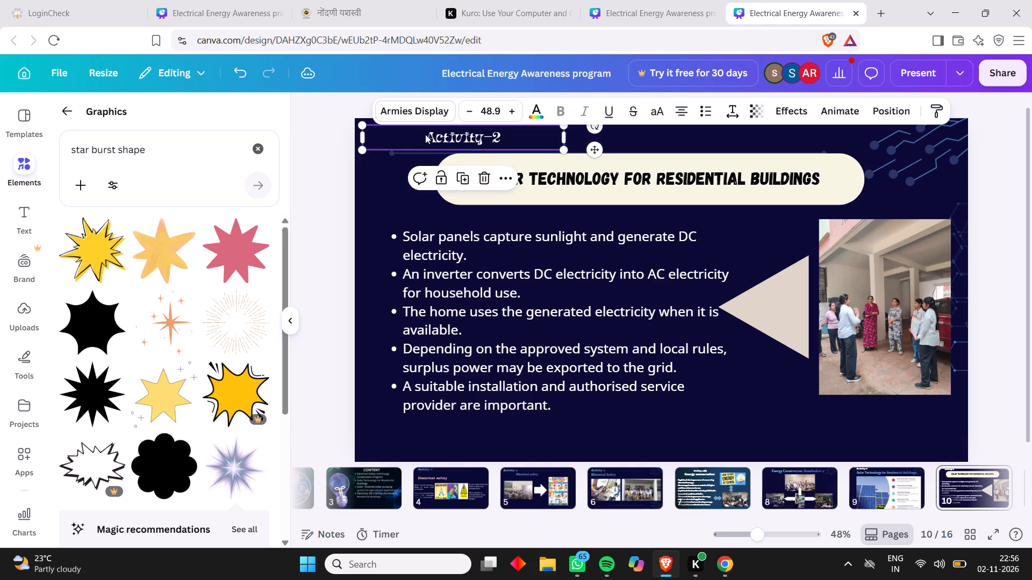
left_click(425, 134)
left_click_drag(425, 134, 468, 139)
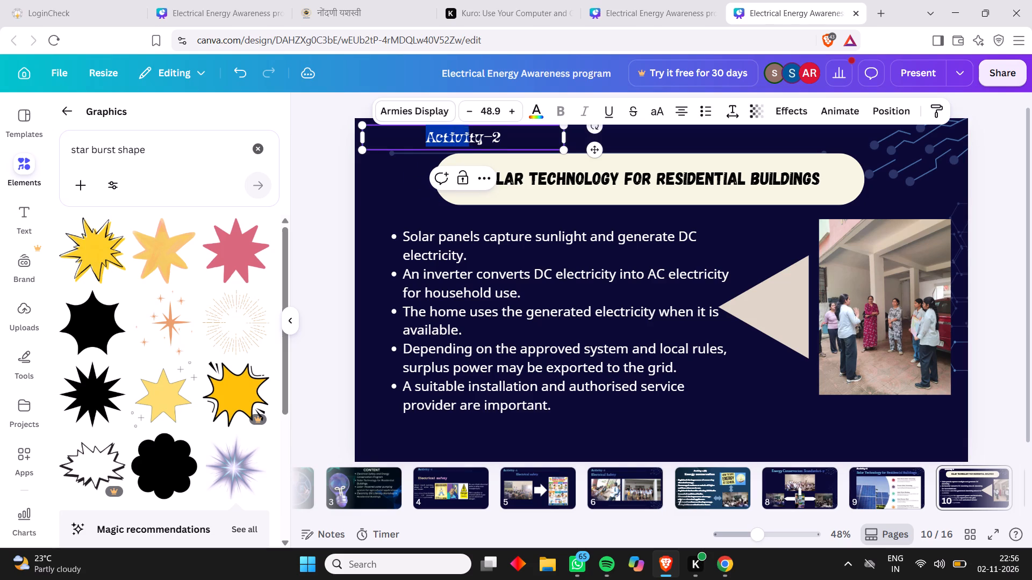
left_click_drag(468, 139, 506, 147)
left_click(426, 118)
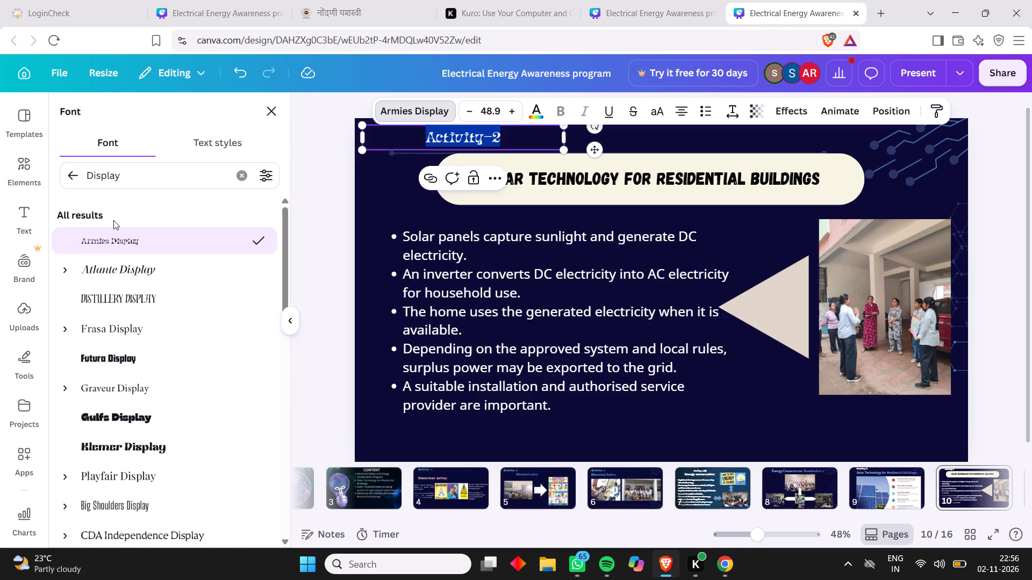
left_click(104, 382)
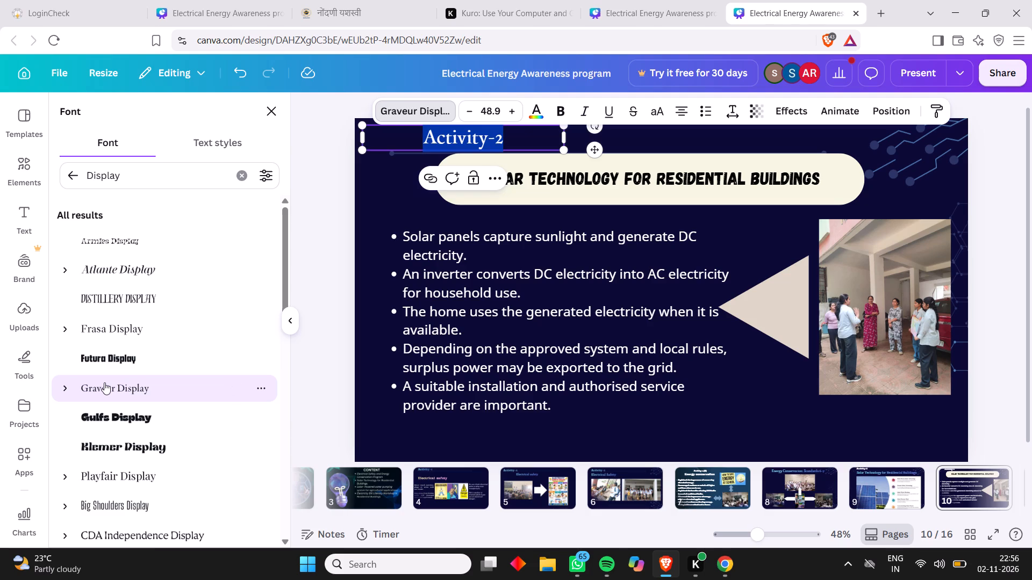
left_click(392, 189)
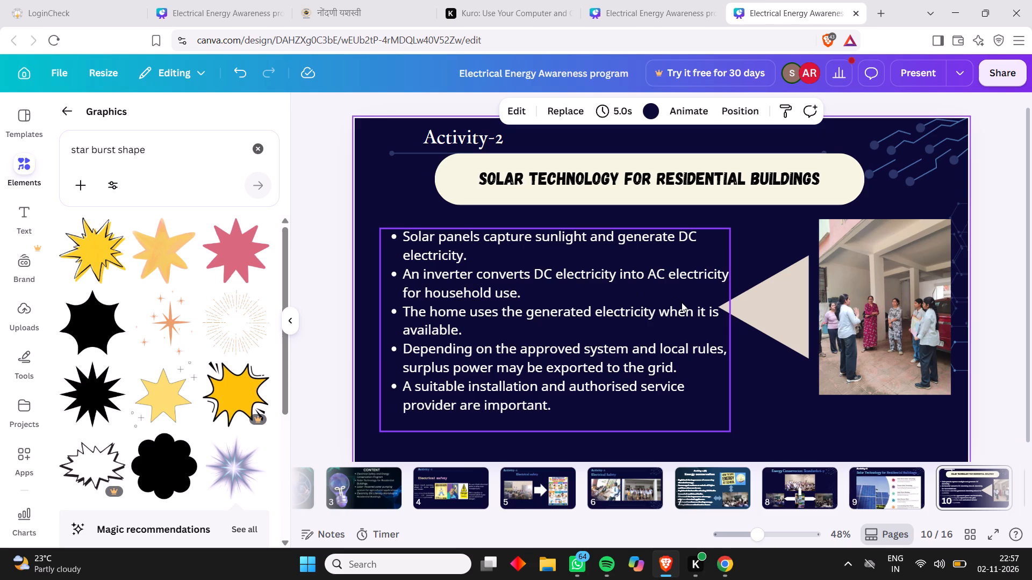